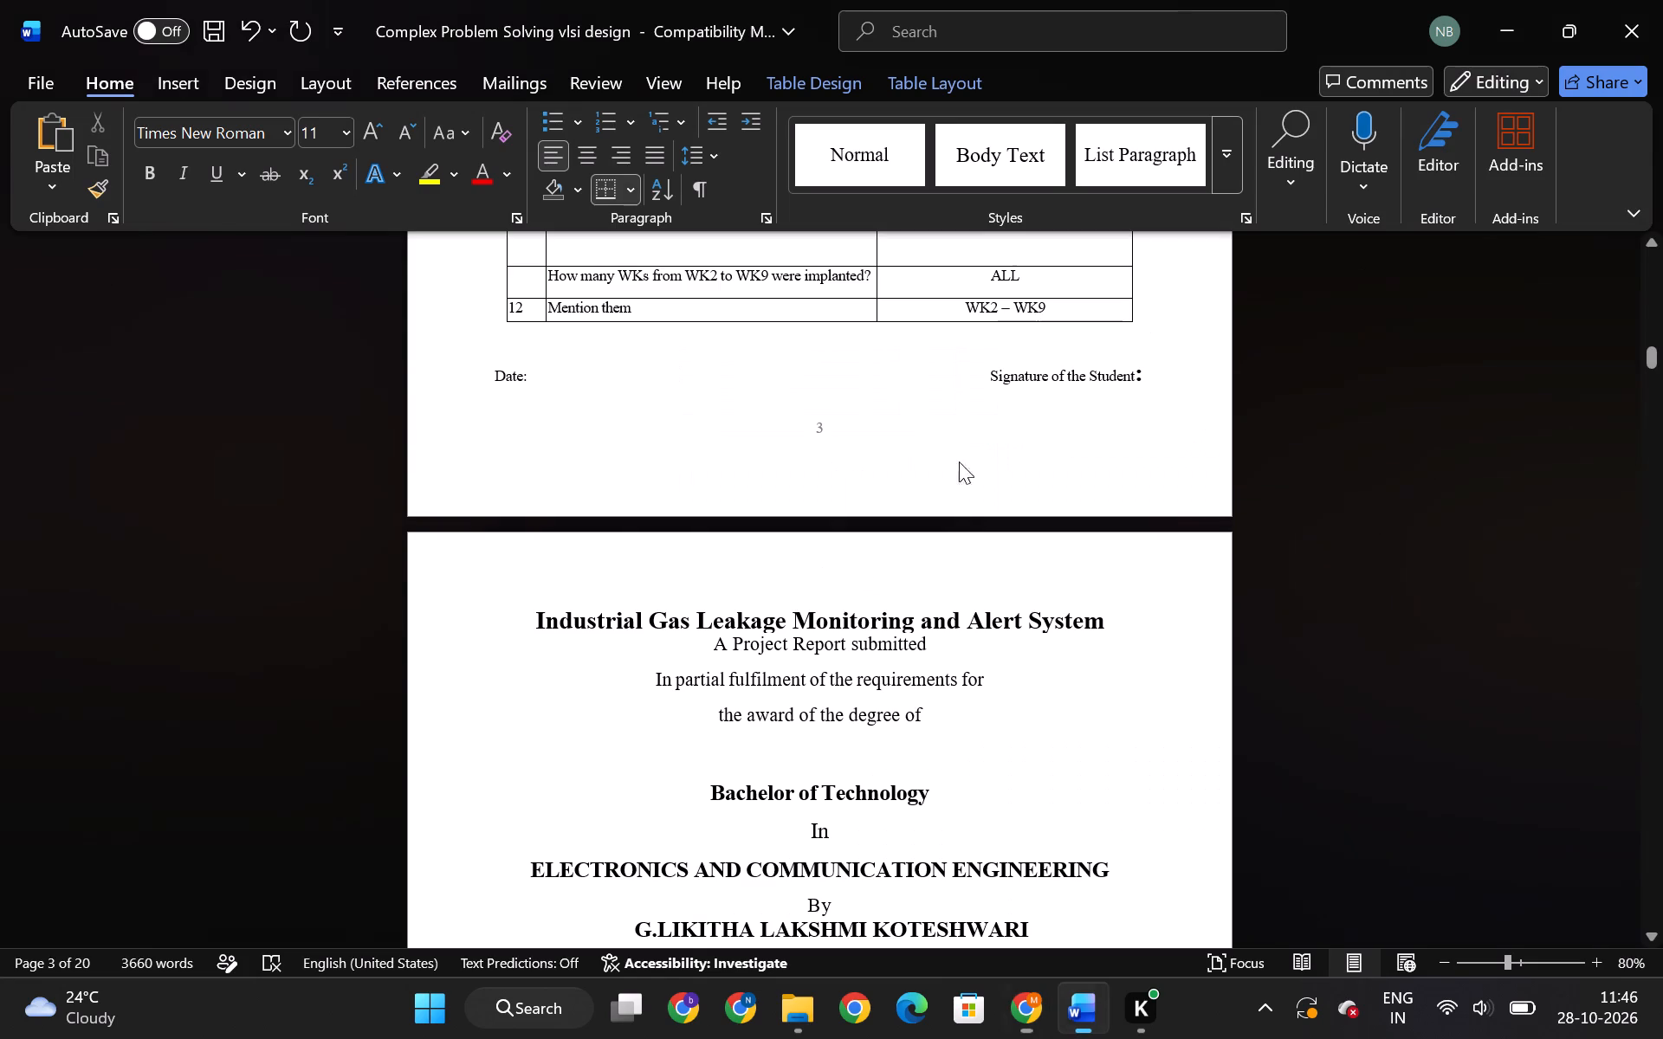
drag(1110, 618, 527, 616)
key(ctrl+v)
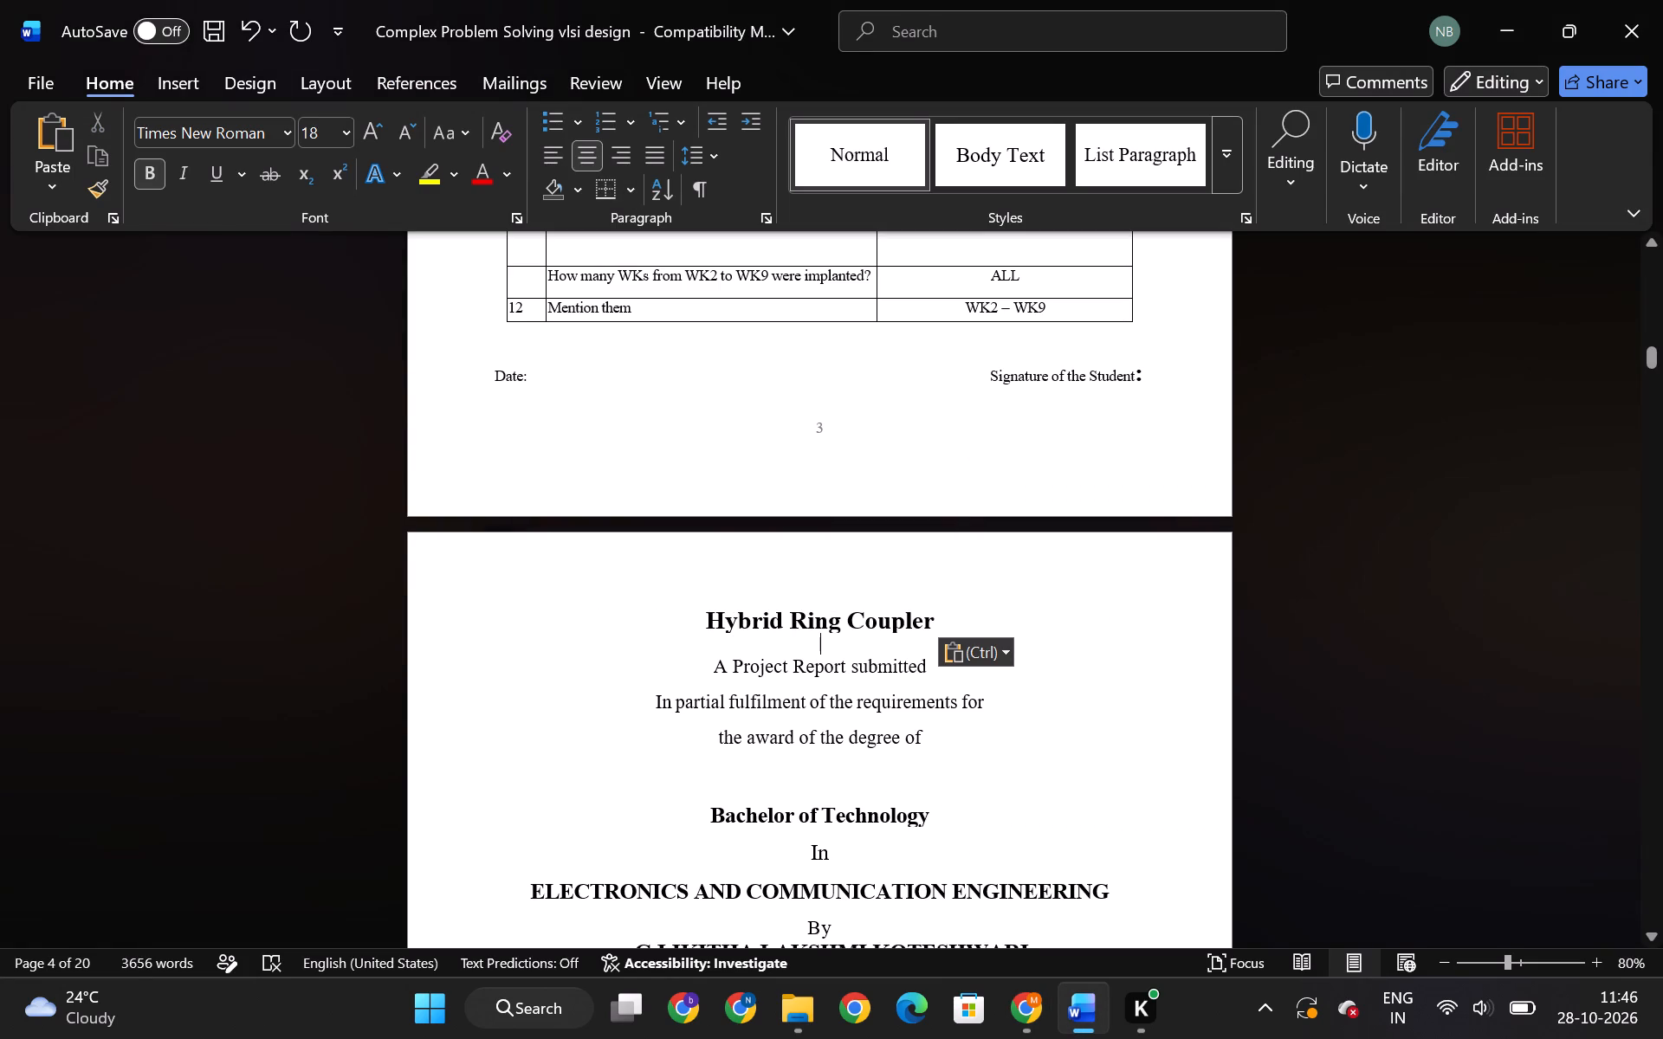
Replace the project title in the Certificate page's paragraph with "Hybrid Ring Coupler".
scroll(881, 723, down, 11)
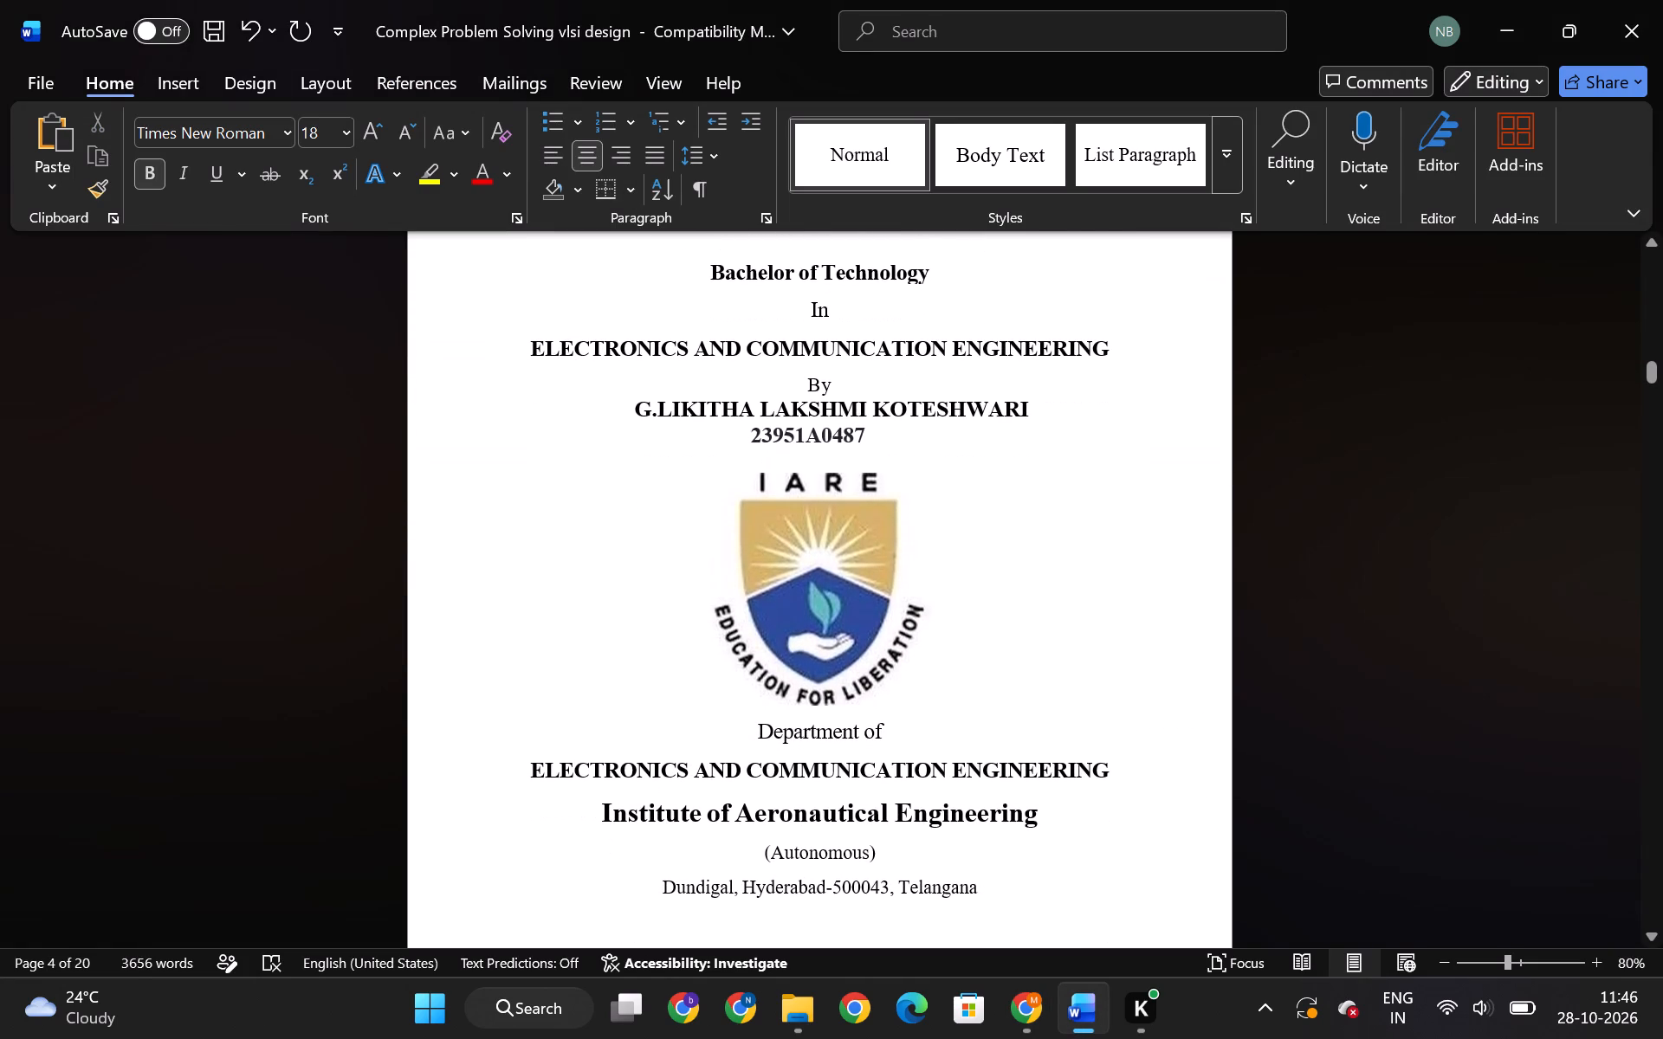
scroll(932, 487, down, 11)
scroll(949, 544, up, 2)
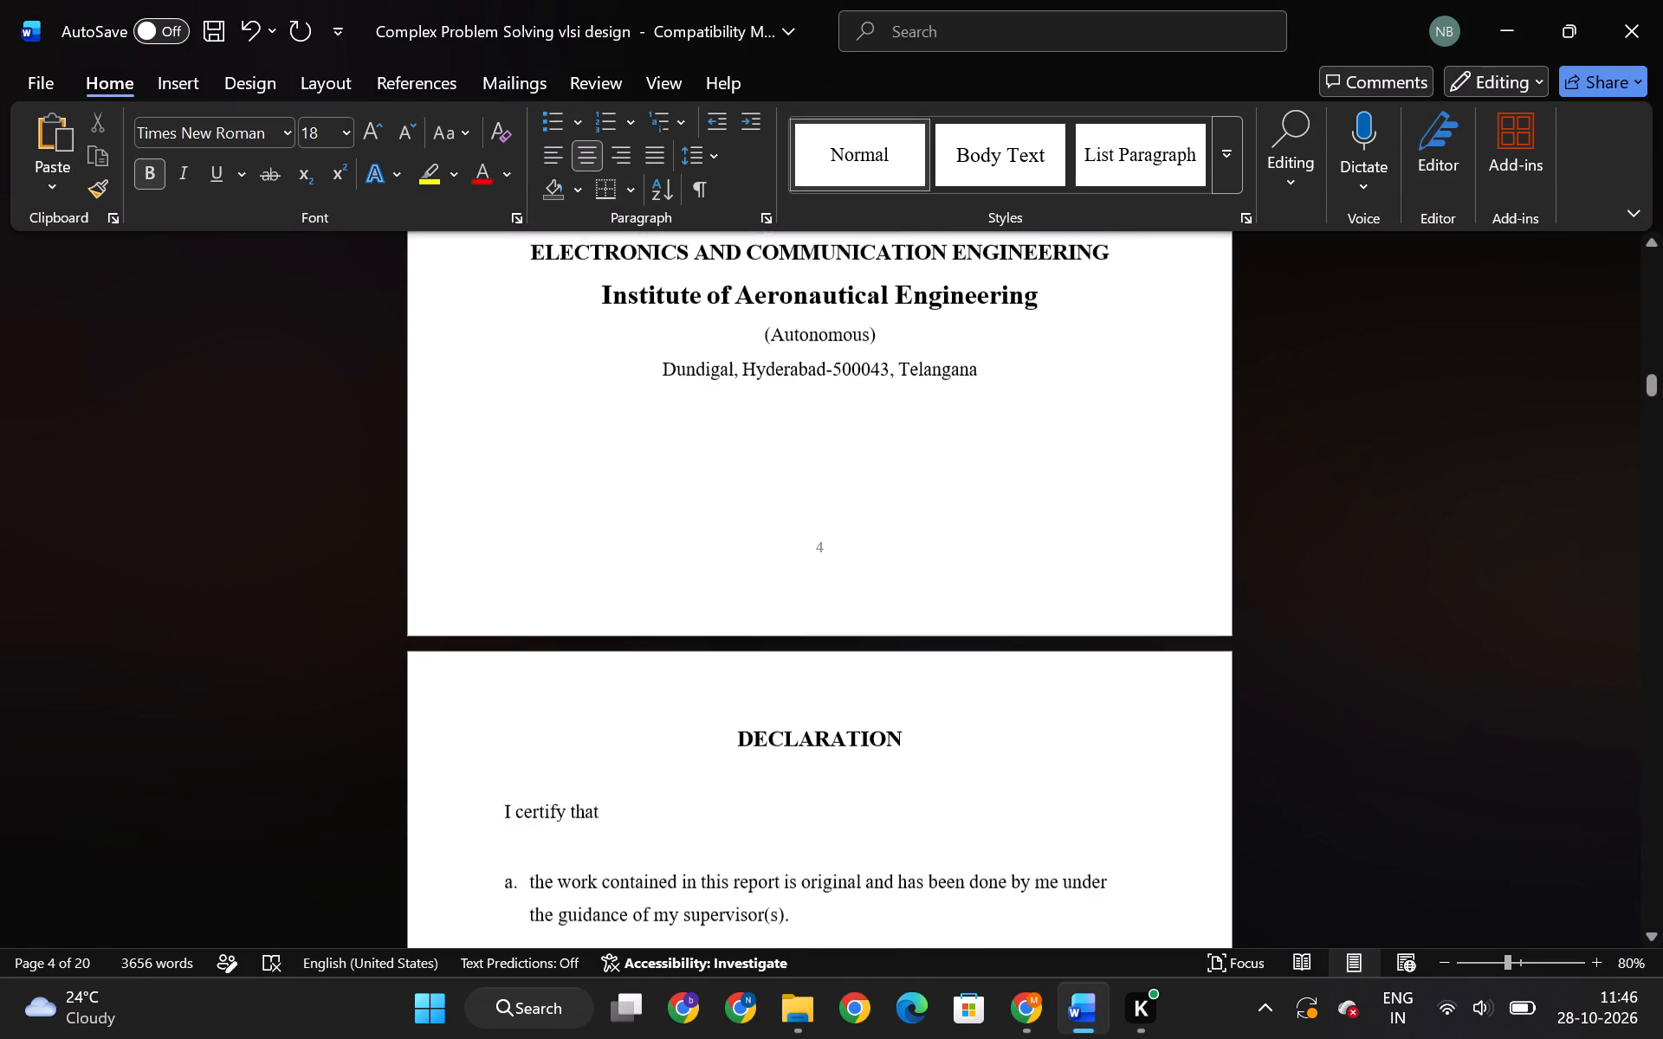
scroll(949, 544, up, 14)
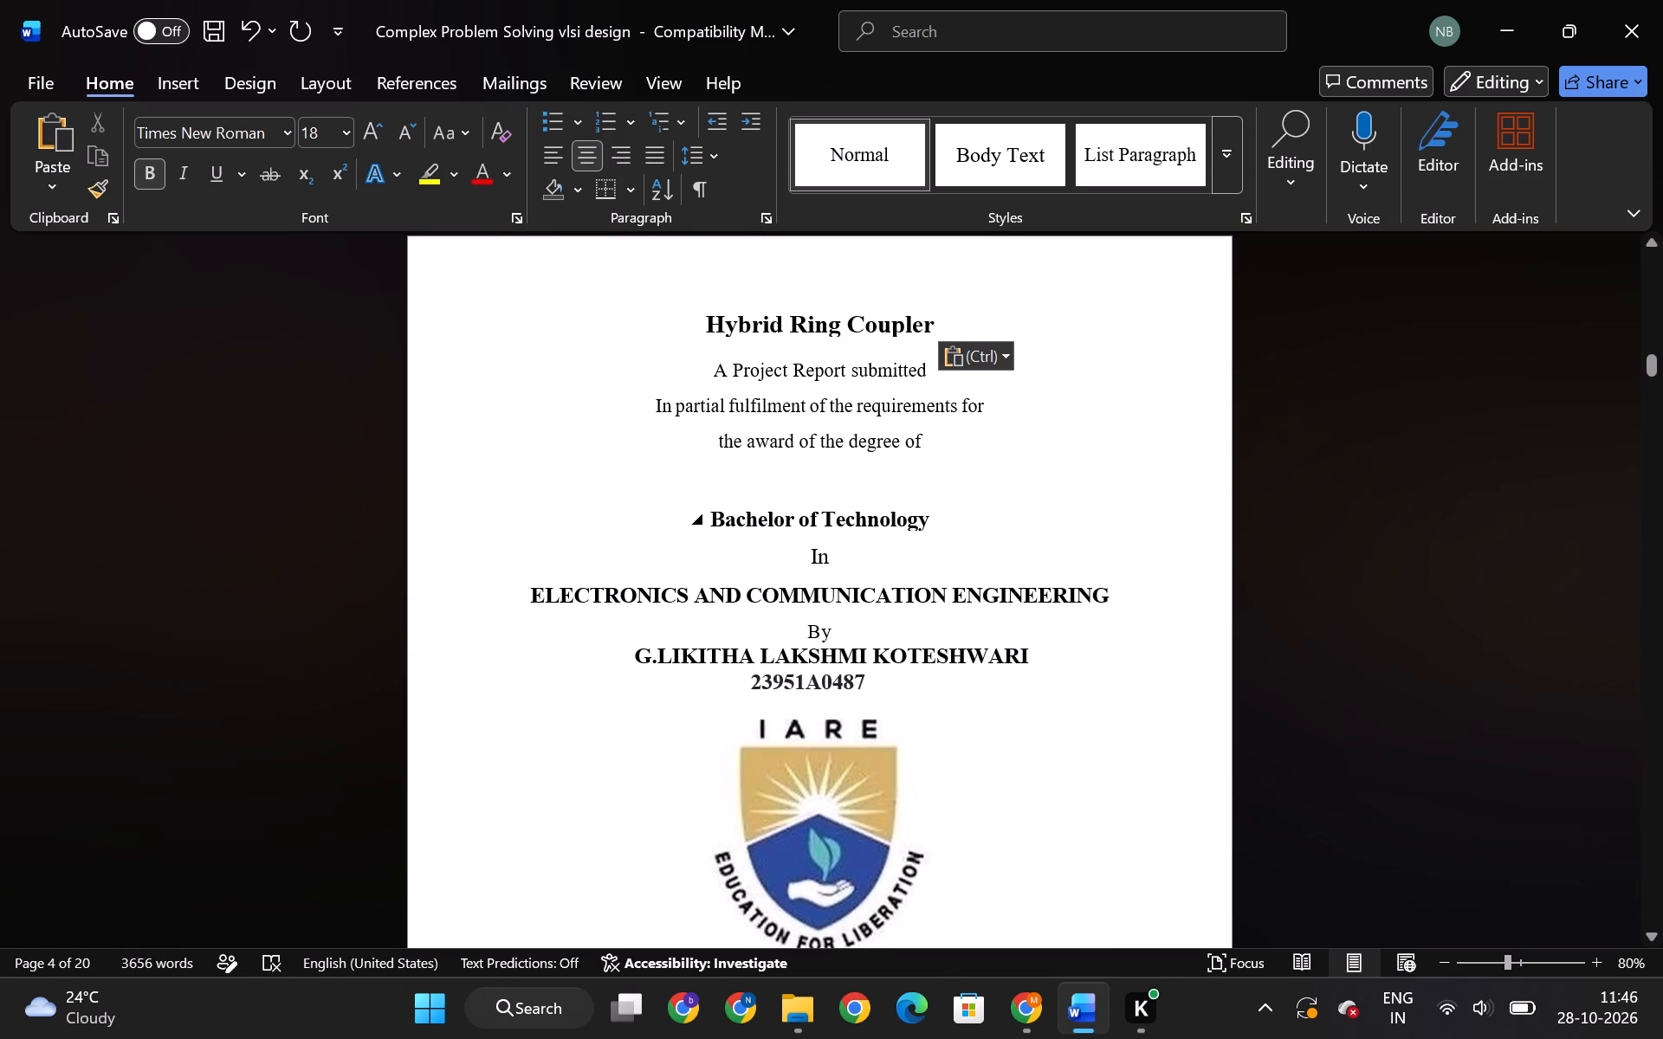
scroll(961, 526, up, 3)
scroll(963, 522, down, 19)
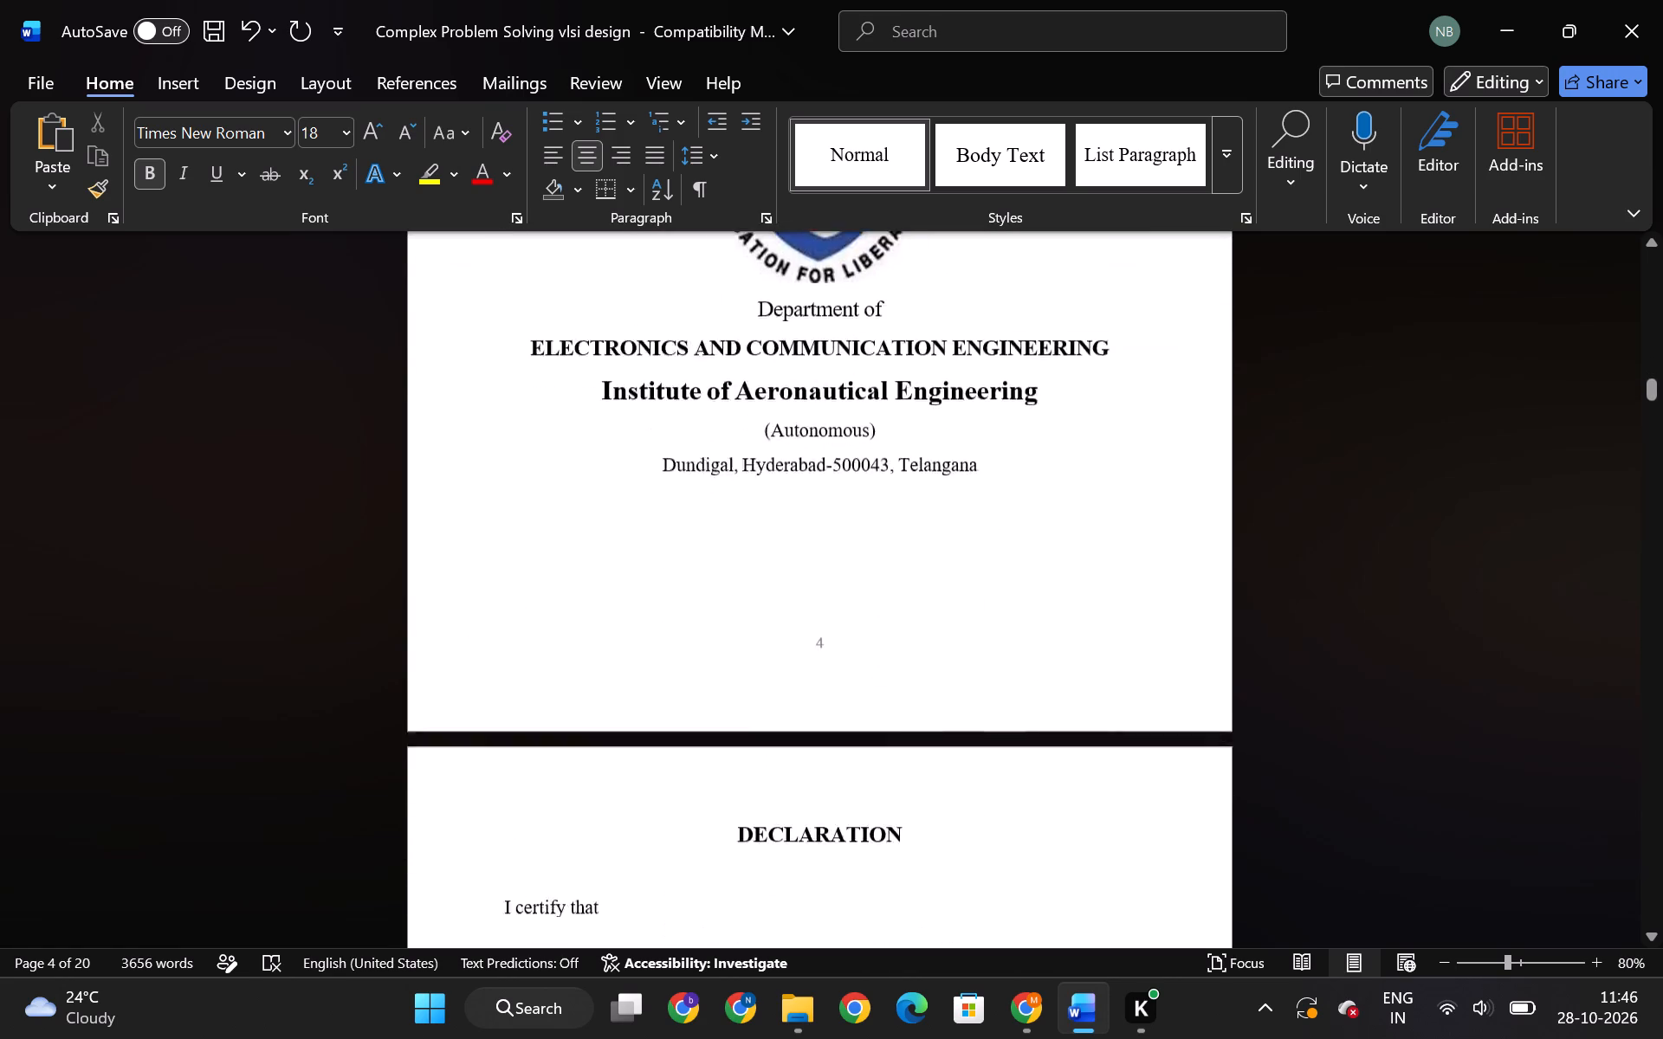
scroll(916, 755, down, 18)
scroll(965, 667, down, 11)
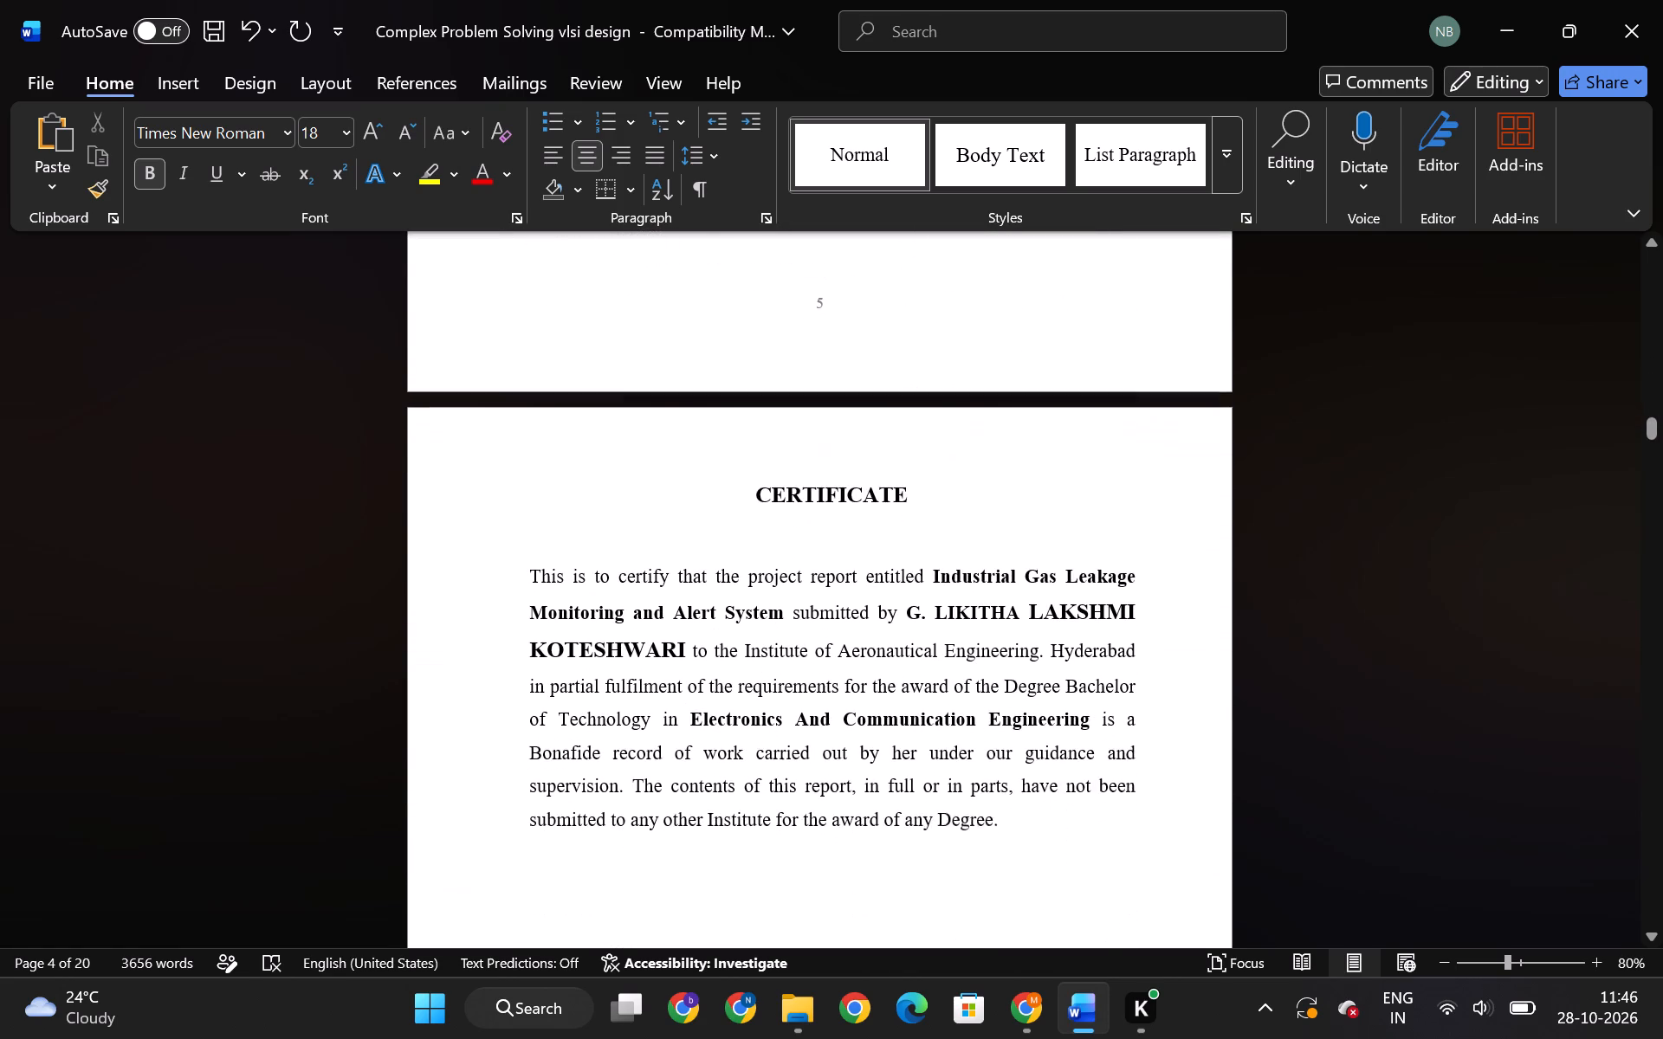
drag(931, 549, 767, 577)
key(ctrl+v)
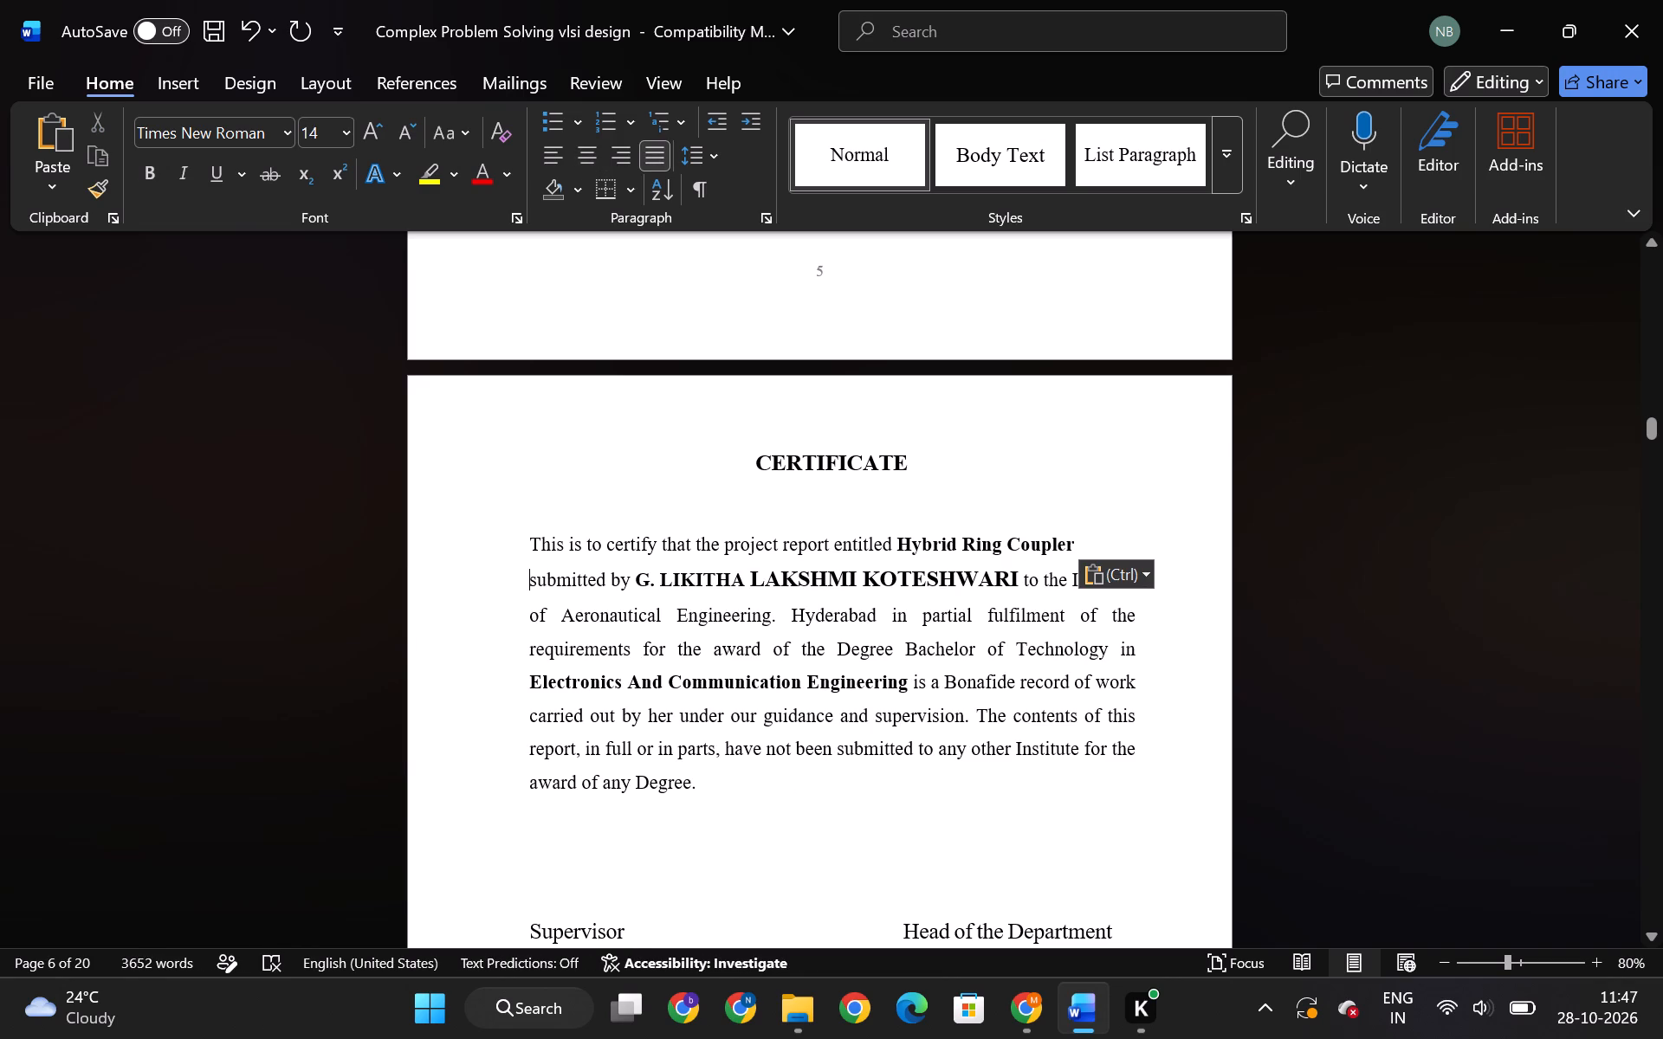
key(BackSpace)
key(ctrl+z)
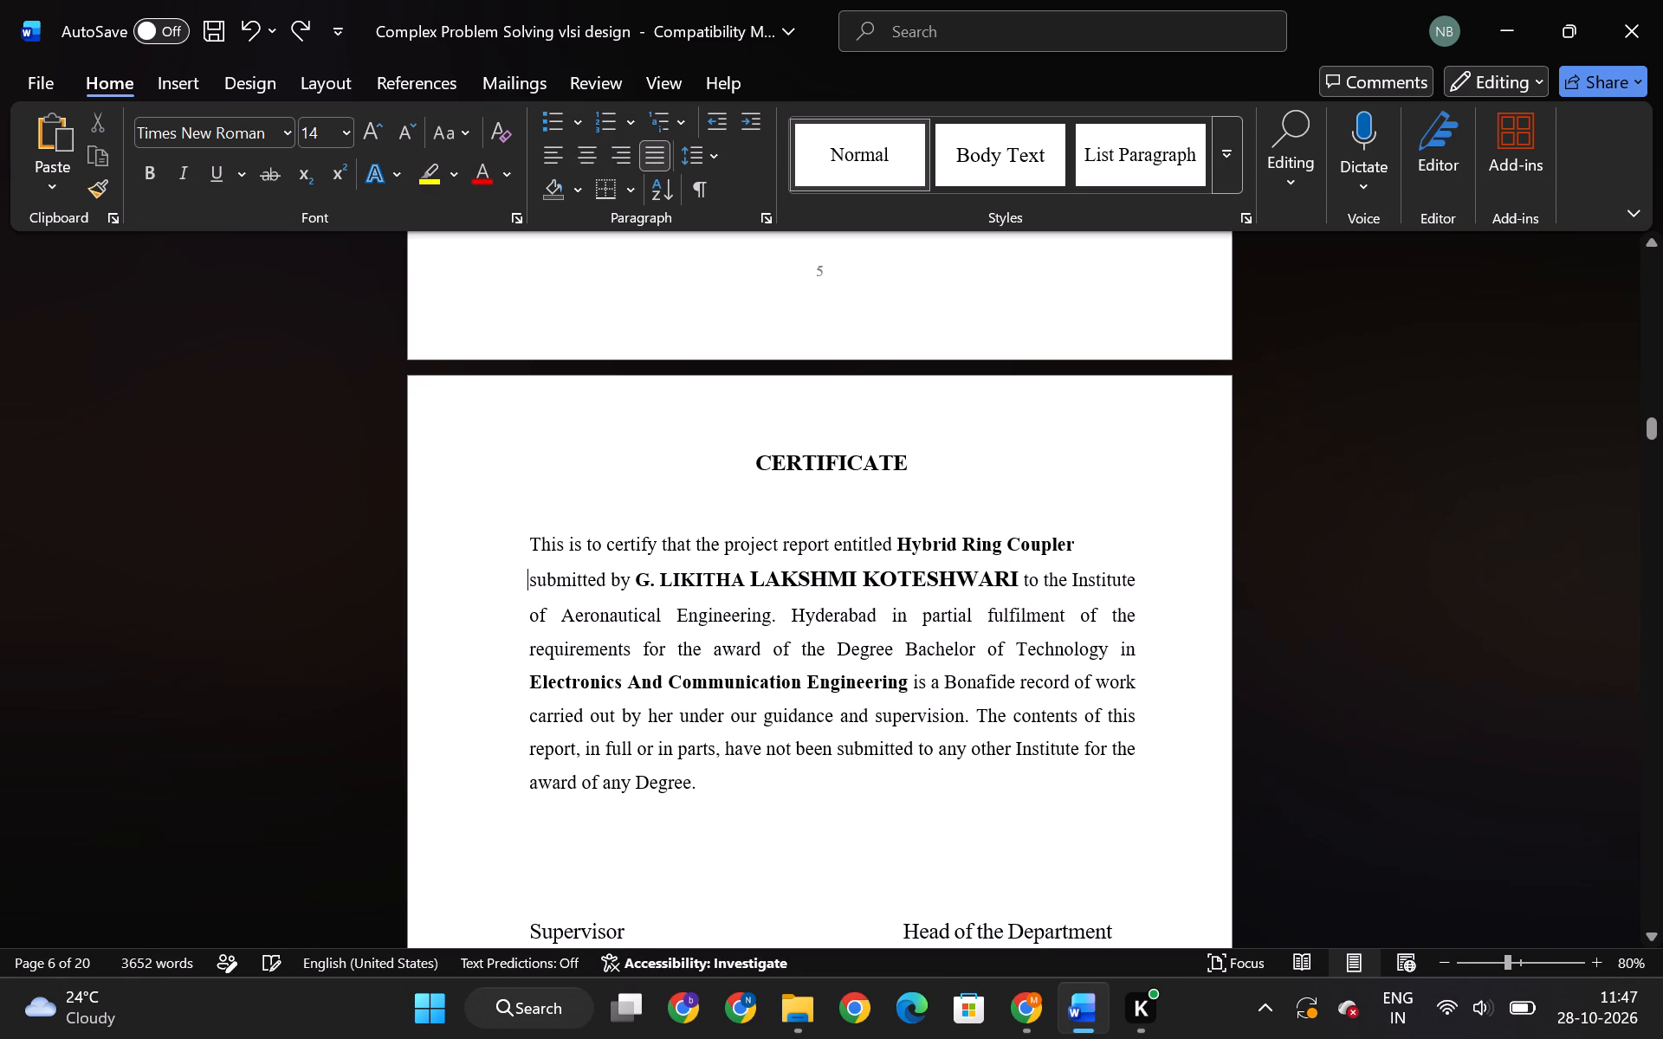
Delete the old project title after "entitled" in the Approval Sheet paragraph.
scroll(802, 750, down, 5)
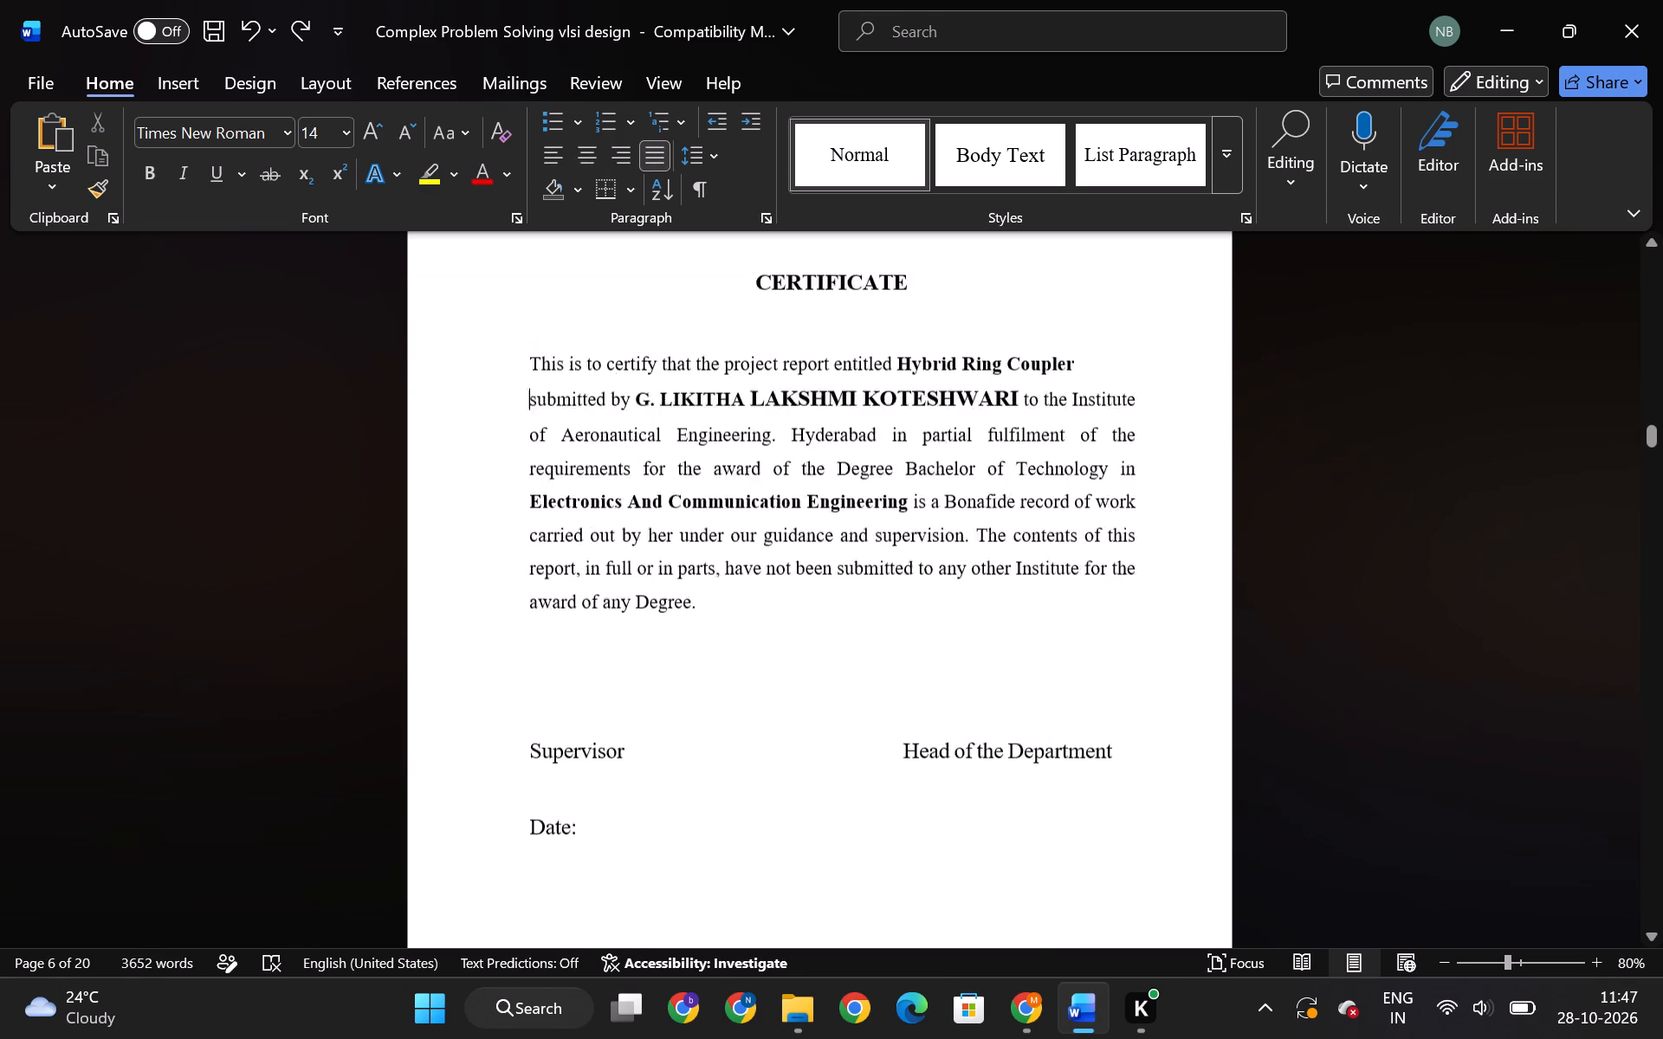
scroll(825, 723, down, 19)
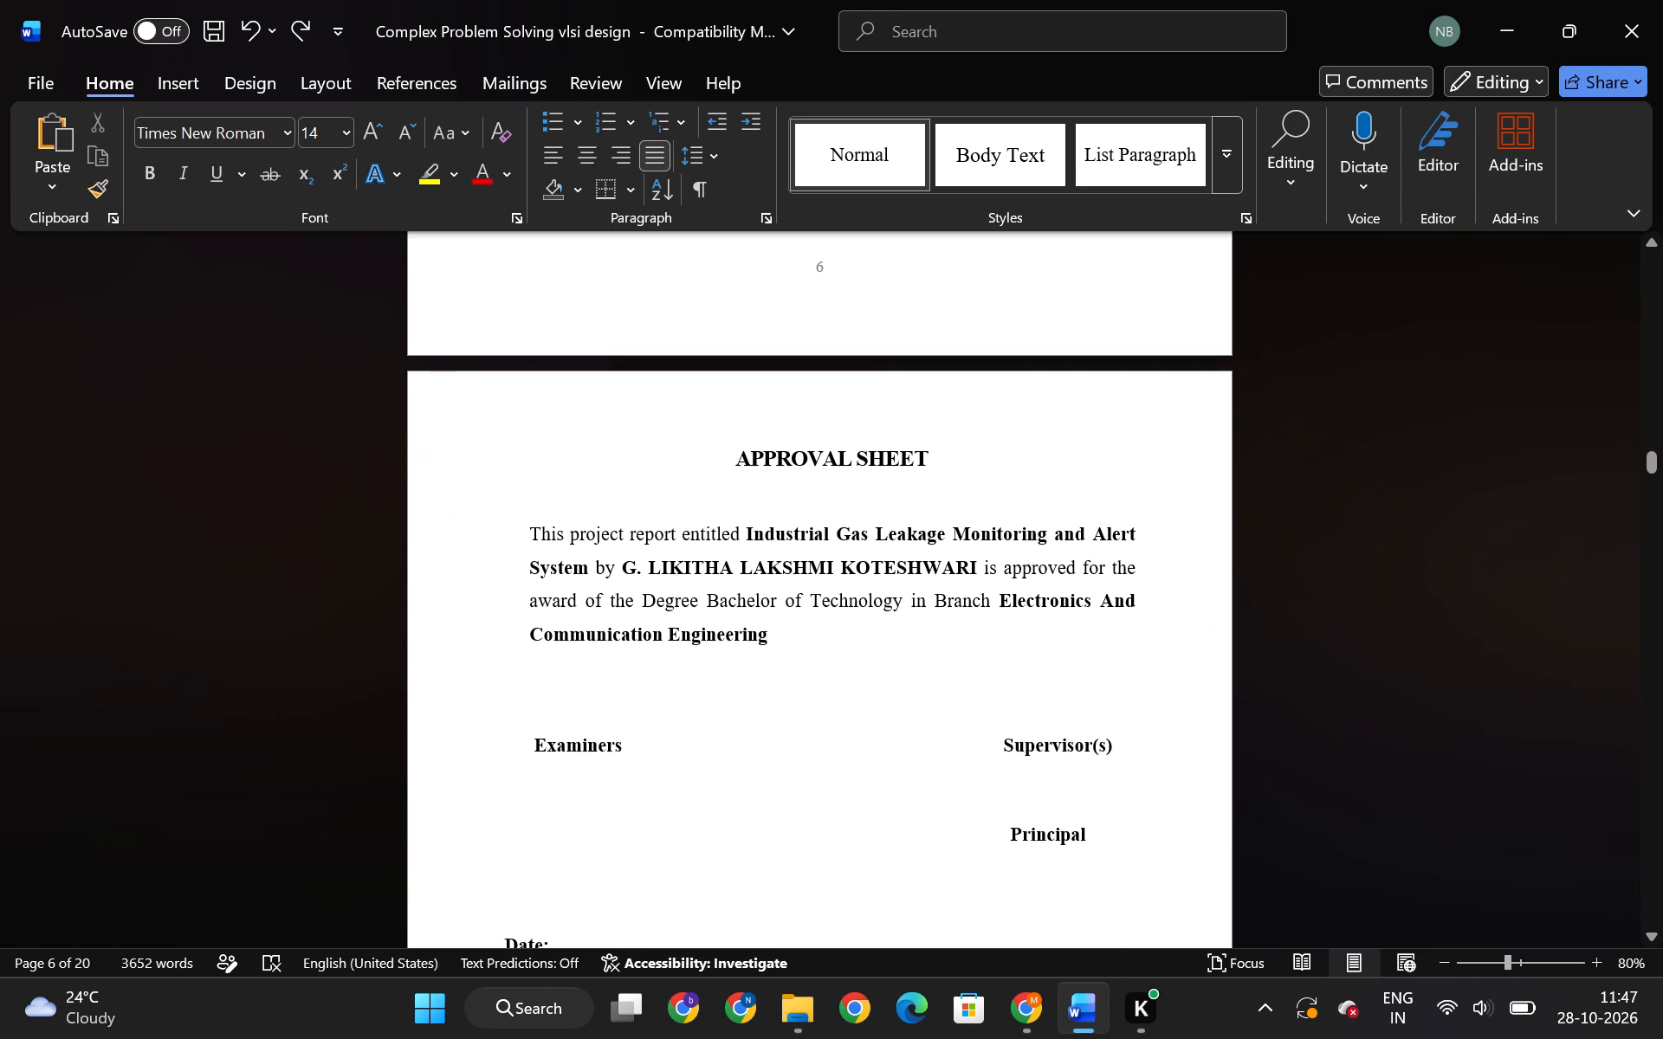
drag(1138, 530, 755, 552)
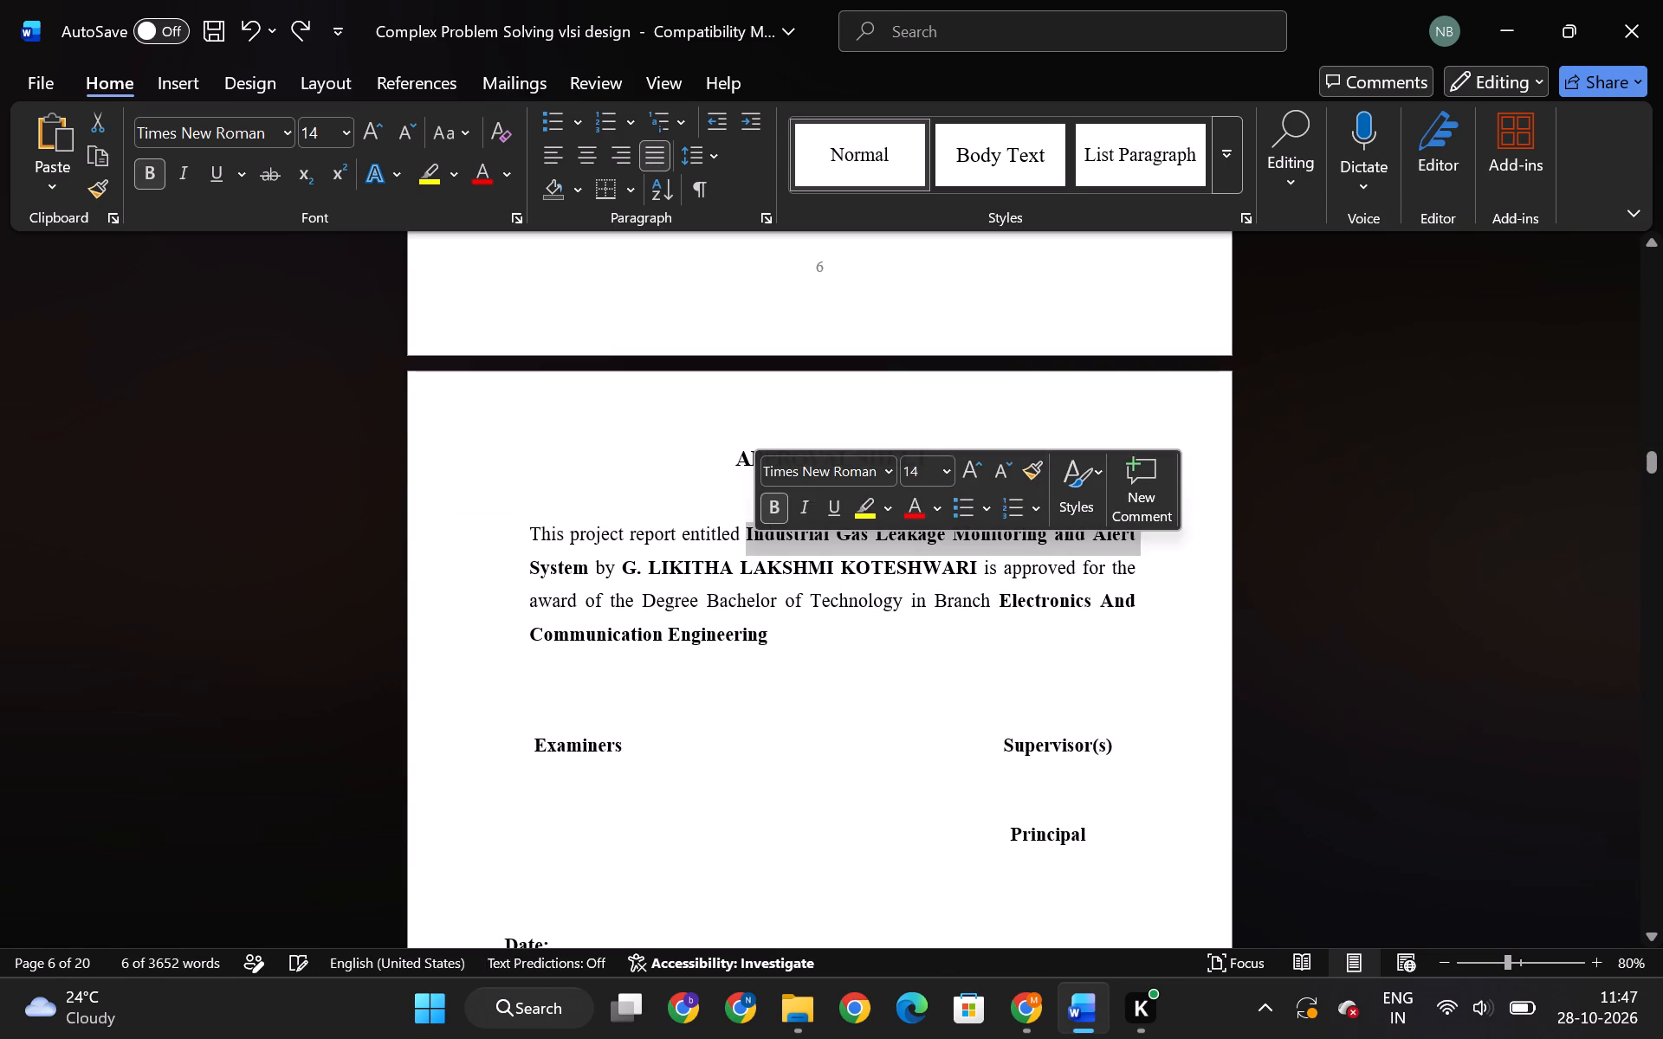
key(BackSpace)
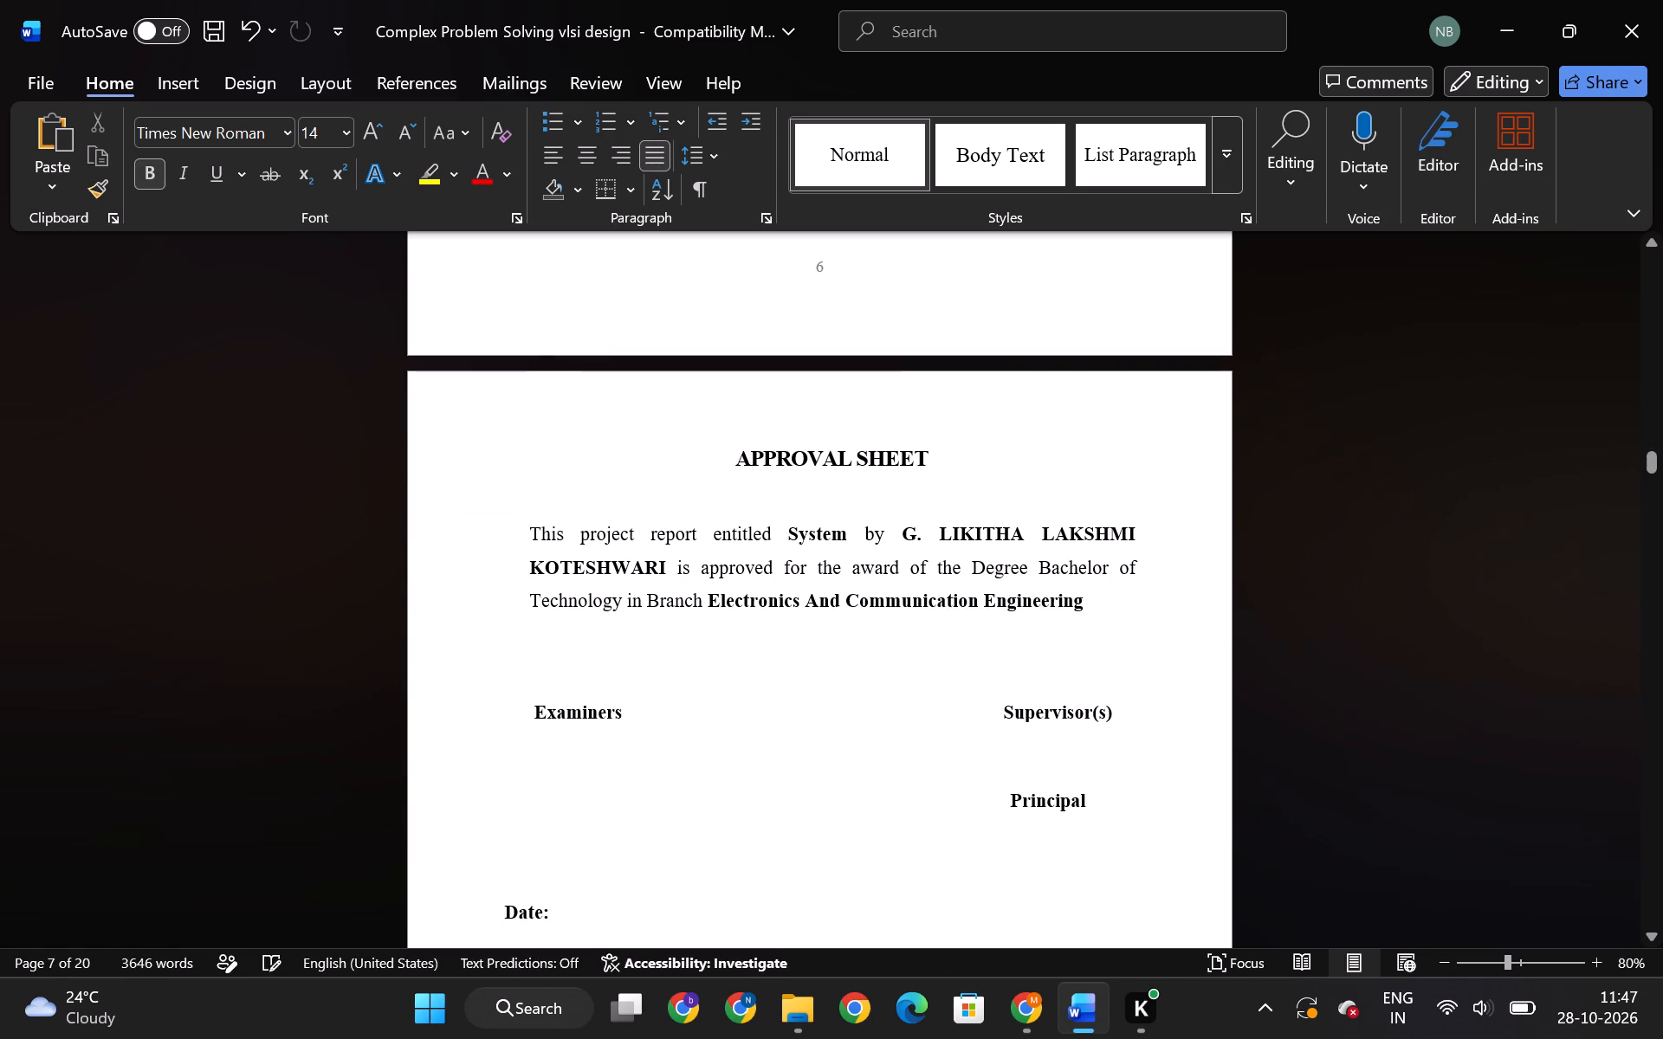
key(Right)
key(Right)
key(Right)
key(Right)
key(Right)
key(Right)
key(Right)
key(Right)
key(Left)
key(BackSpace)
key(BackSpace)
key(BackSpace)
key(BackSpace)
key(BackSpace)
key(BackSpace)
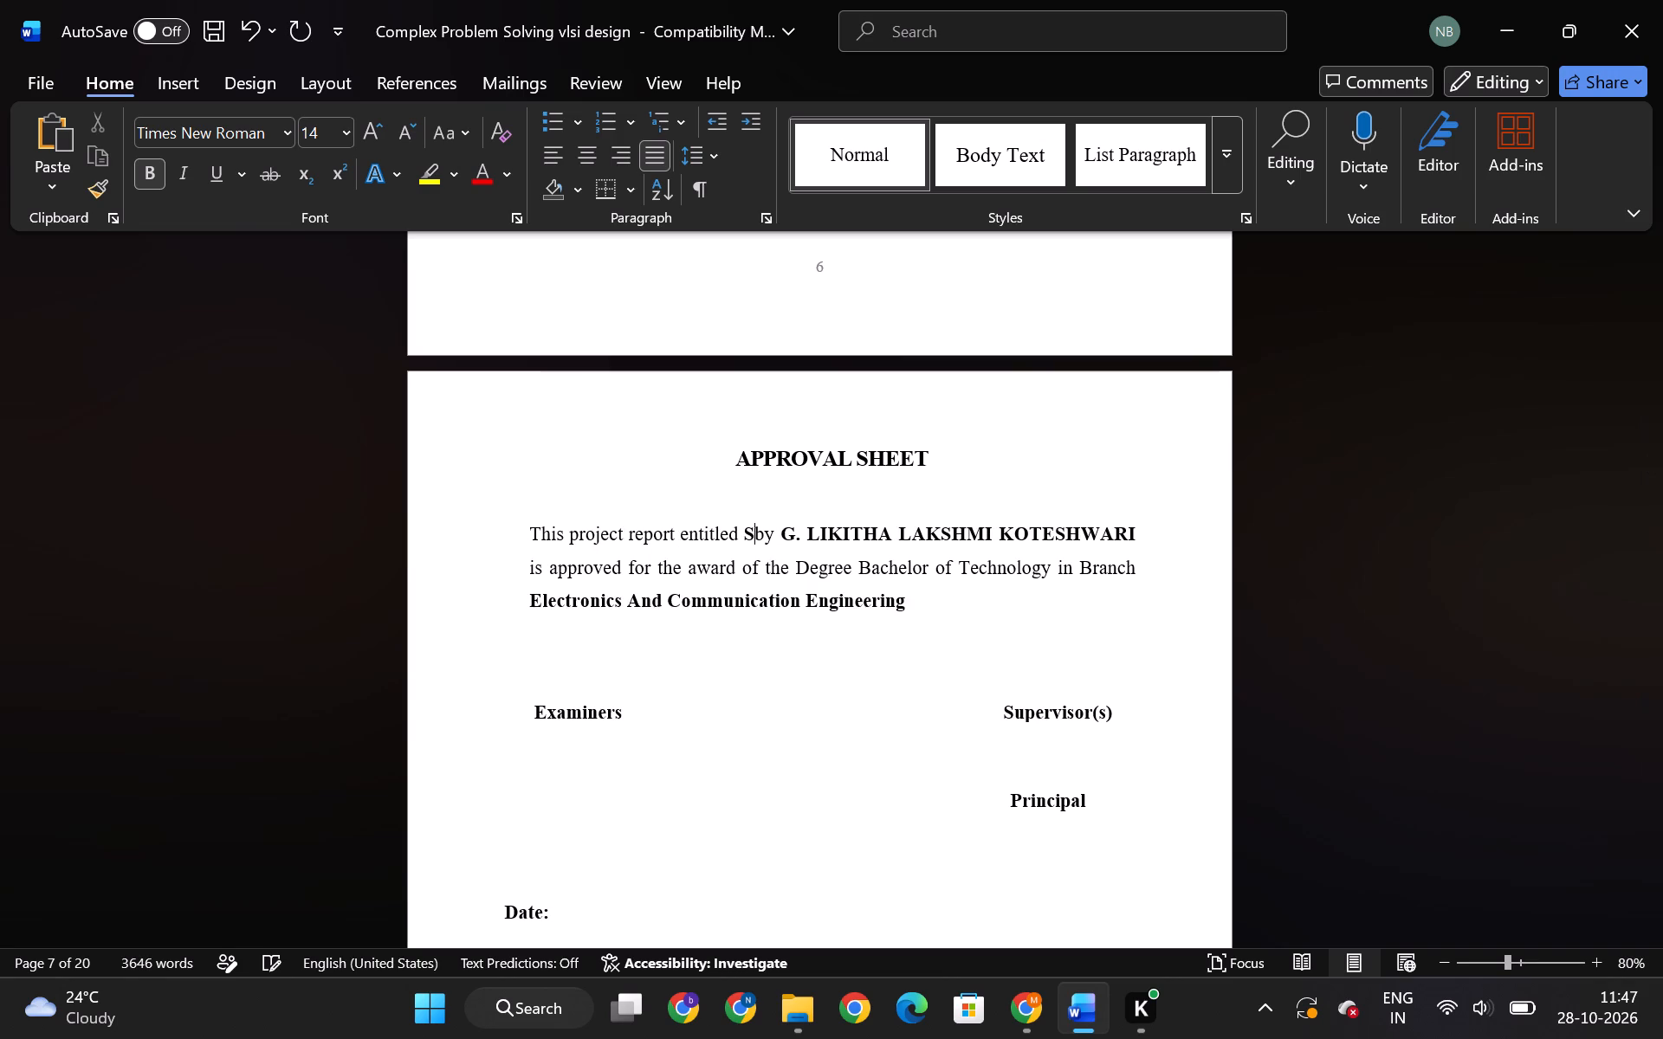
key(BackSpace)
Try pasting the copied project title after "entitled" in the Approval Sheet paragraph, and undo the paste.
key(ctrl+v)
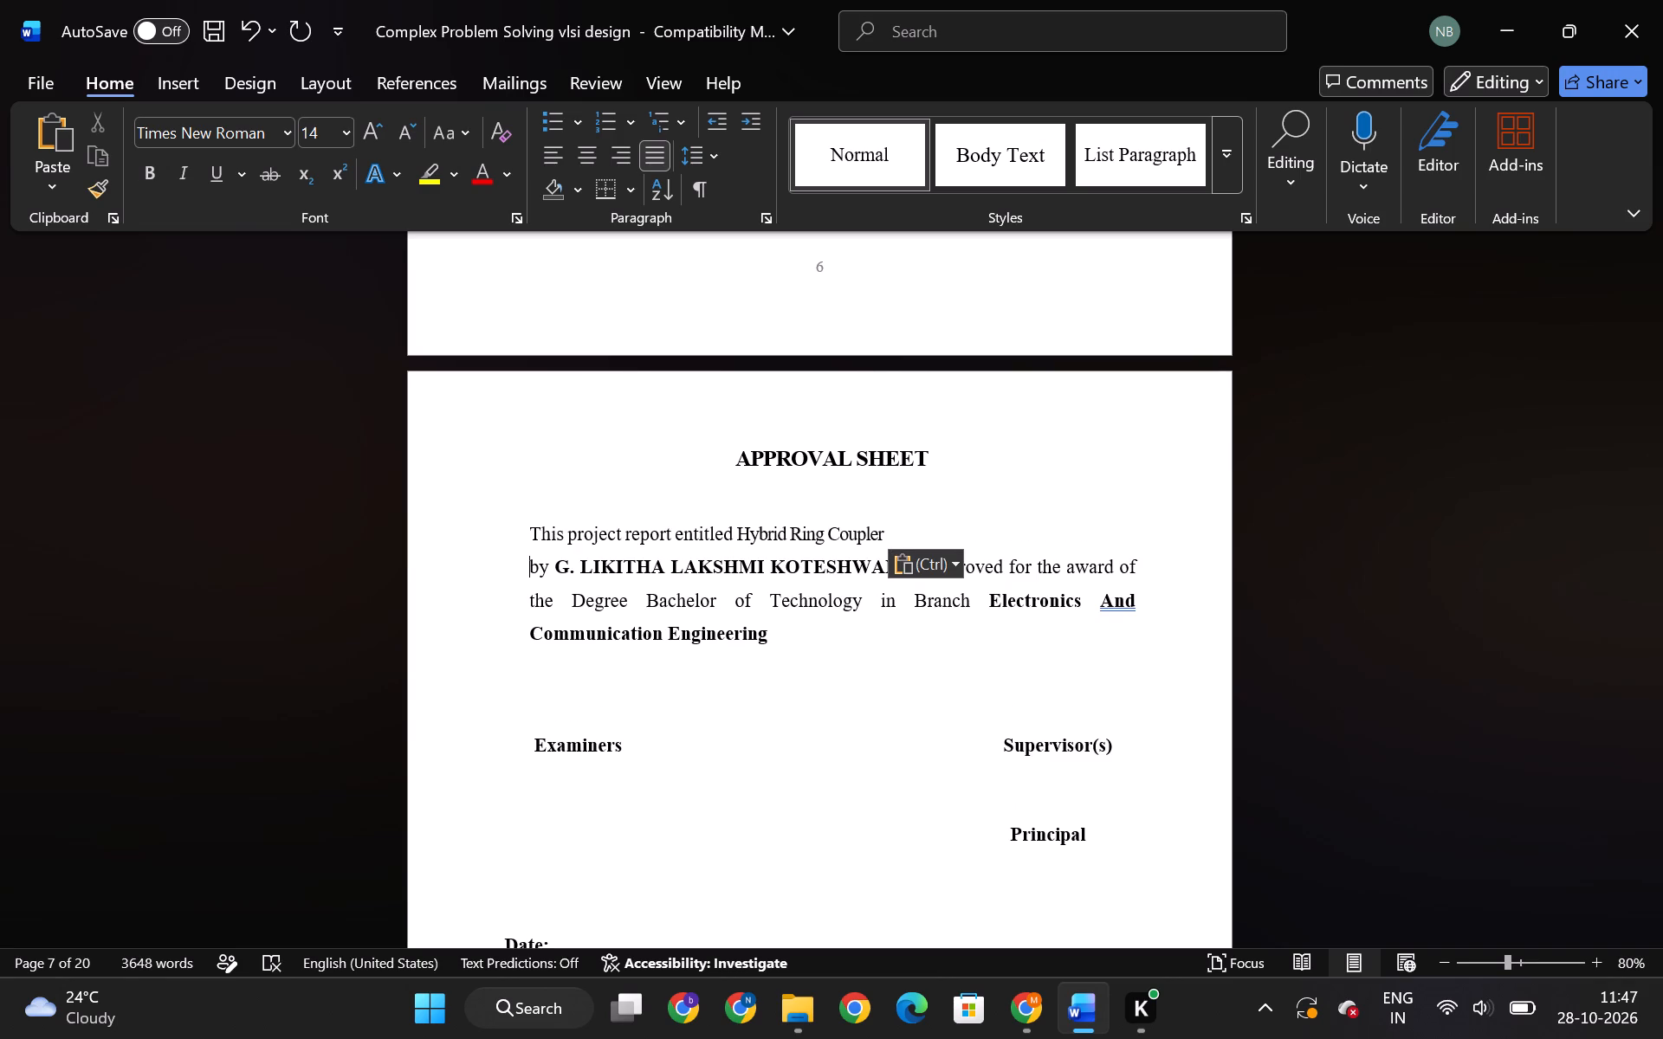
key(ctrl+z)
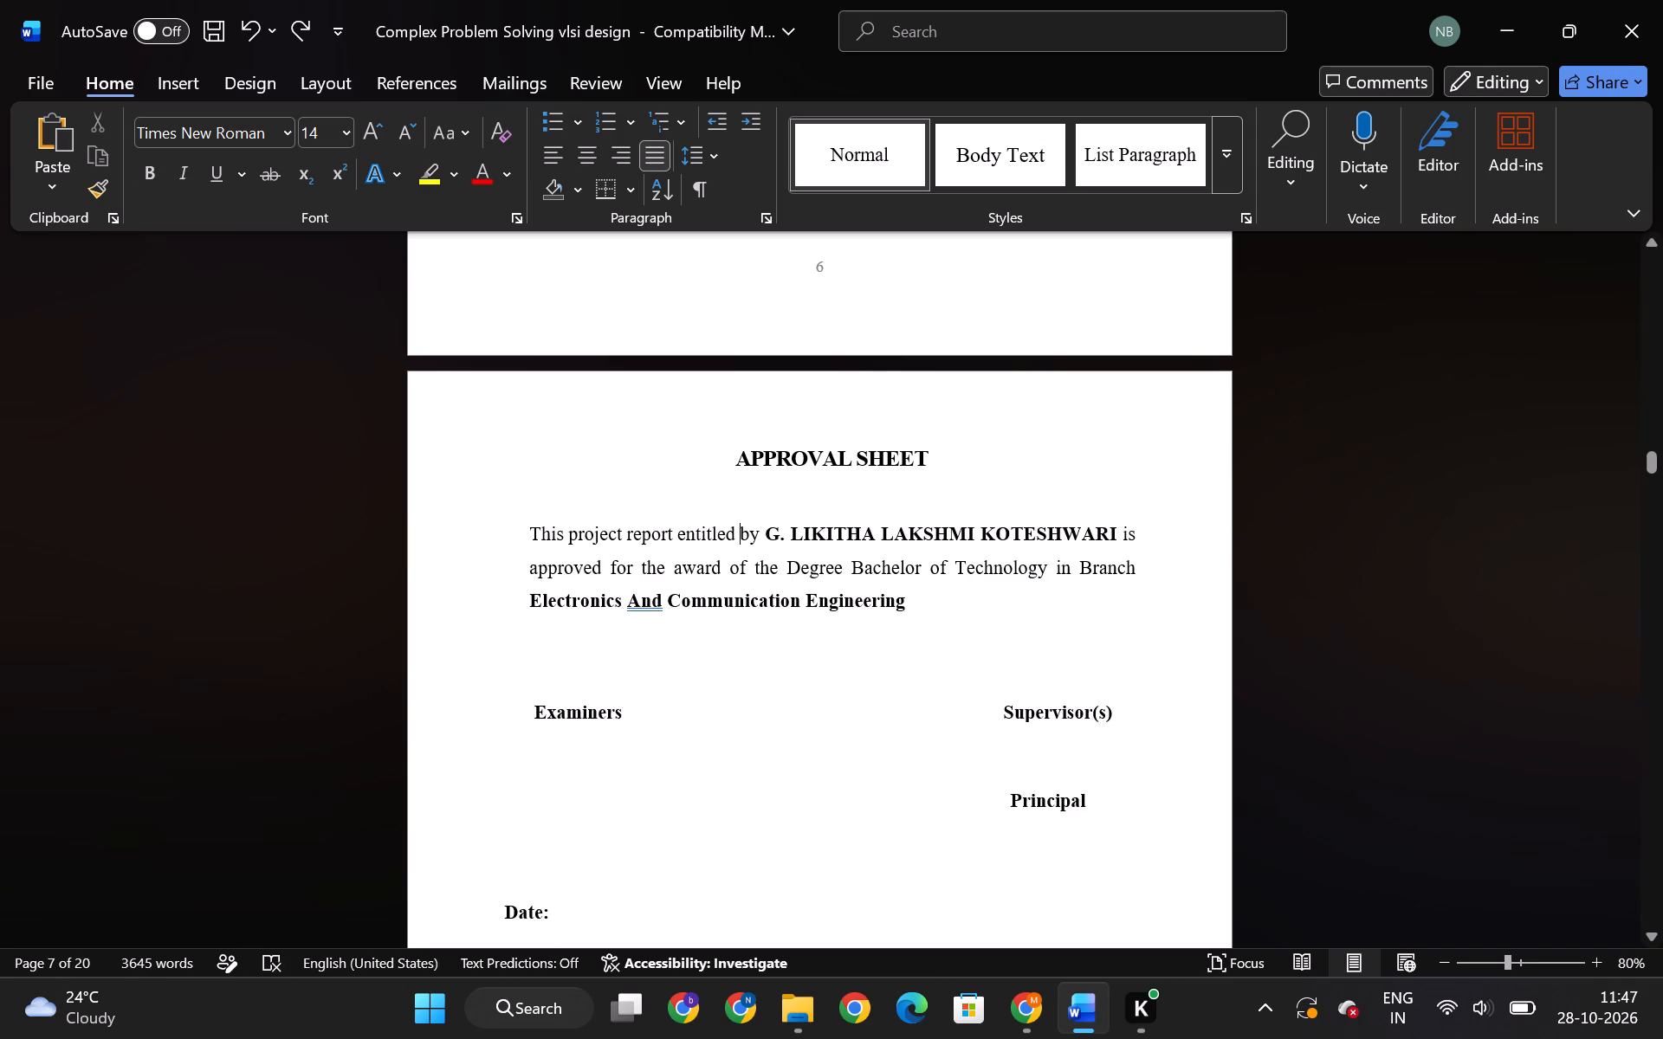
Add a space before "by" in the Approval Sheet paragraph, leaving the insertion point ready after "entitled".
key(space)
key(Left)
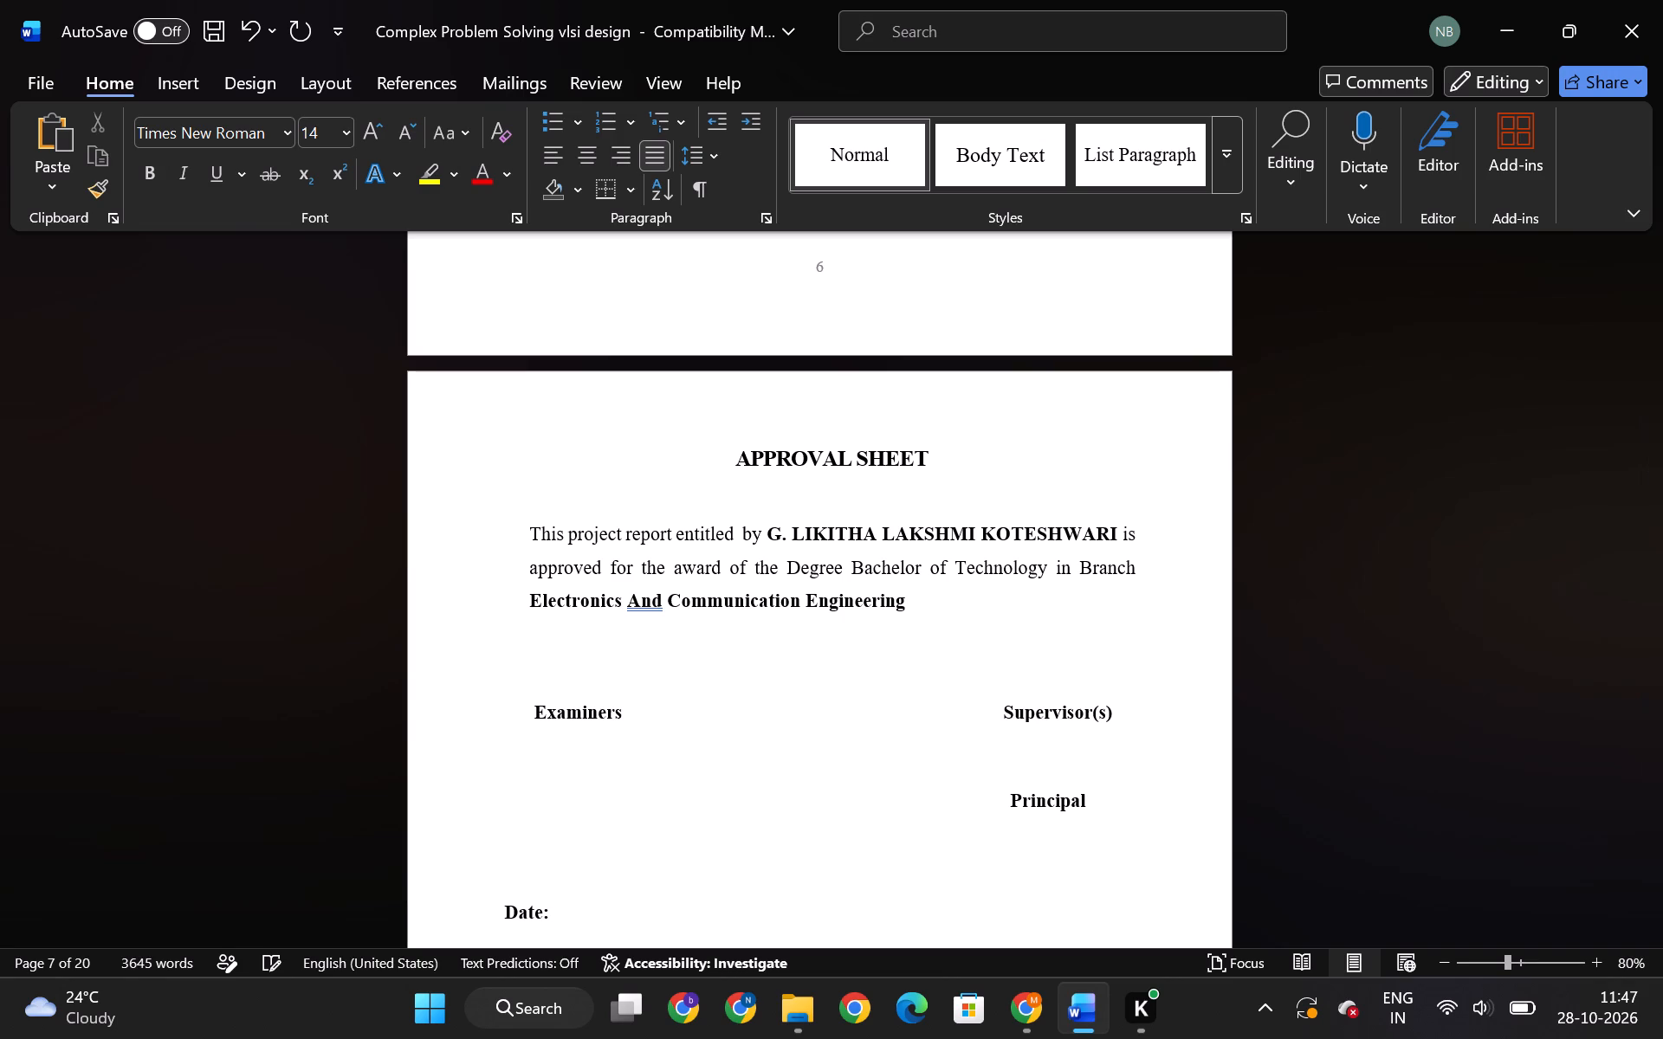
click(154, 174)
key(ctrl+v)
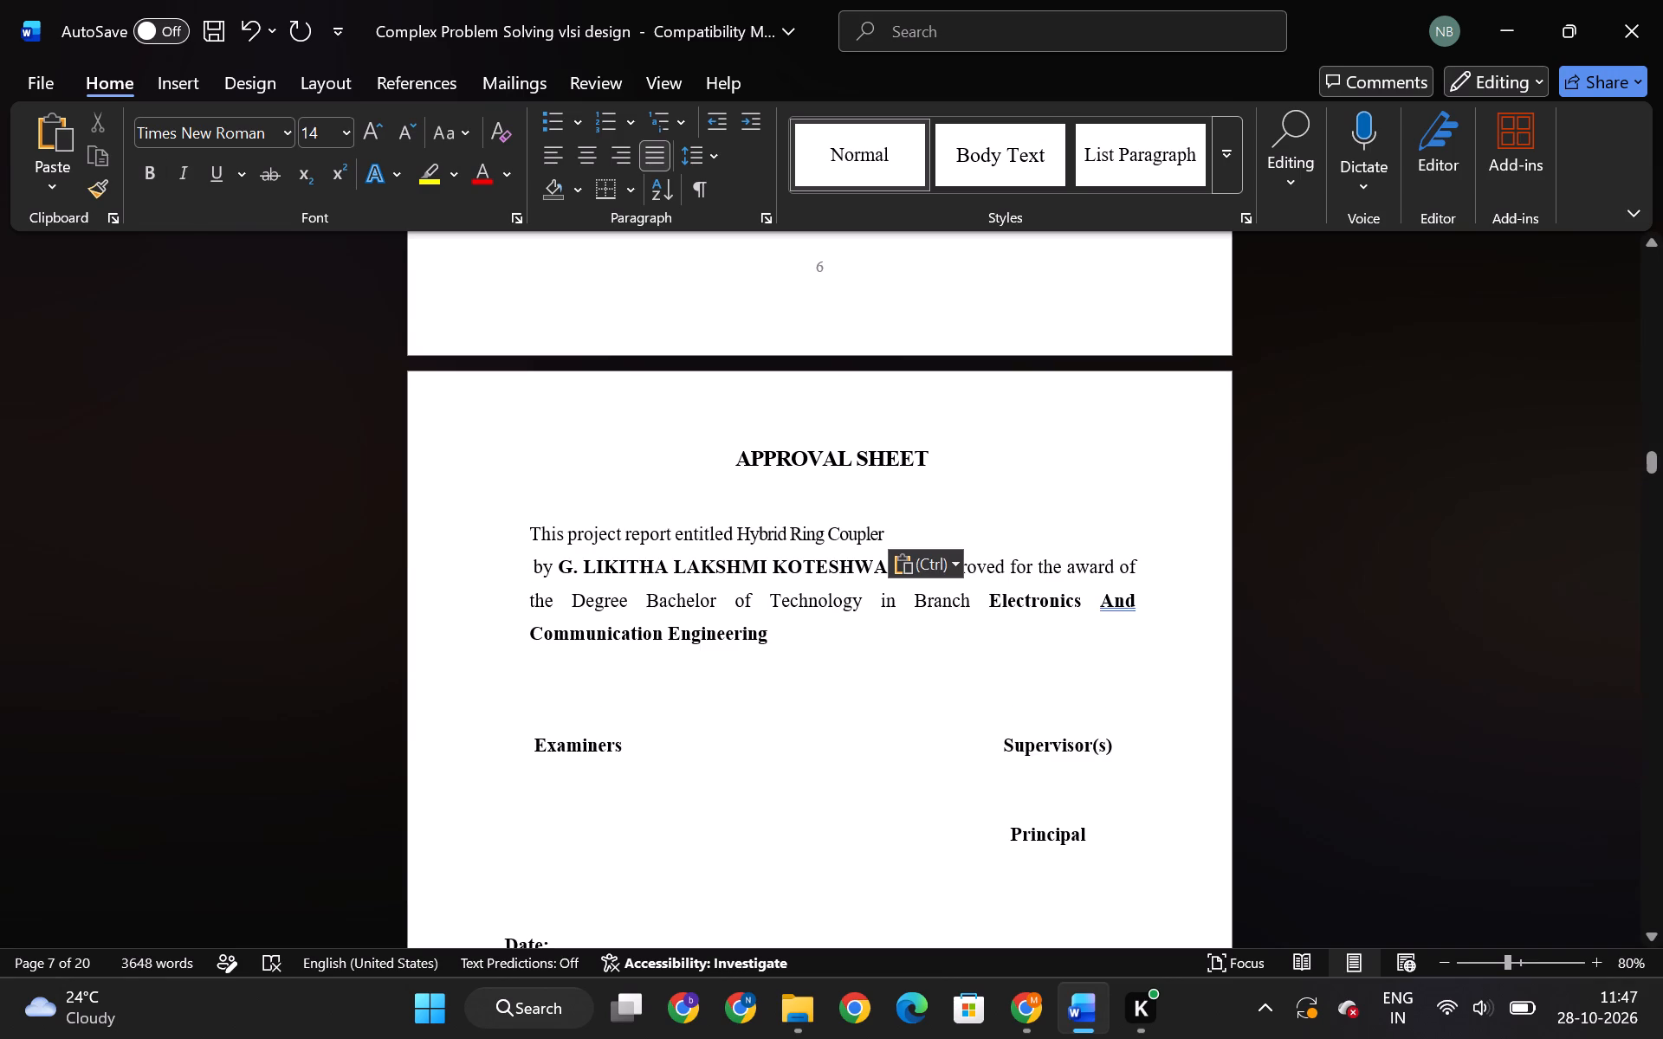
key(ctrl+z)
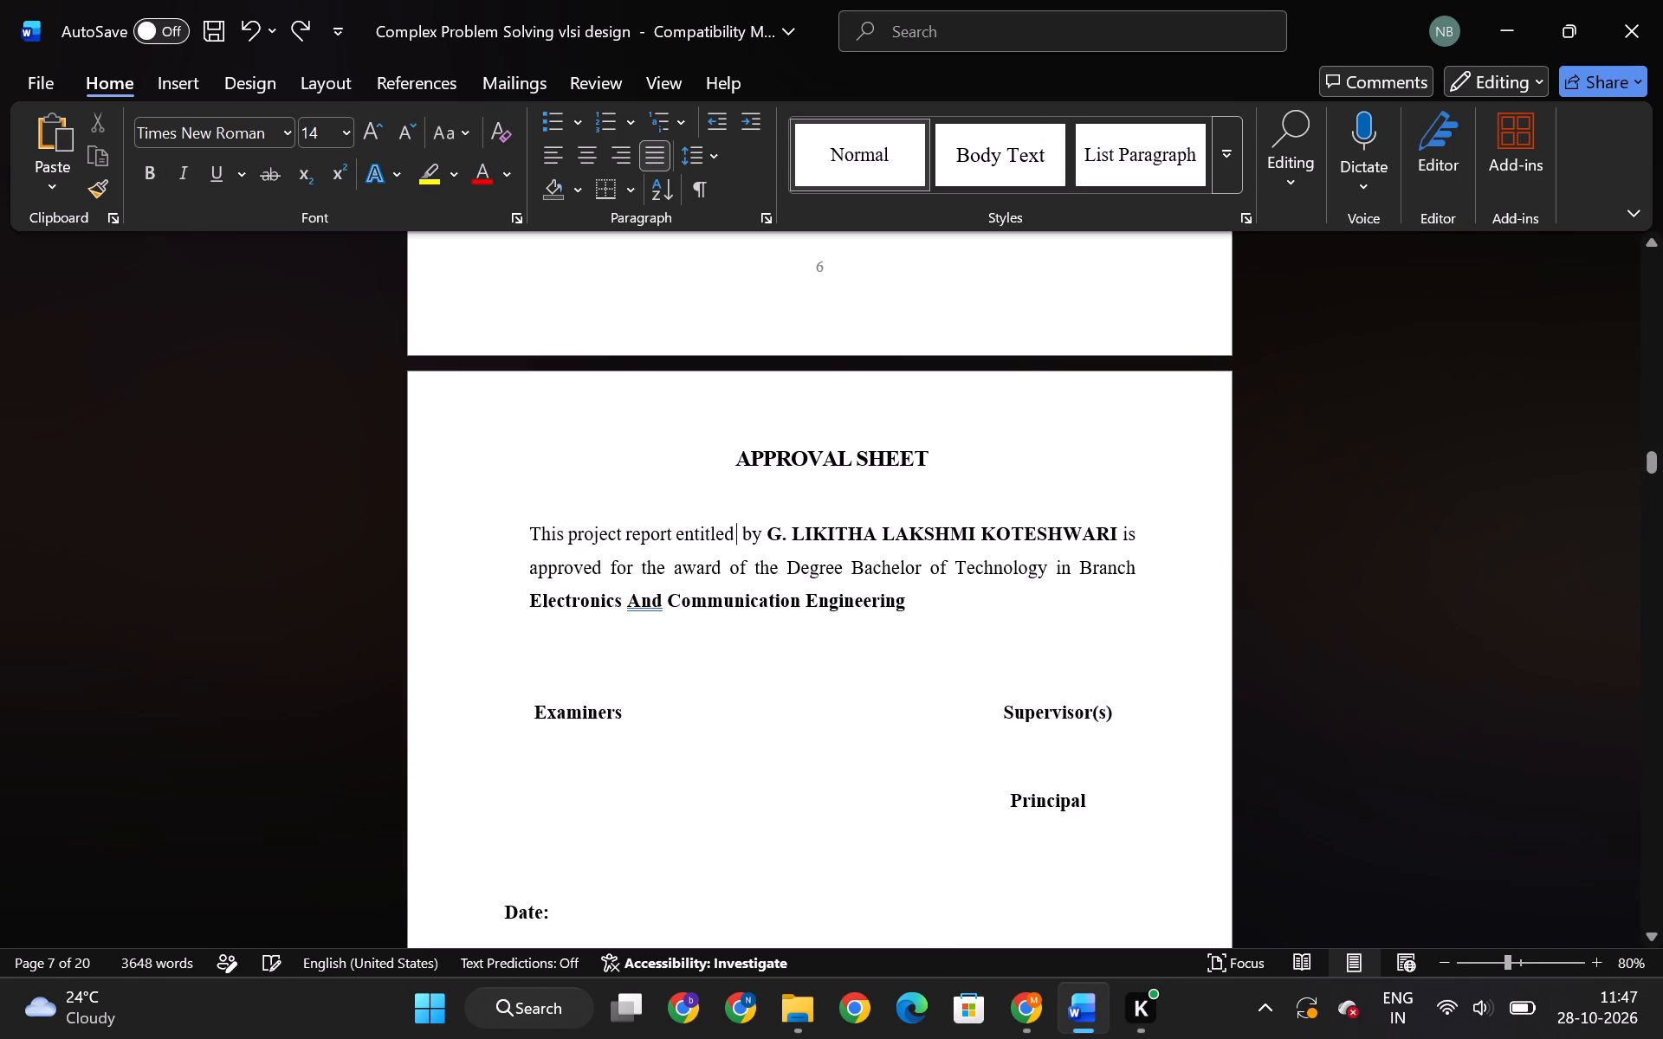
Enter "HYBRID RING COUPLER" in bold after "entitled" in the Approval Sheet paragraph, checking the wording against the ChatGPT conversation.
click(144, 174)
key(alt+Tab)
key(alt+Tab)
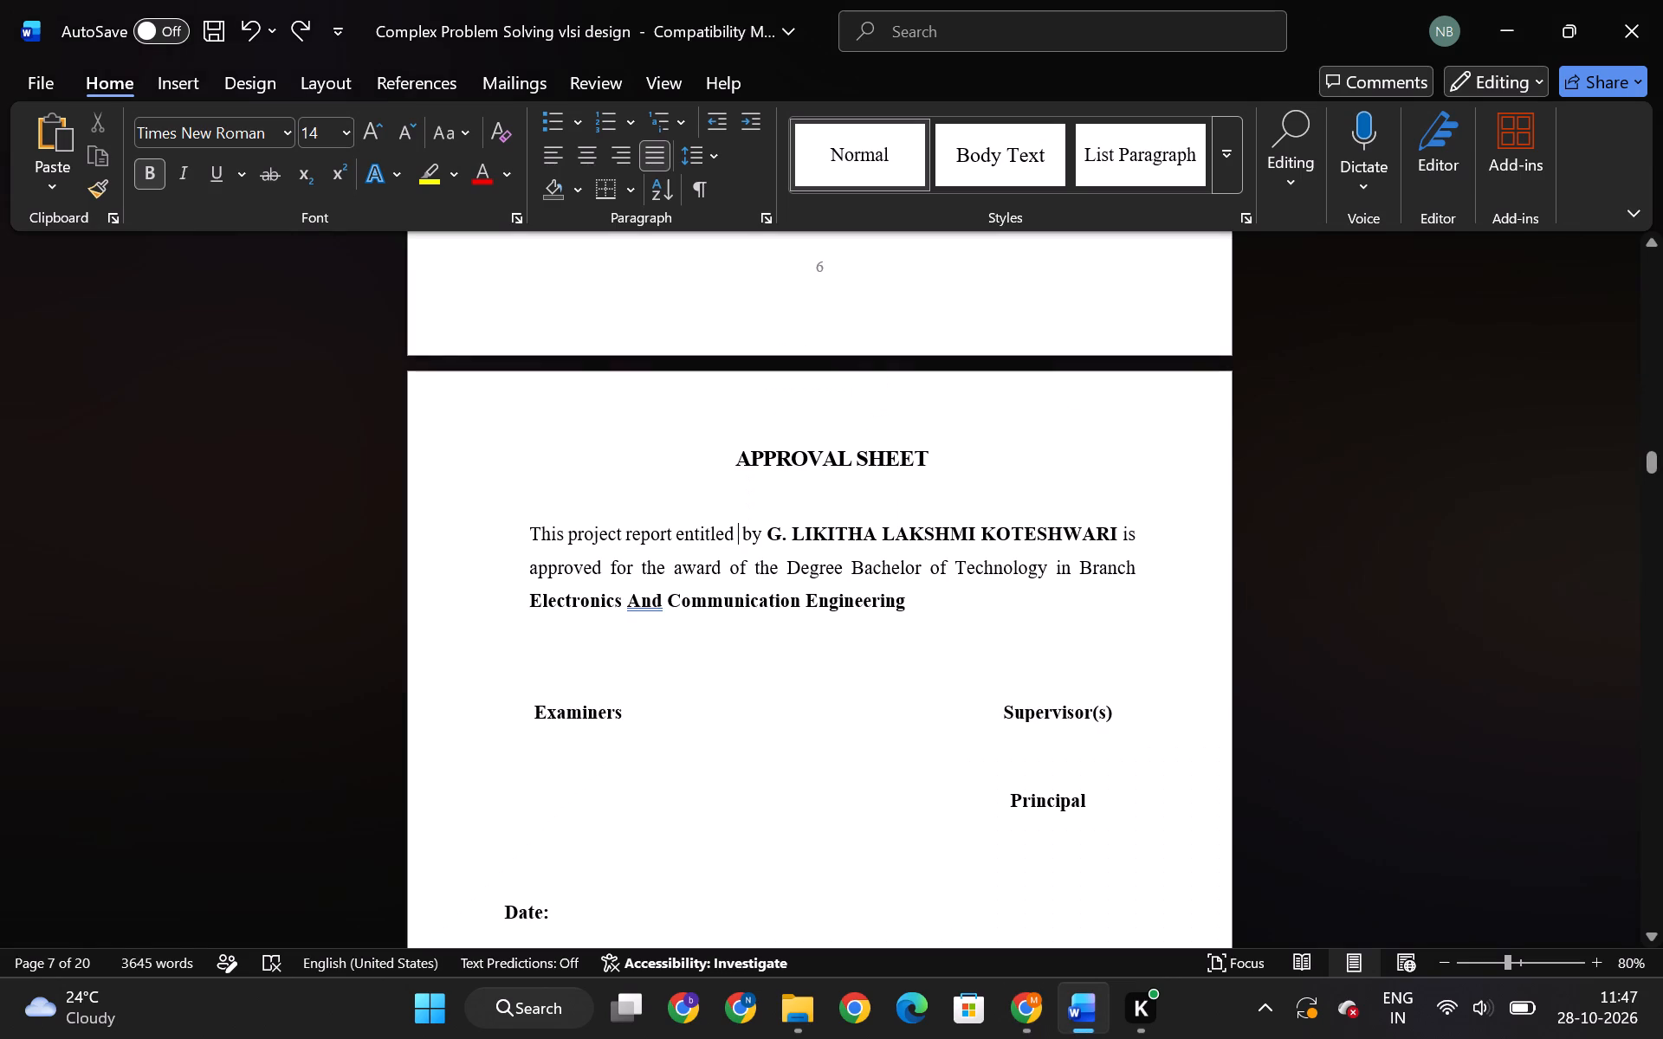
text(HY)
text(DRID)
key(alt+Tab)
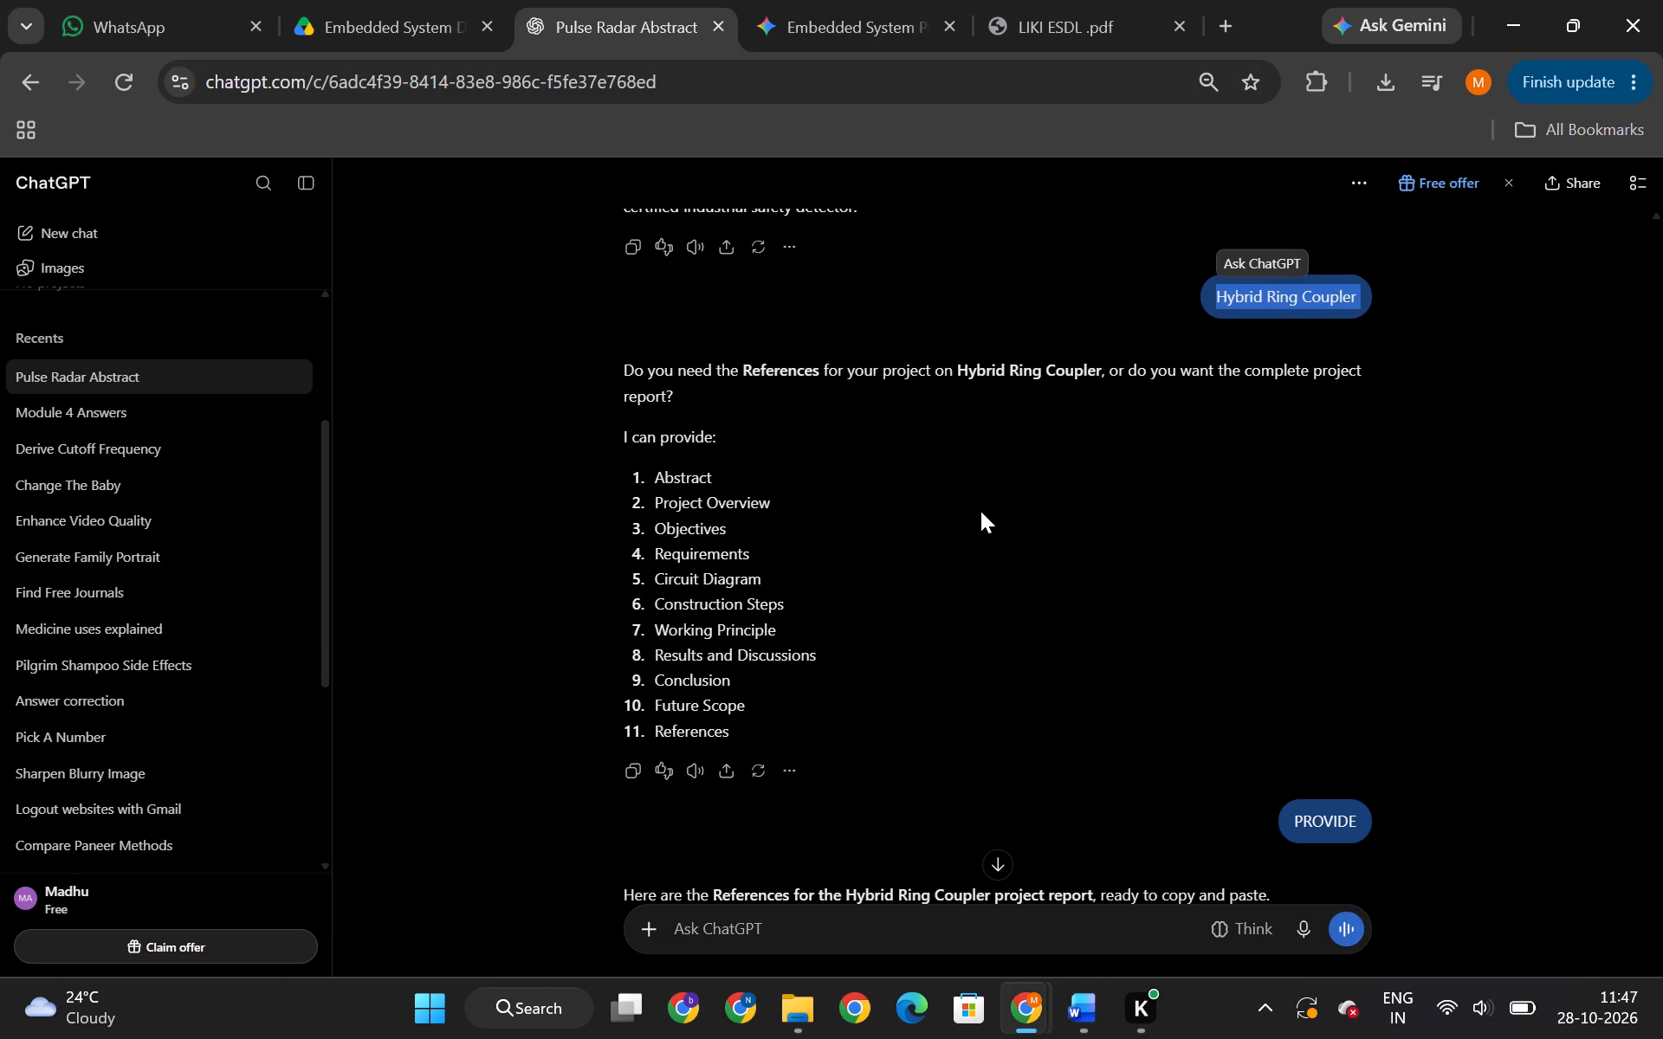
key(alt+Tab)
key(BackSpace)
key(BackSpace)
key(BackSpace)
key(BackSpace)
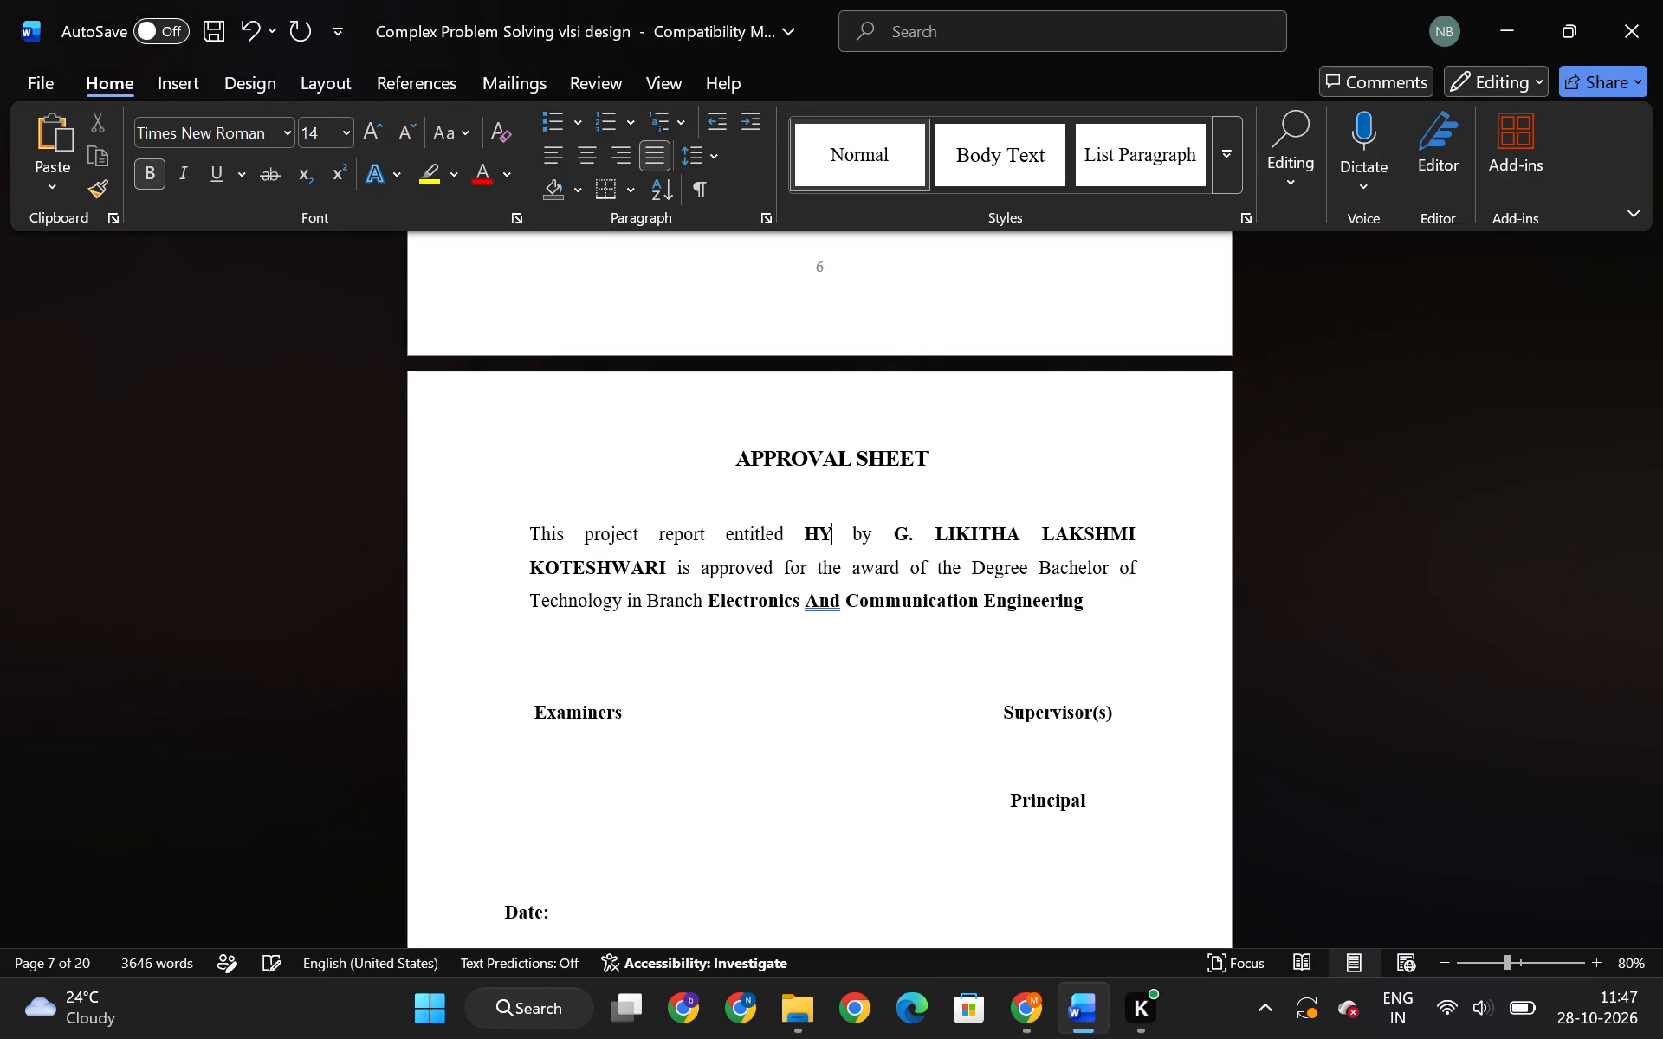
text(BRID)
key(alt+Tab)
key(alt+Tab)
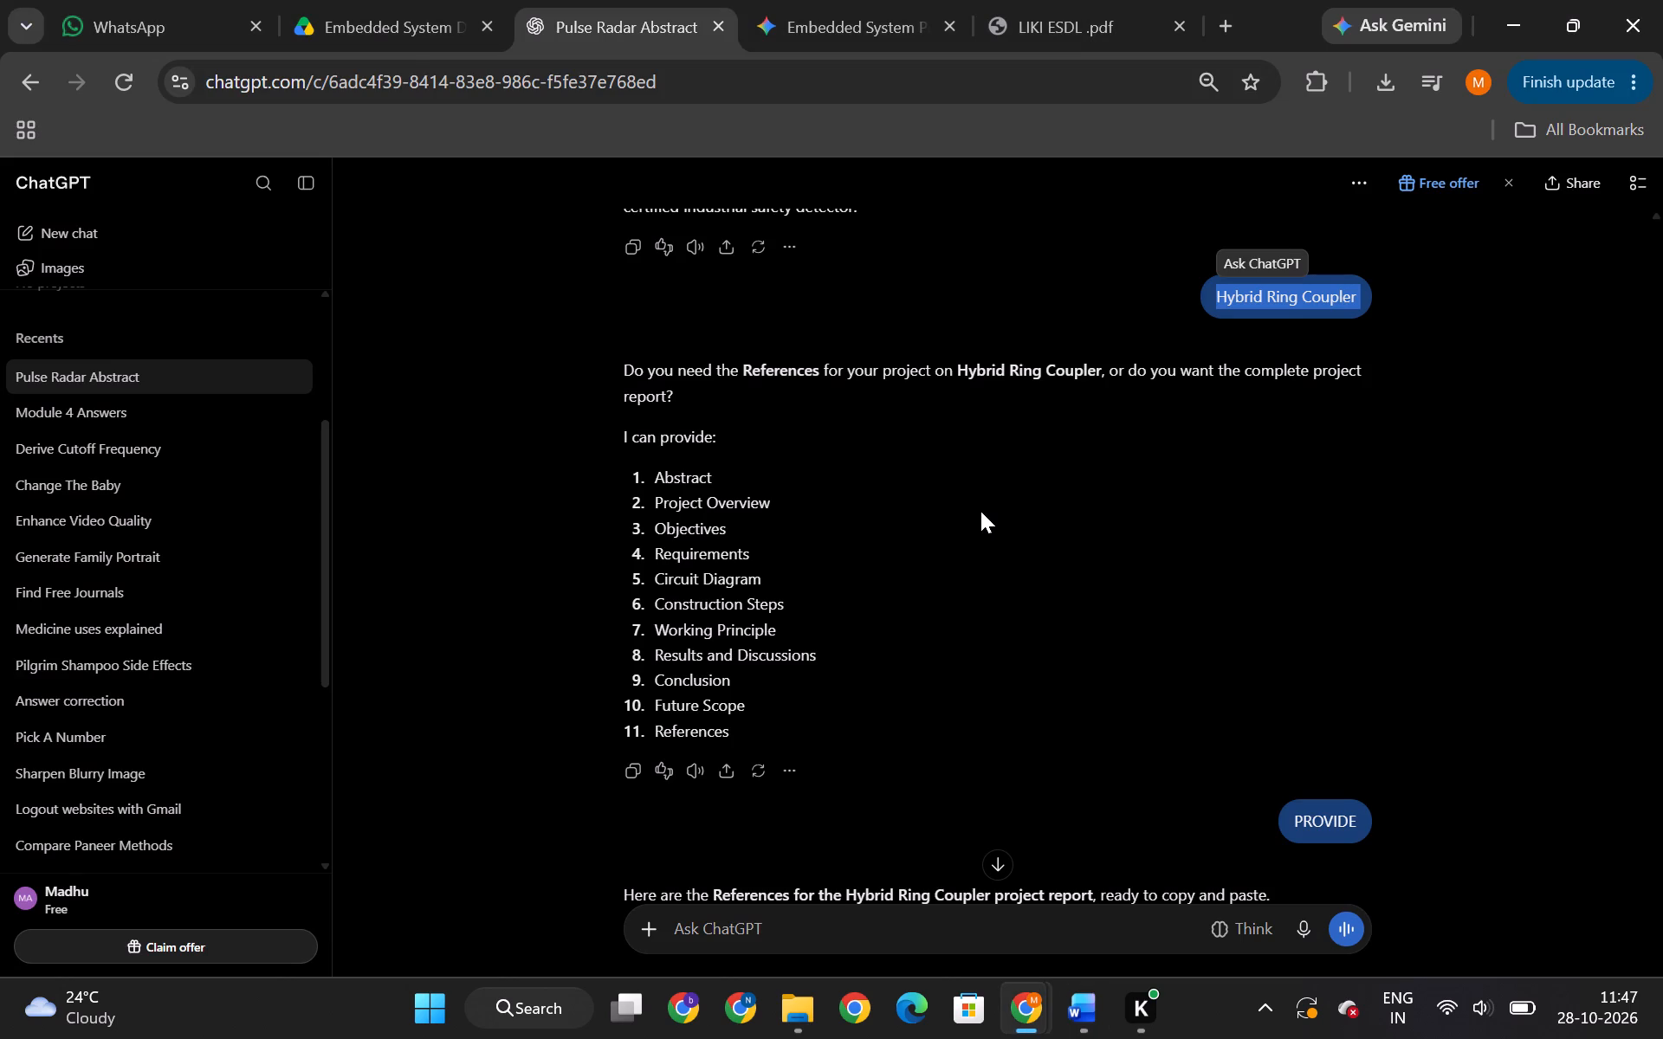
key(space)
text(RING)
key(space)
key(alt+Tab)
key(alt+Tab)
text(COUPER)
key(BackSpace)
key(BackSpace)
key(alt+Tab)
key(alt+Tab)
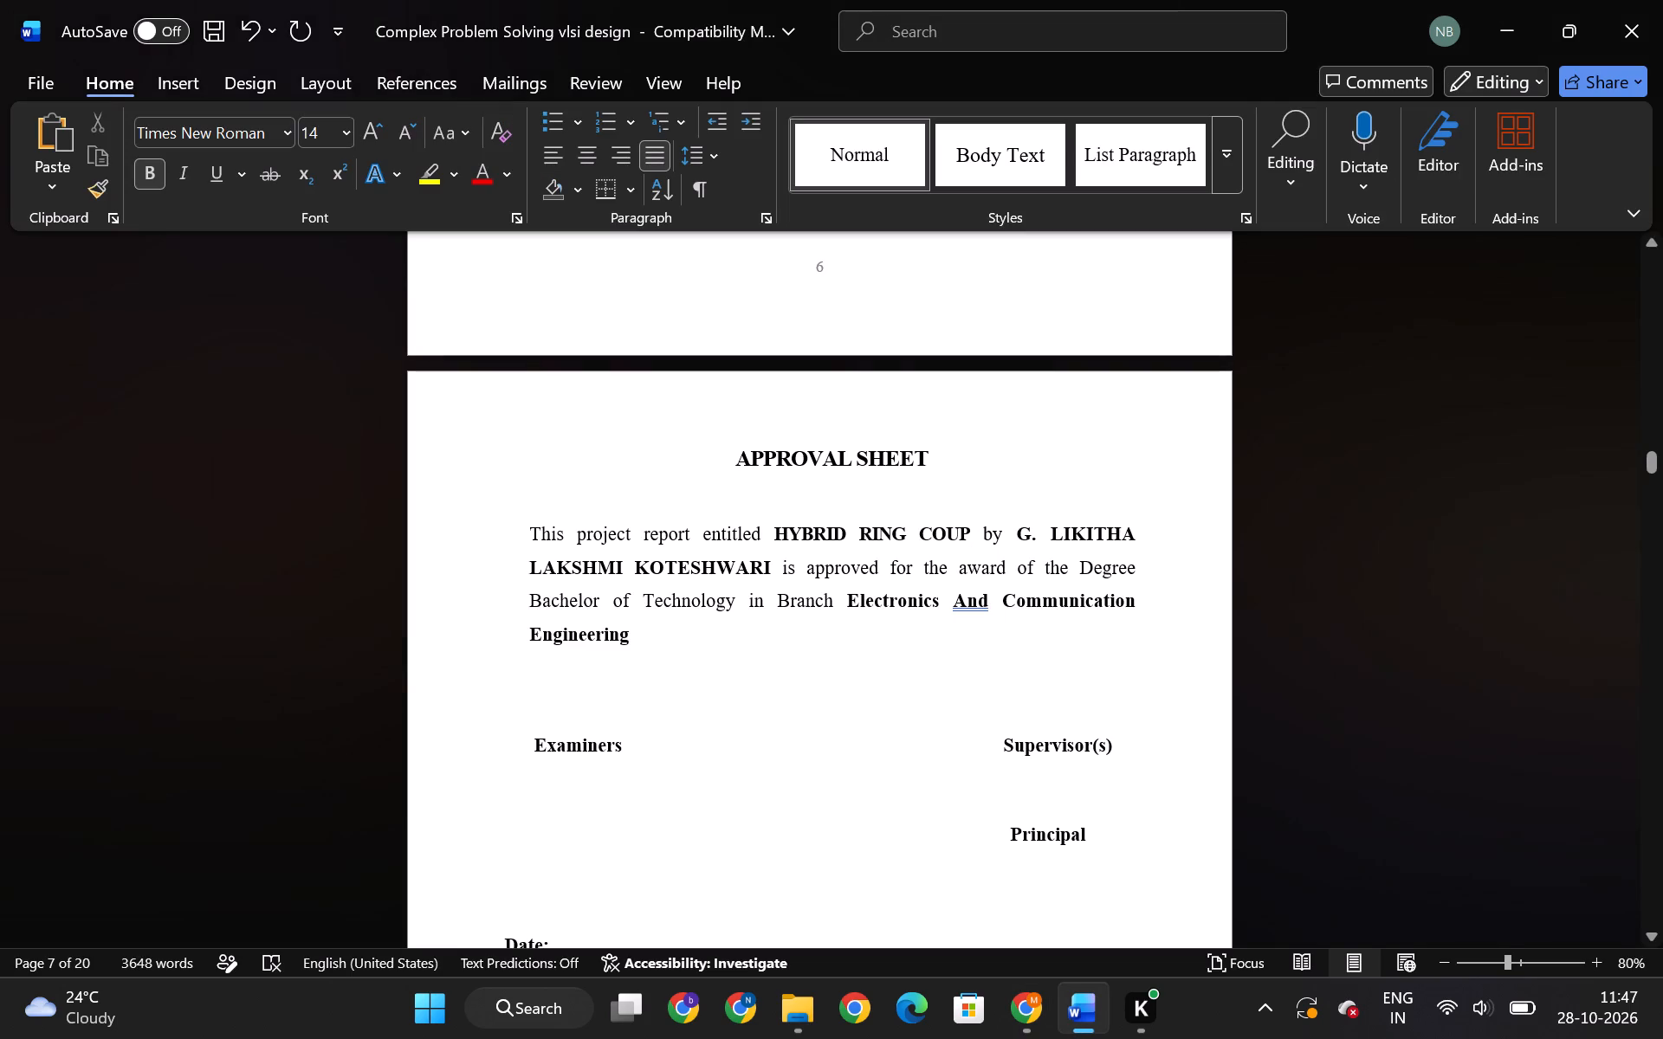
text(LER)
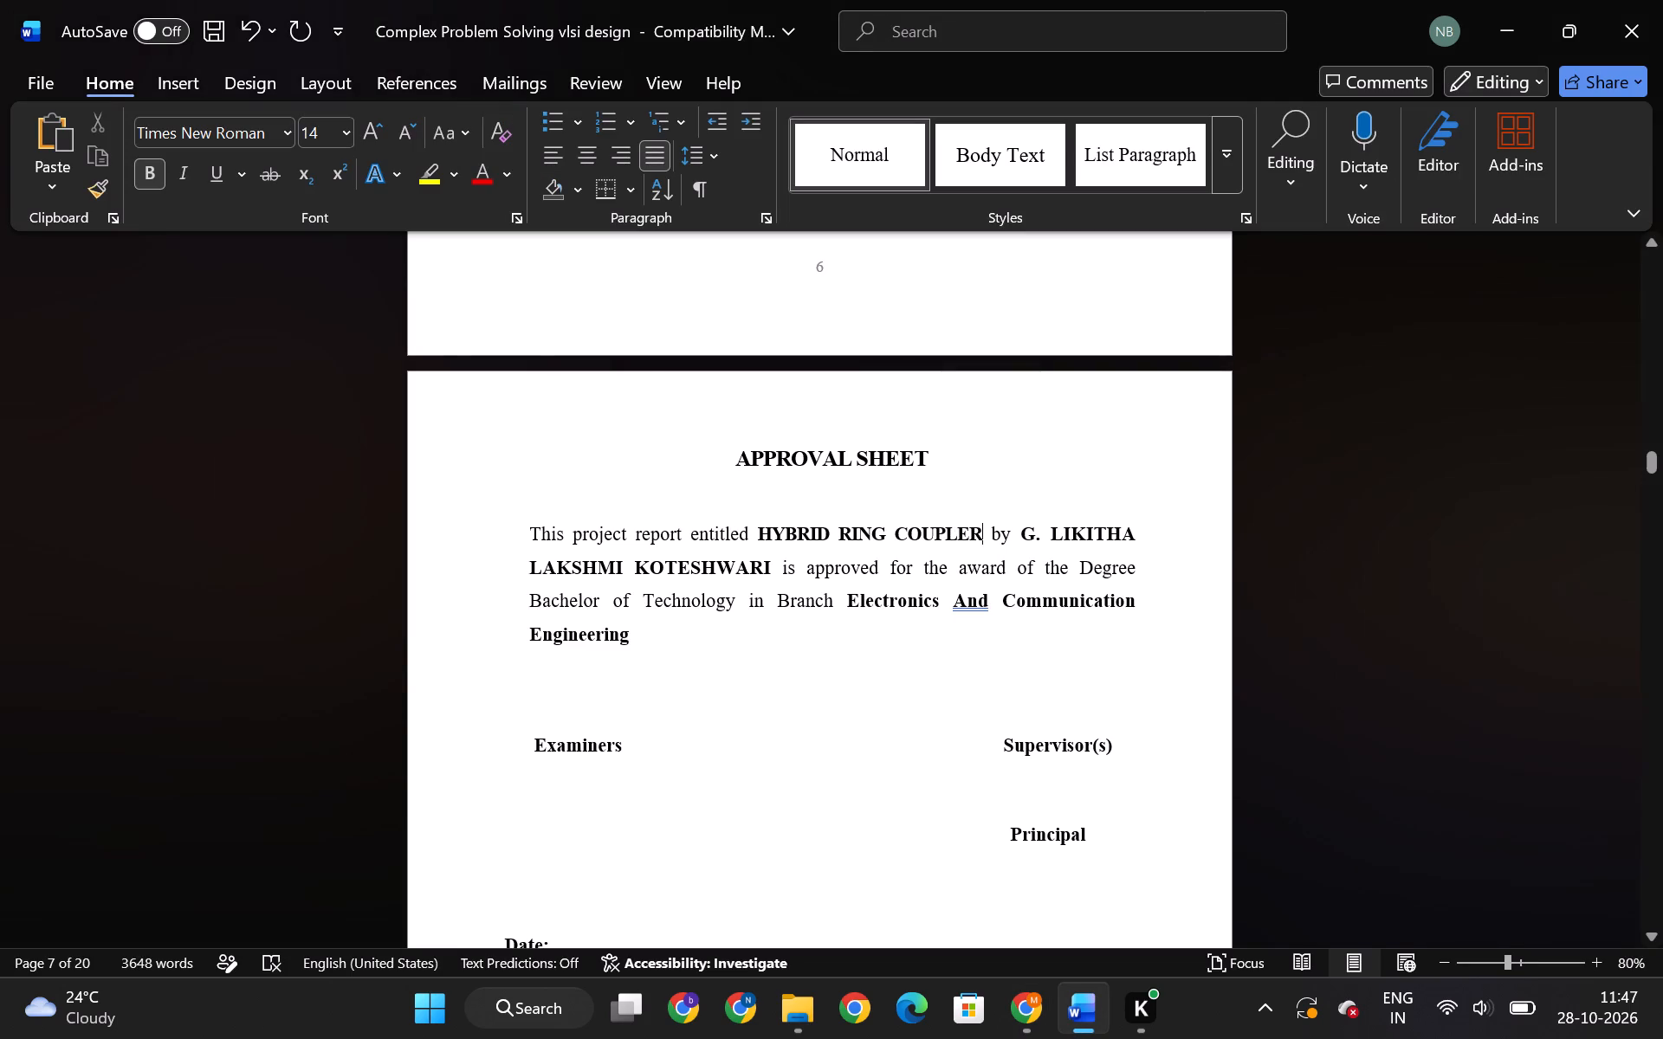
Show the student portal's 2026-27 timetable for Electronics and Communication Engineering VII Semester (Section - C) and examine the staff list.
scroll(864, 737, down, 20)
scroll(864, 737, down, 3)
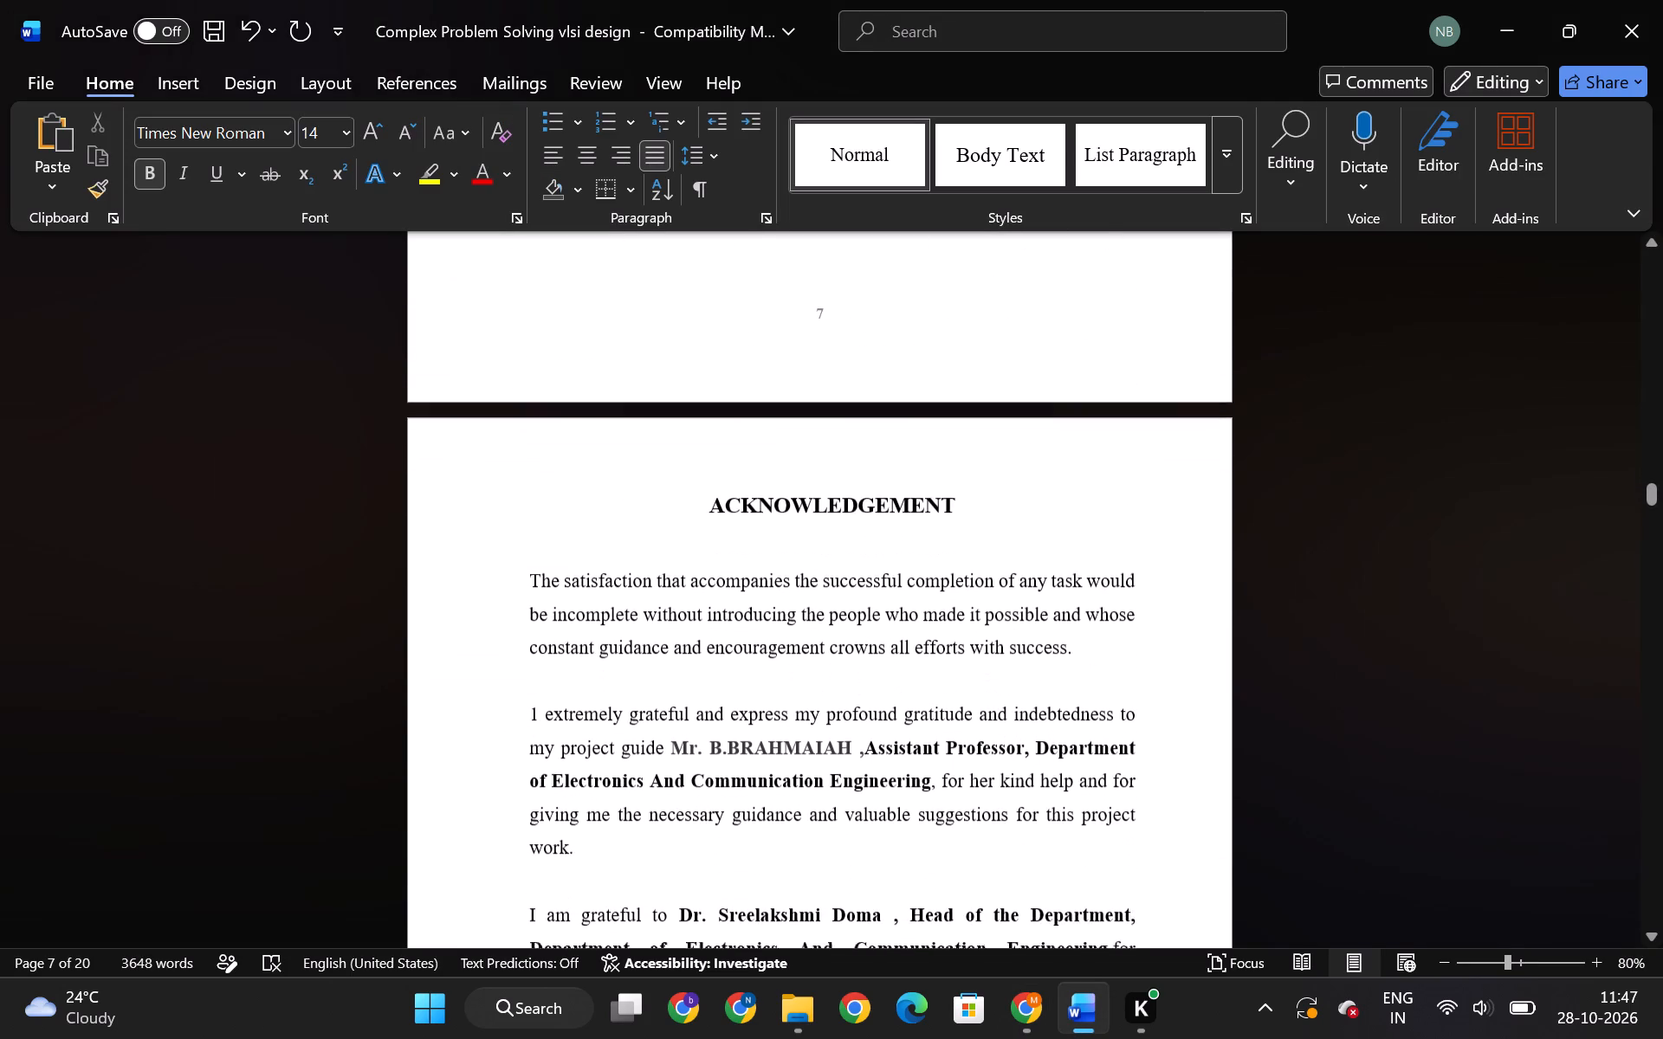
scroll(818, 741, down, 2)
scroll(1077, 682, down, 2)
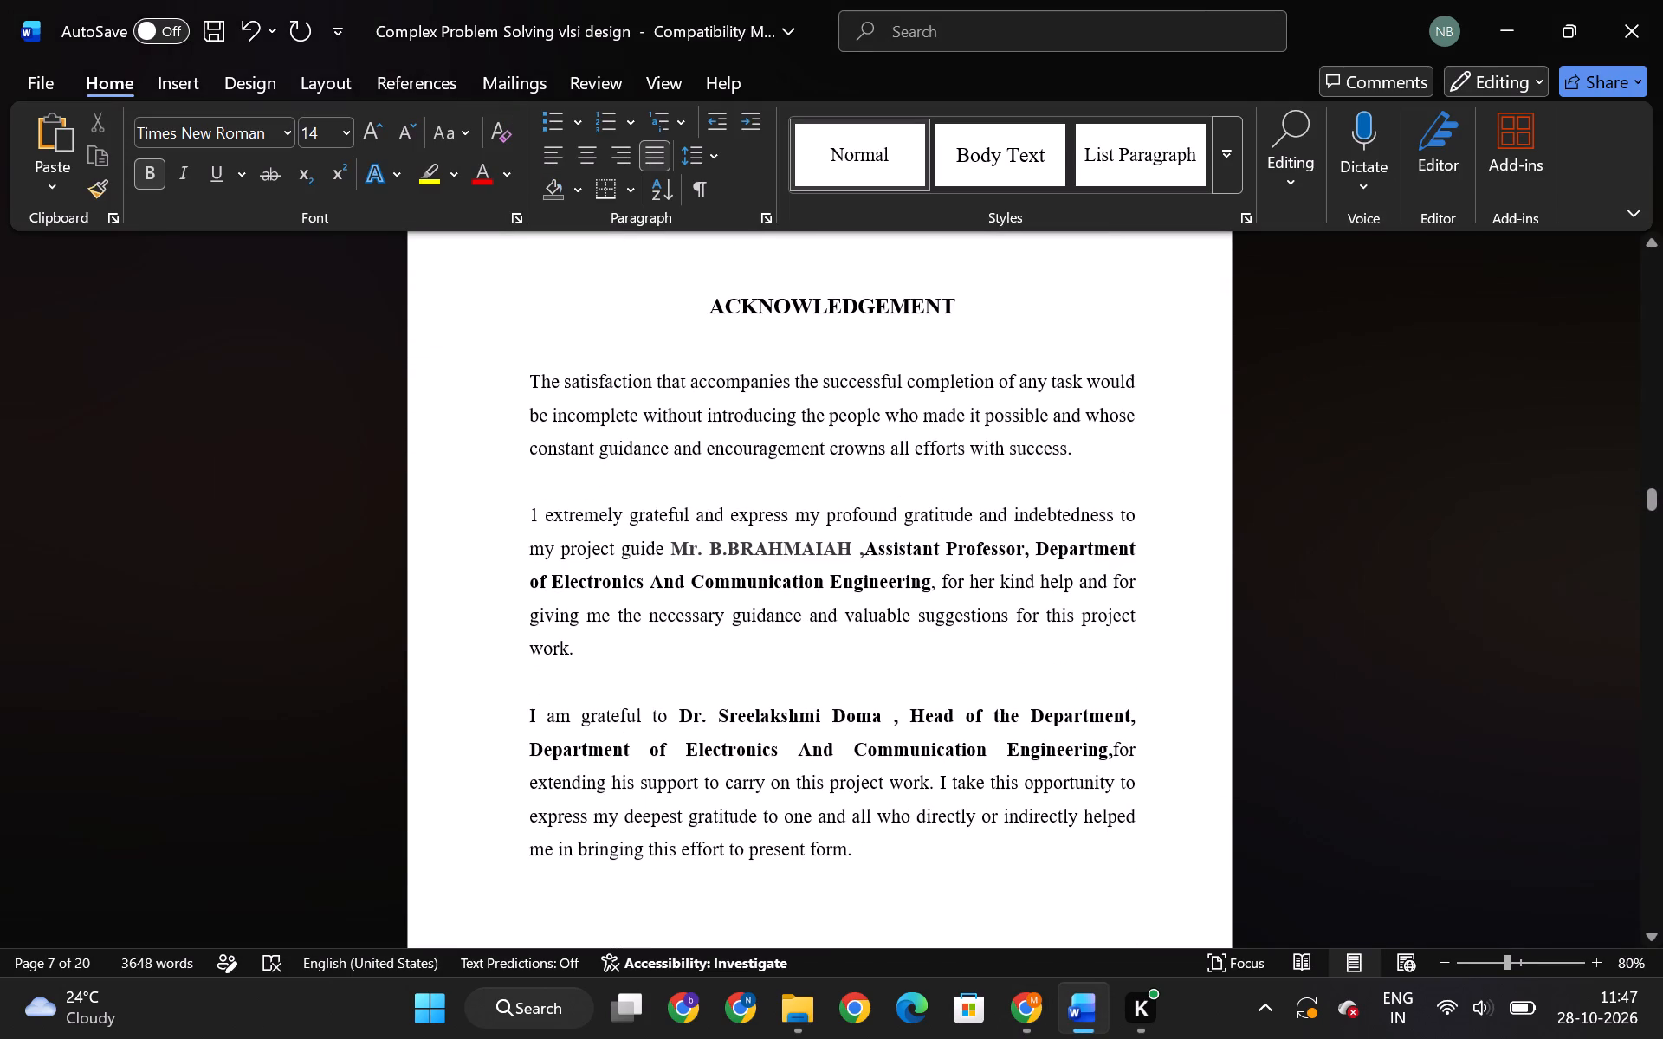
click(1017, 1004)
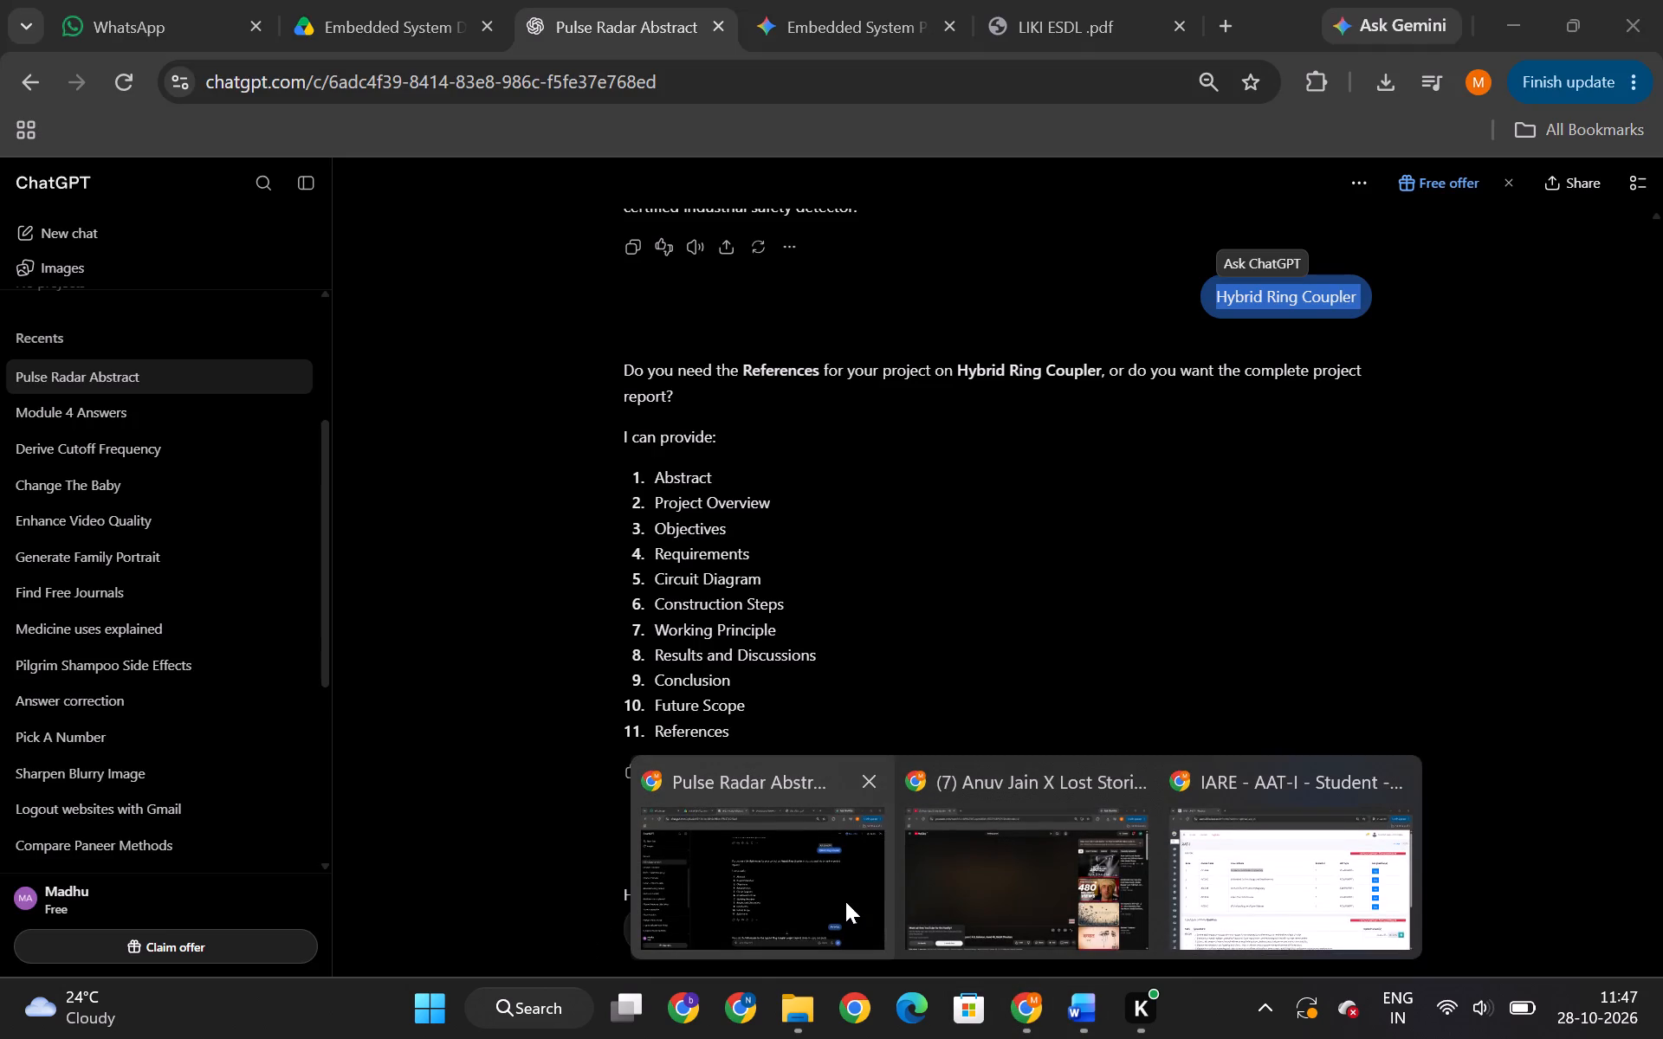
click(845, 901)
click(1019, 988)
click(1299, 900)
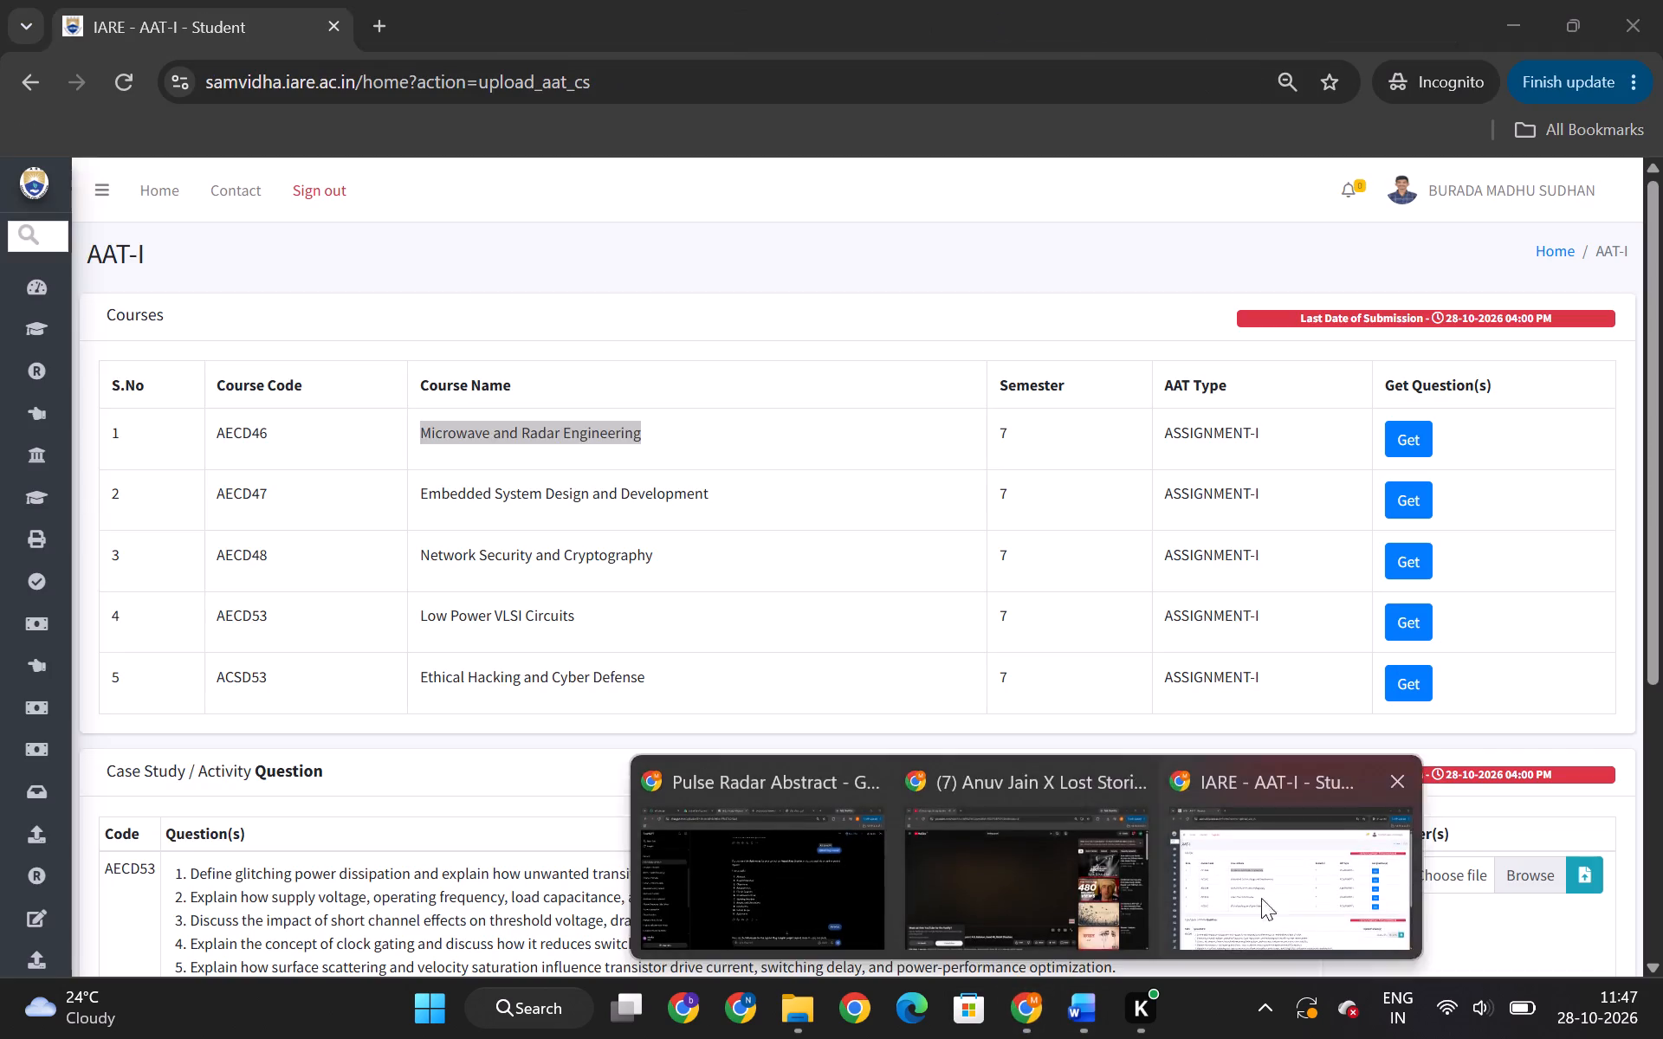
click(111, 674)
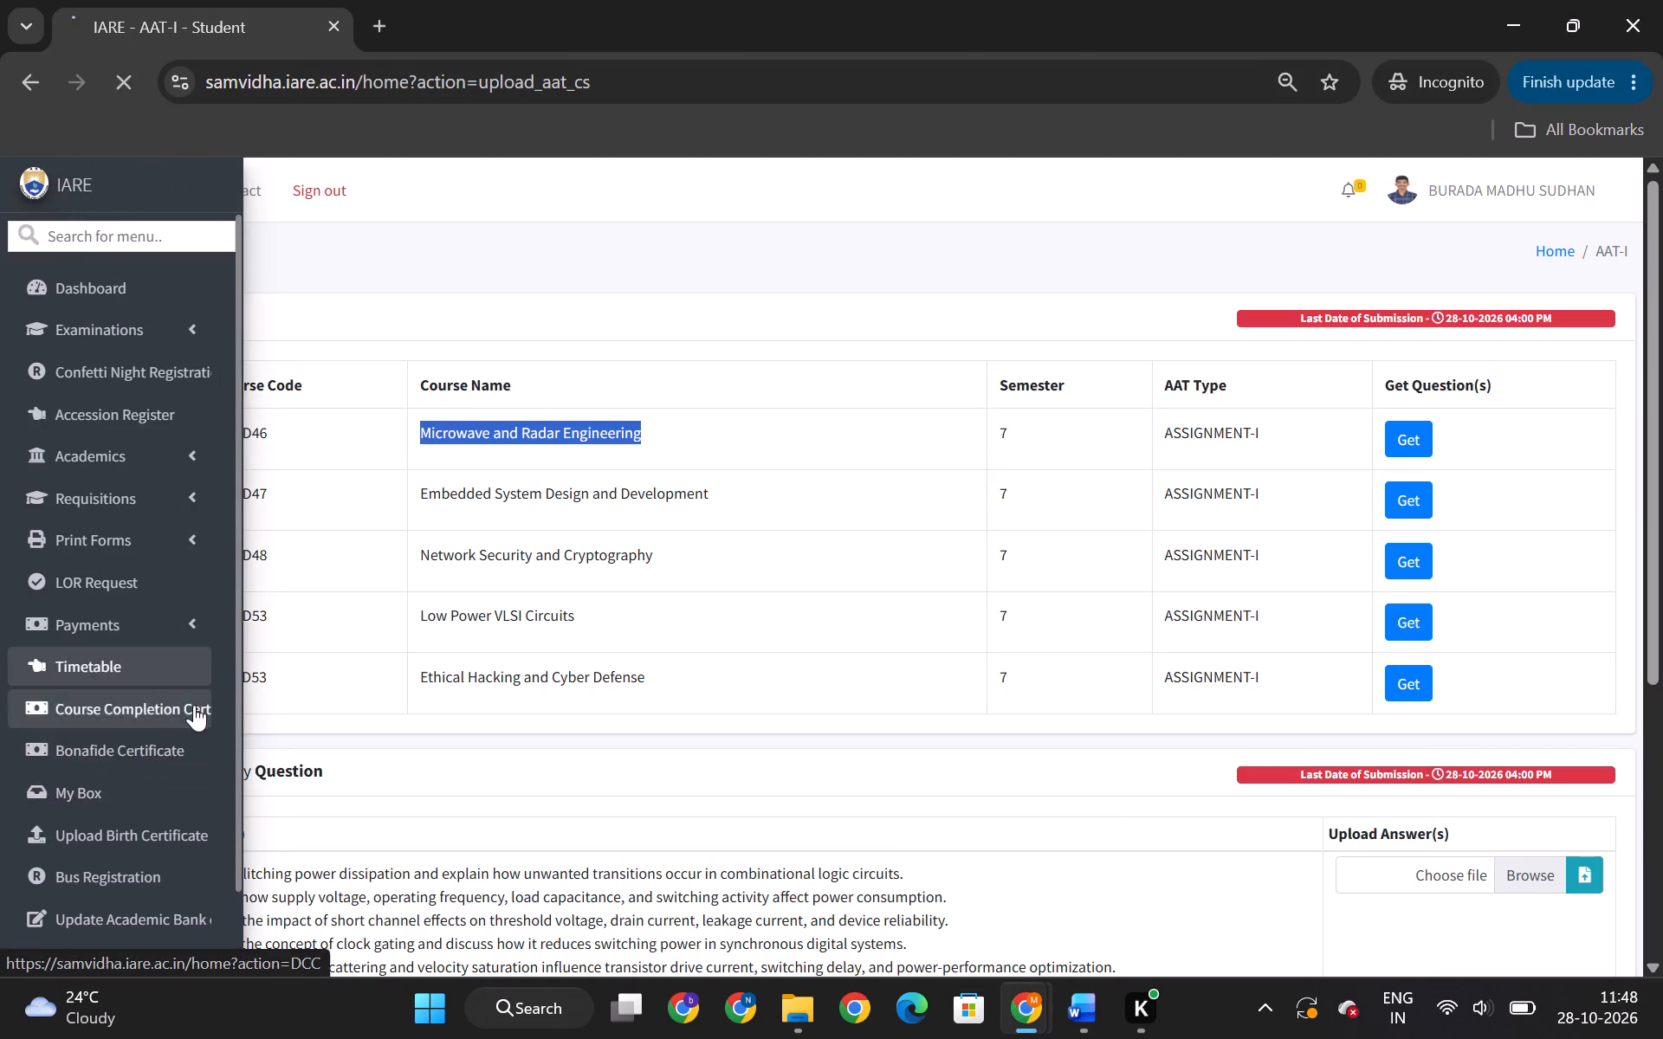
click(531, 401)
click(540, 510)
click(789, 374)
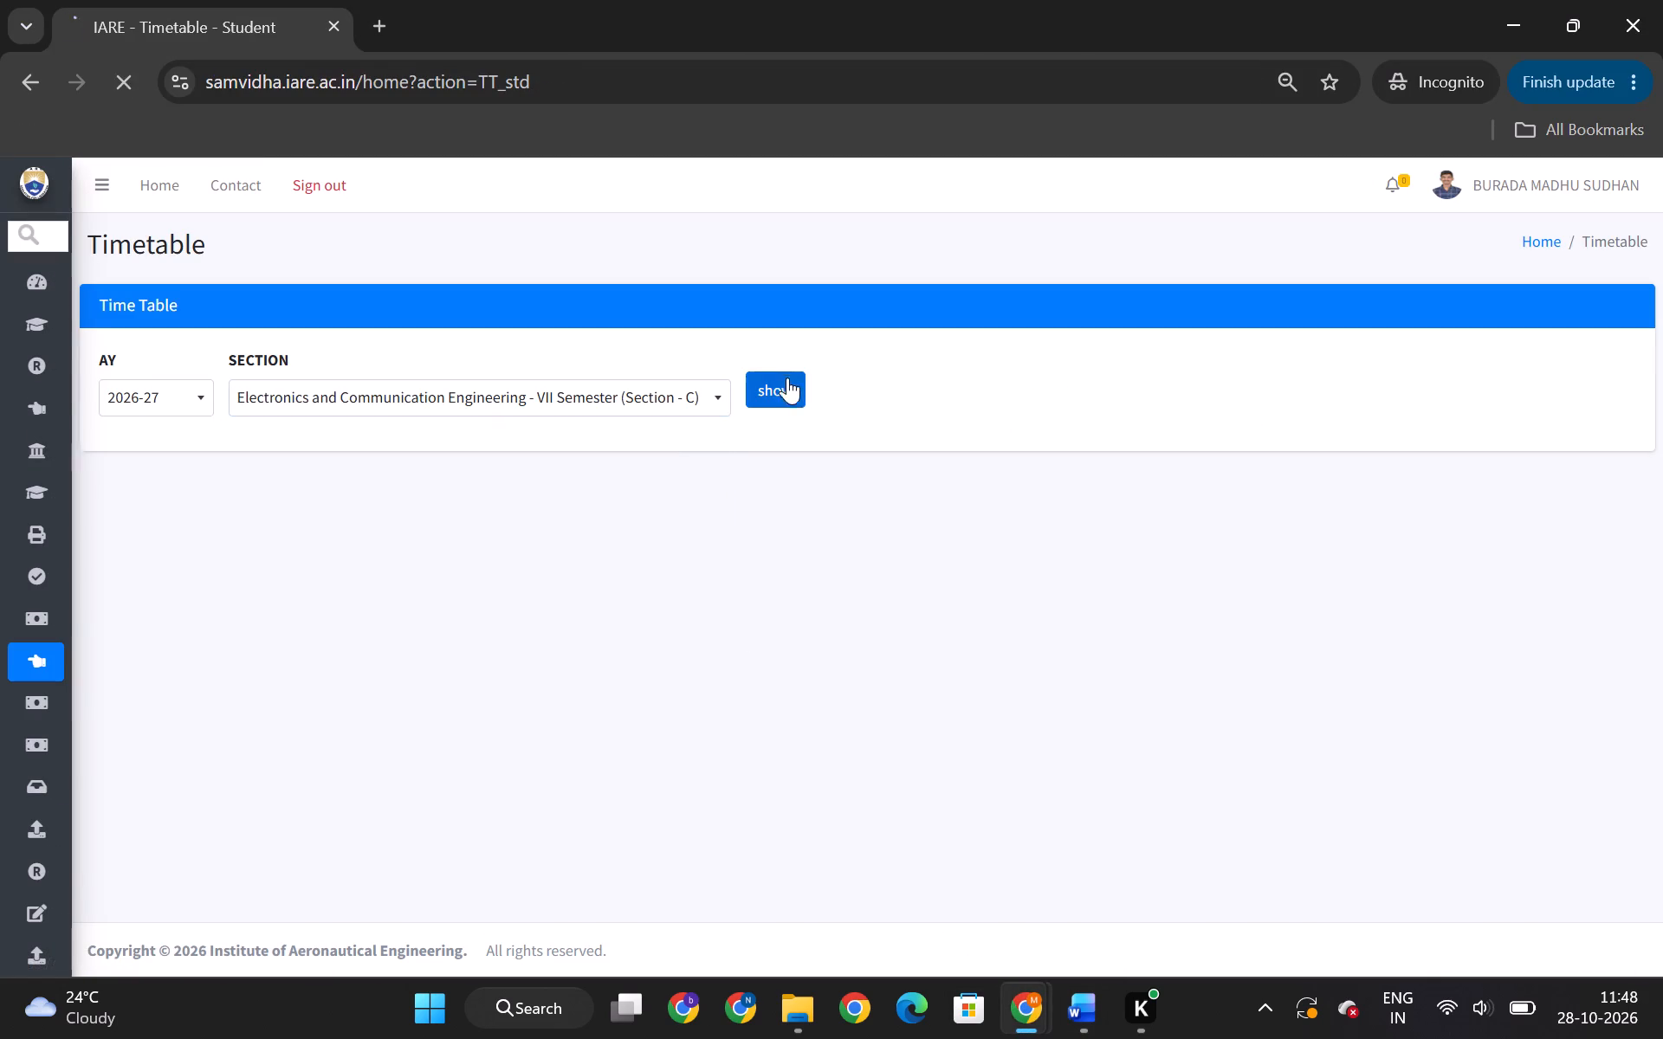
scroll(870, 466, down, 8)
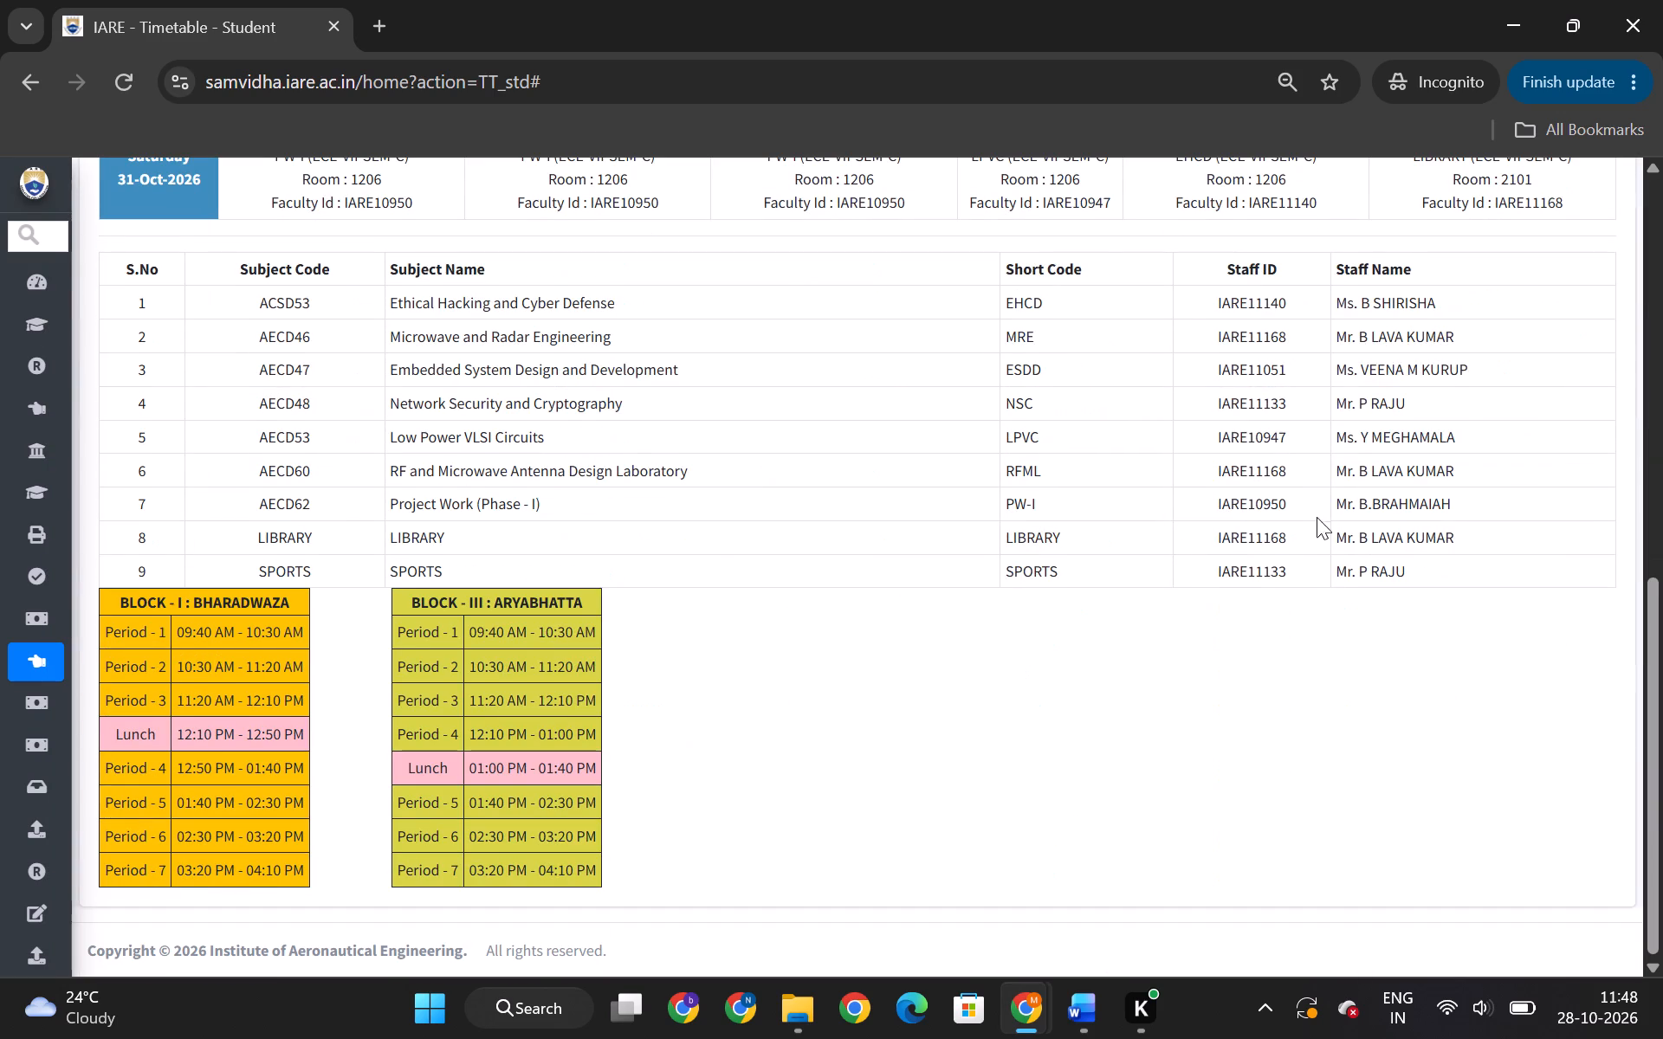
scroll(699, 465, up, 4)
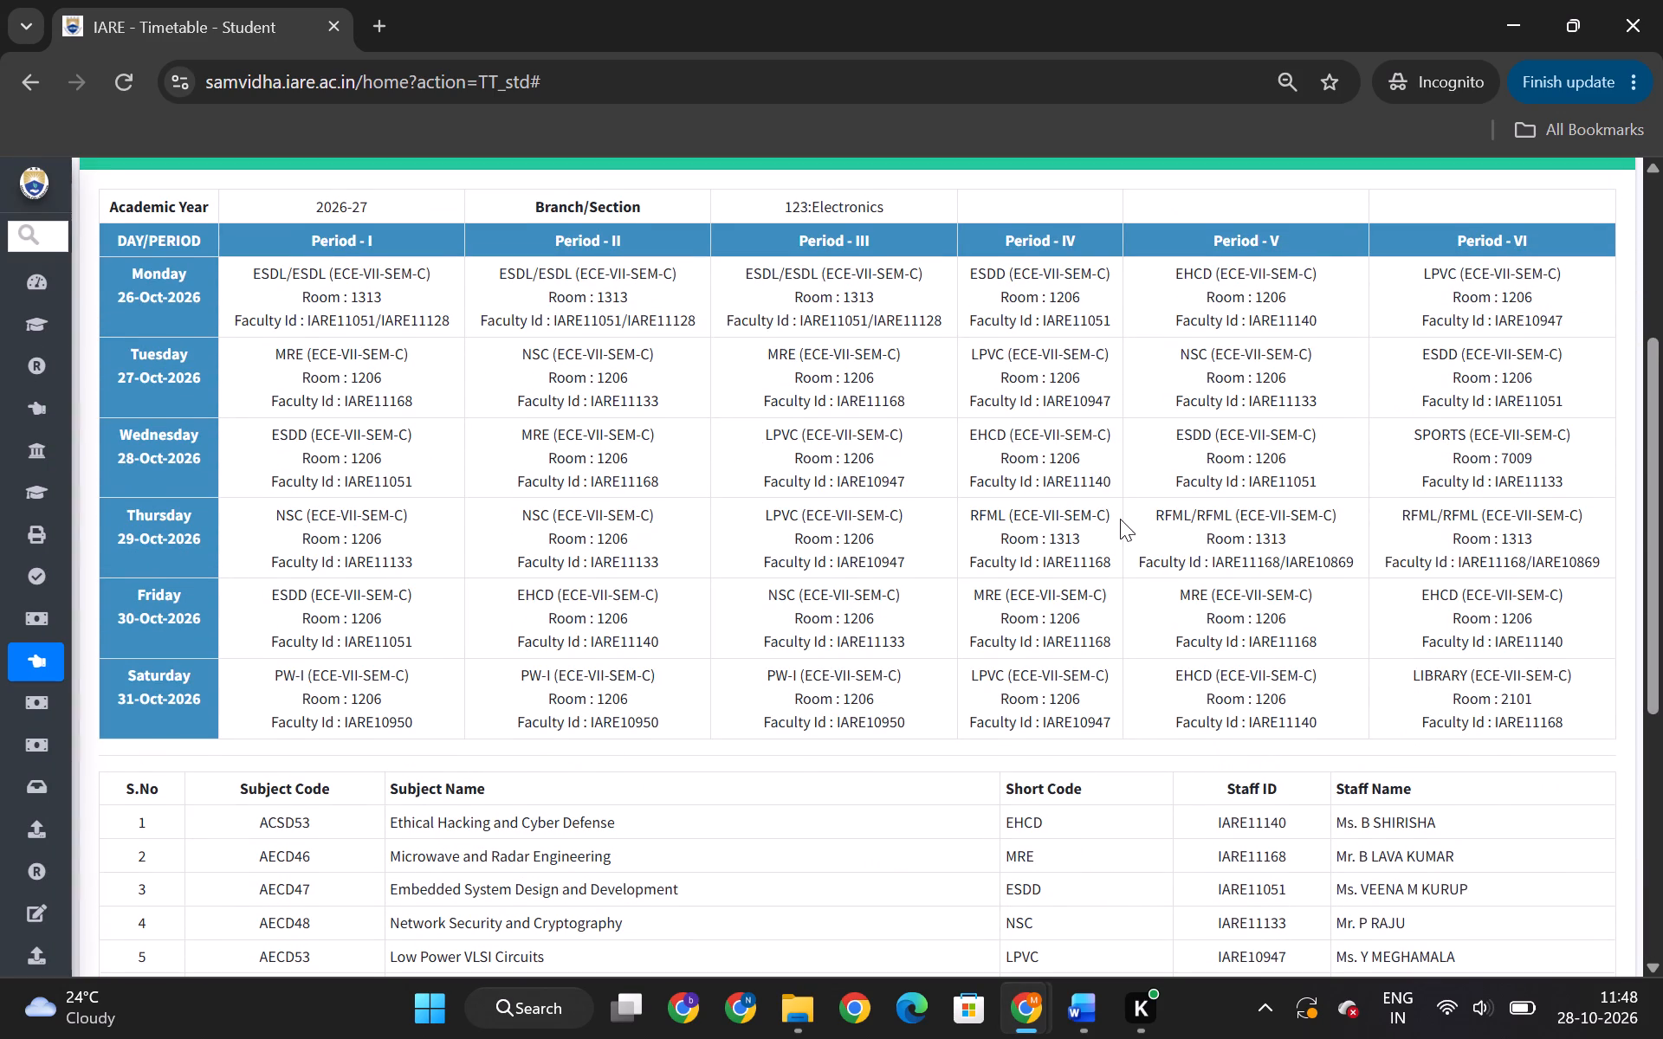
scroll(1173, 574, down, 3)
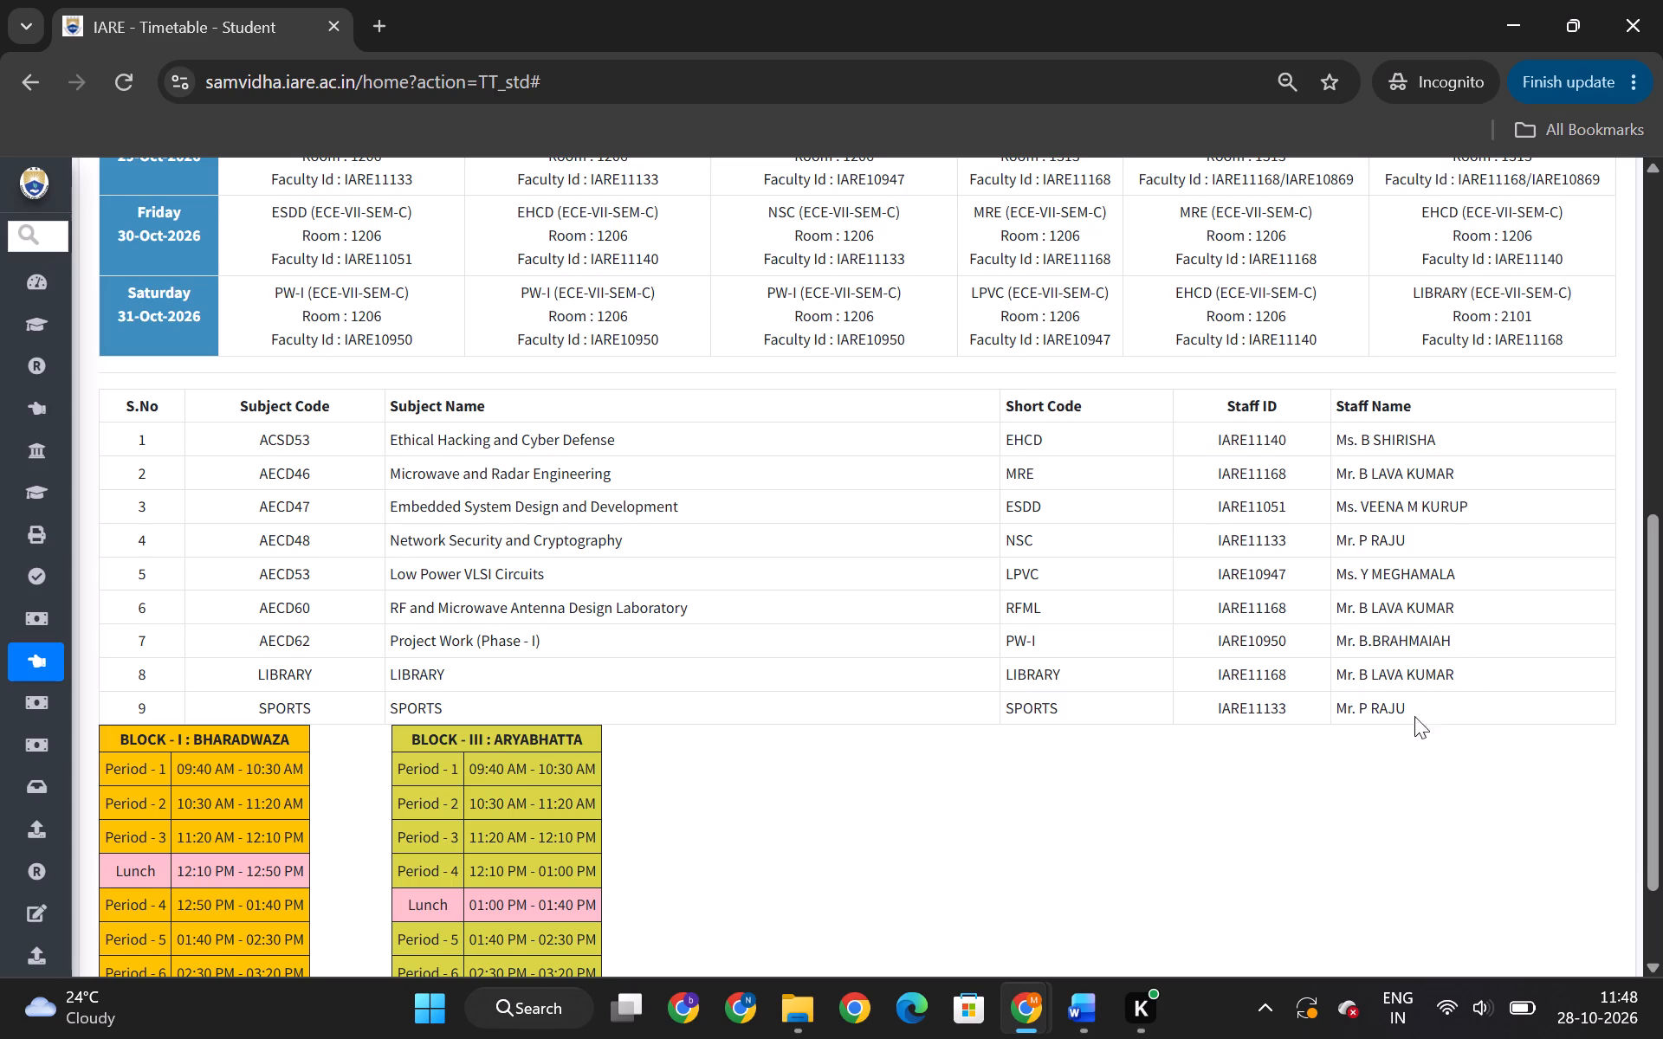
scroll(738, 258, up, 4)
Search the web in a new tab for "IARE INDRA FACULTY", using the corrected spelling.
click(370, 18)
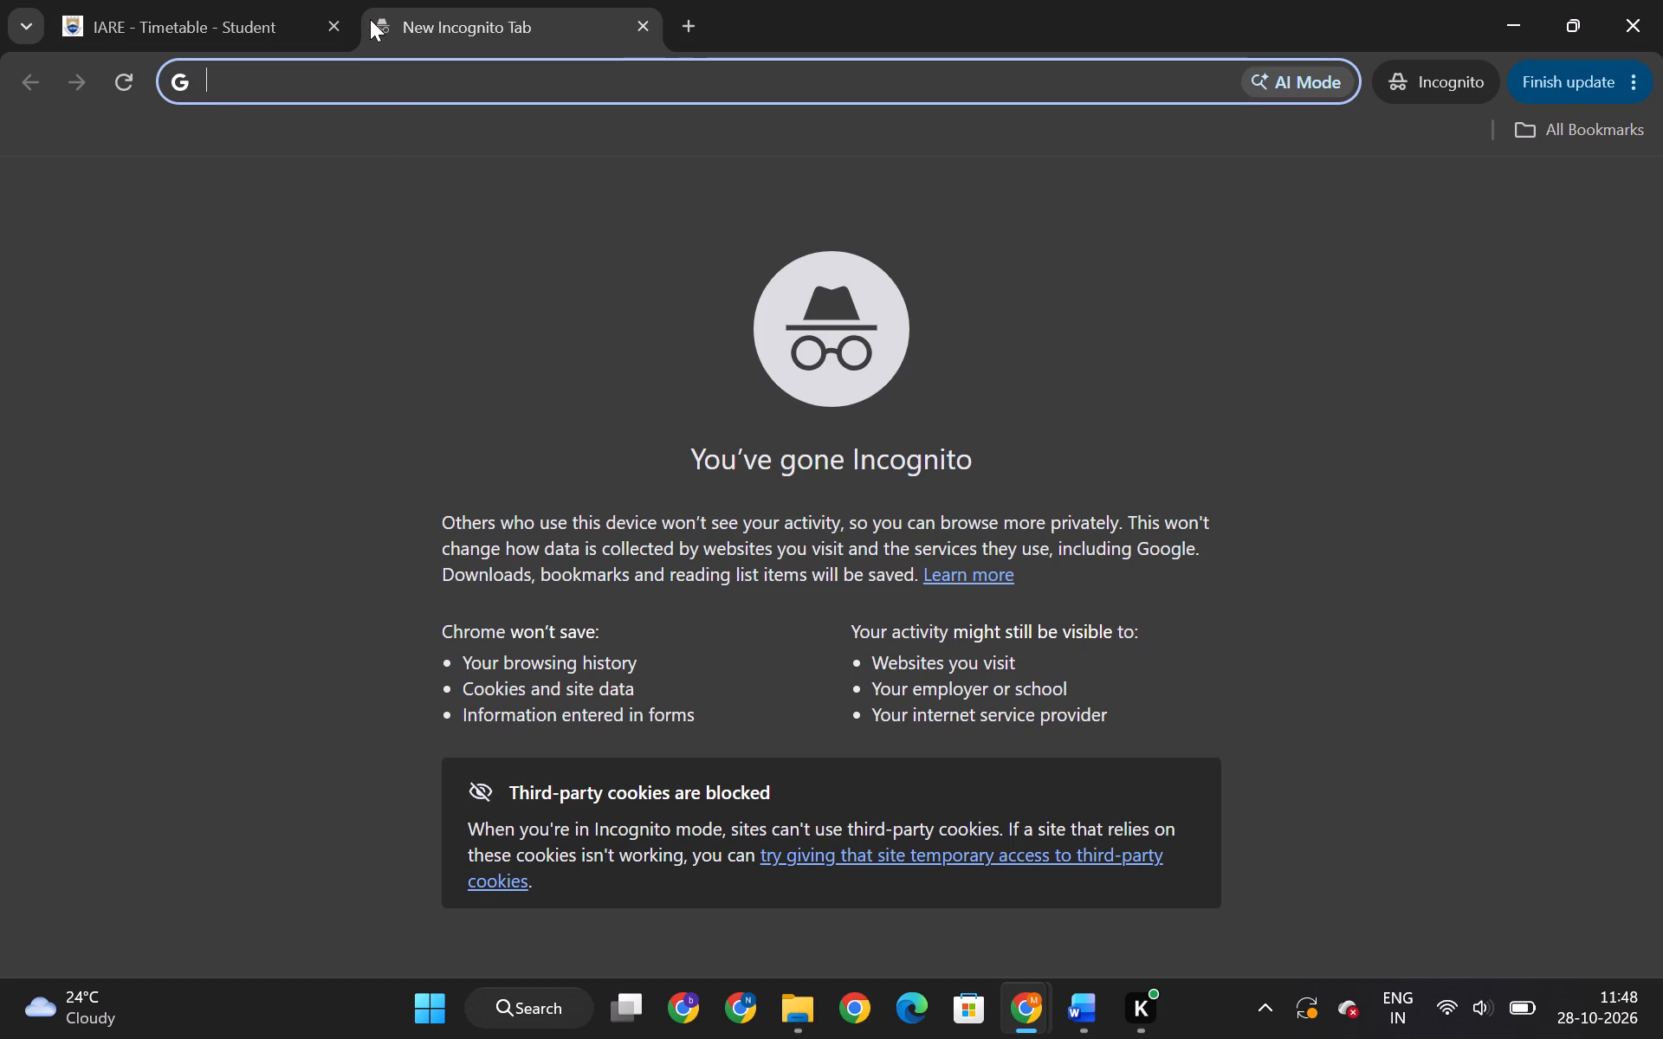
text(IARE INDRA)
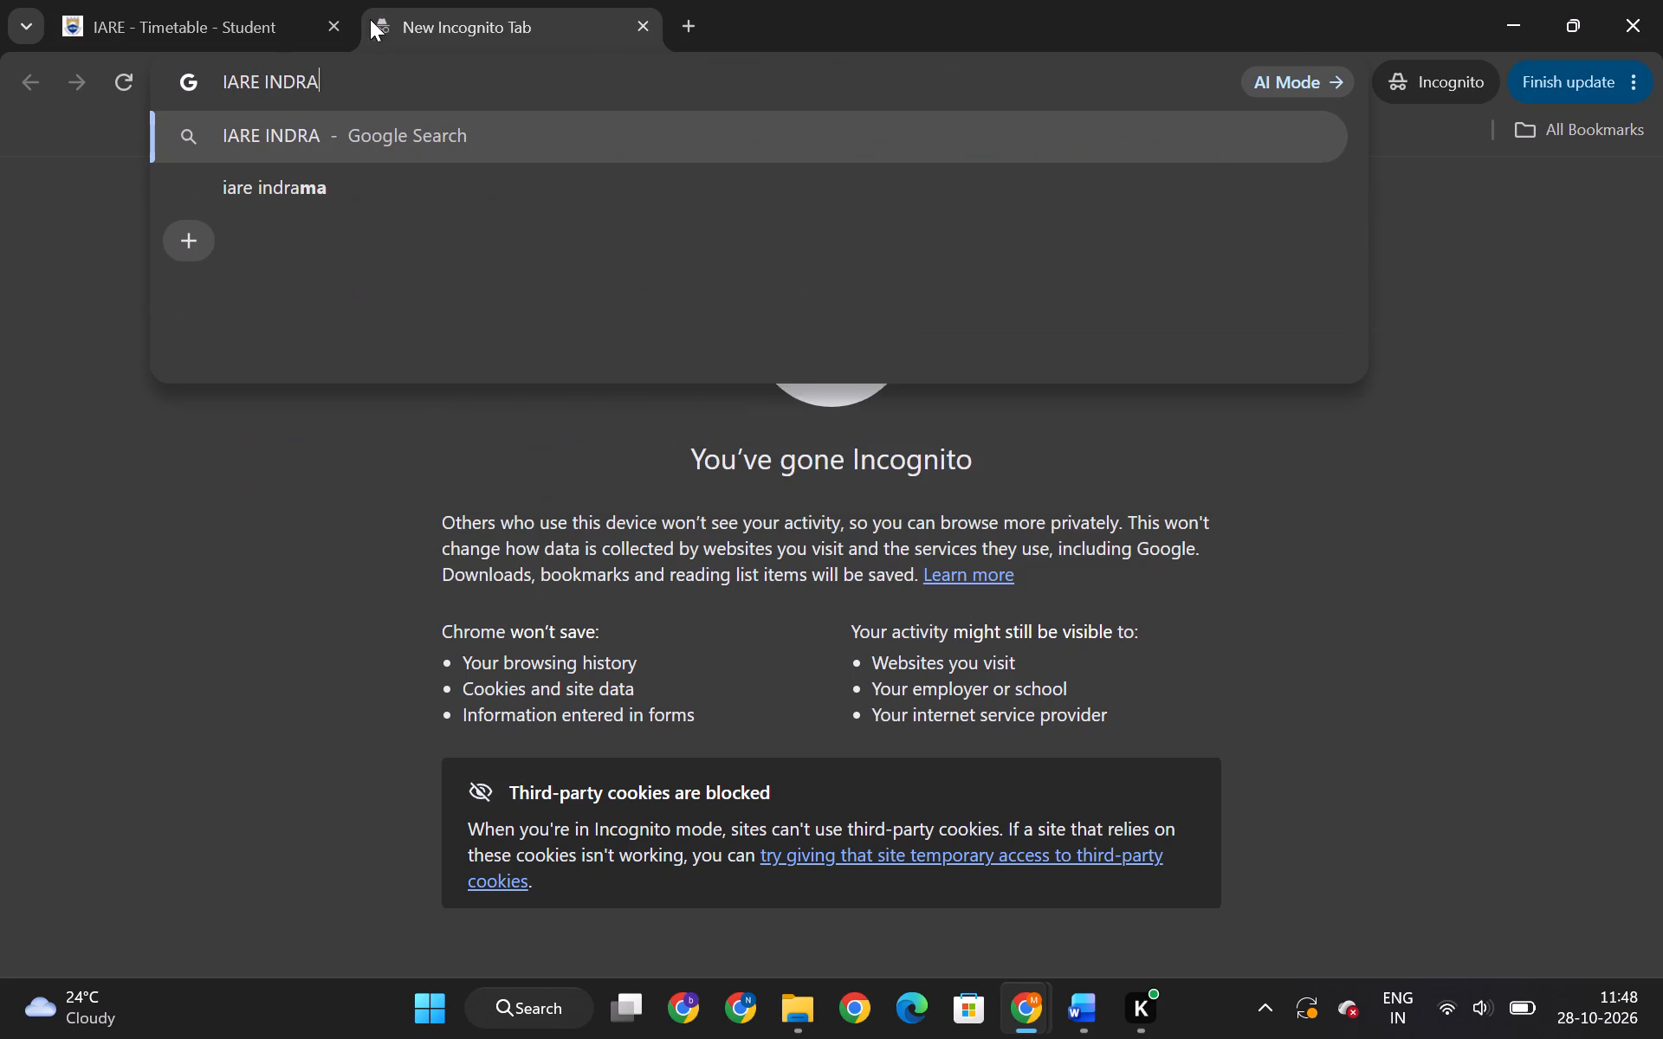
key(space)
text(FACUTLY)
key(space)
key(Return)
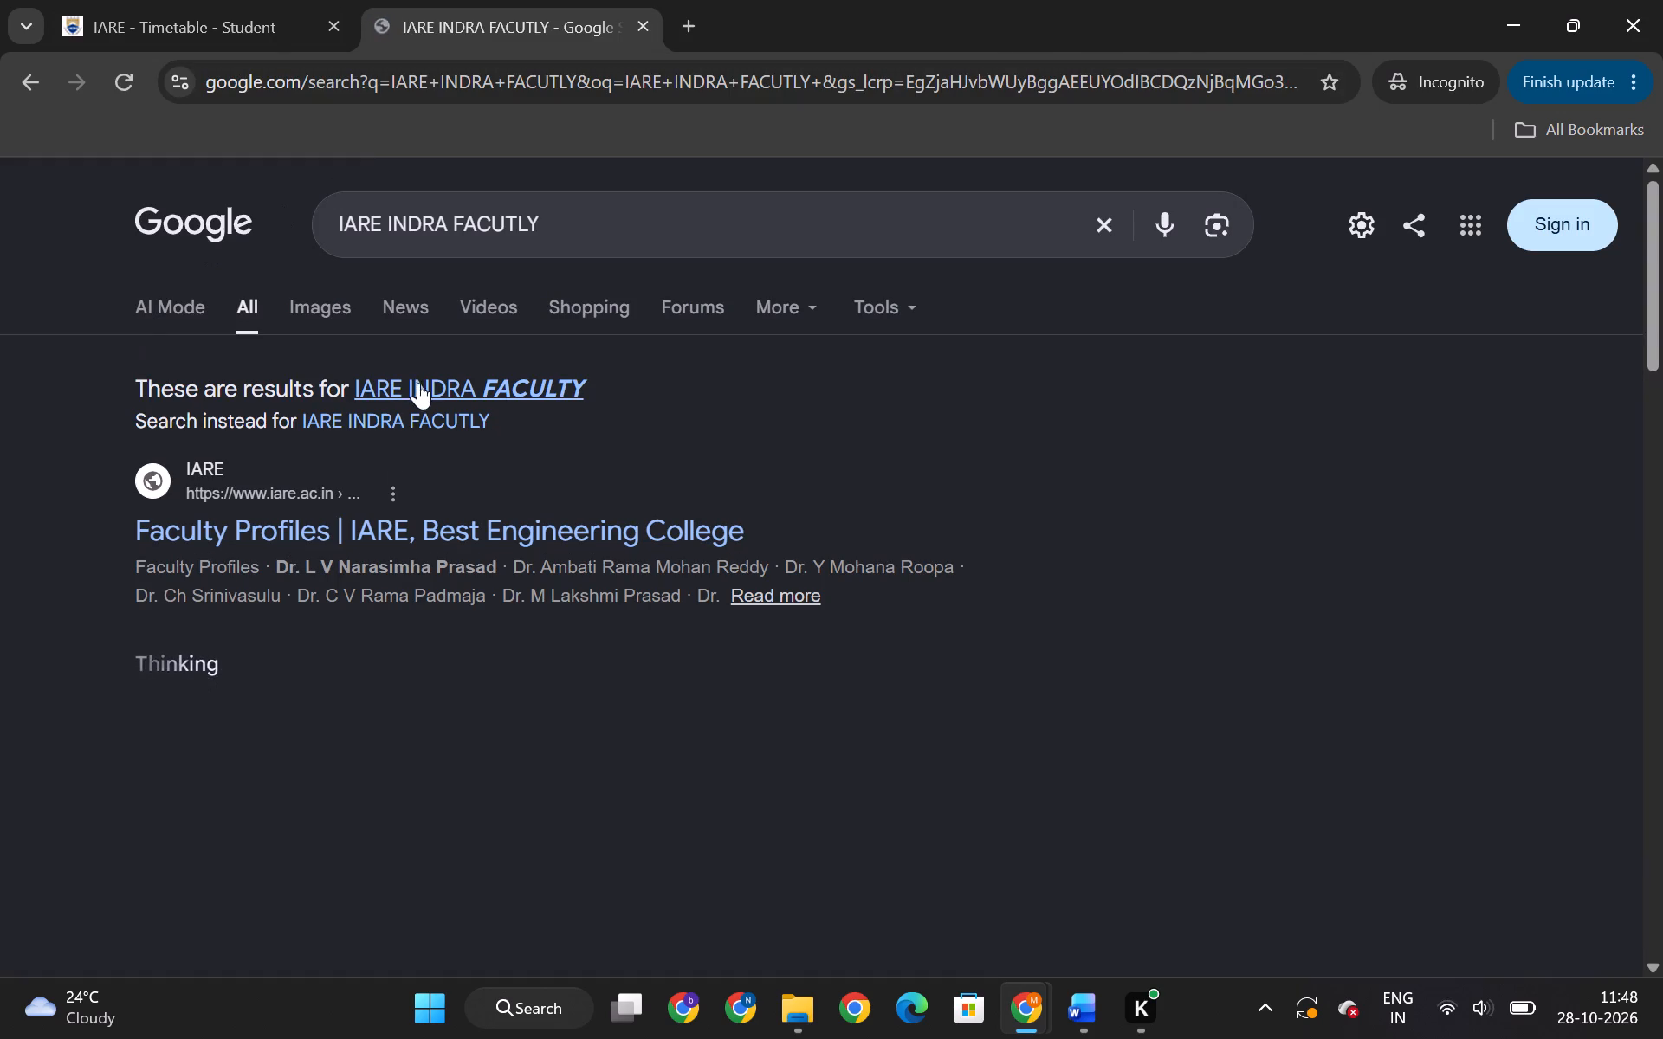
click(418, 381)
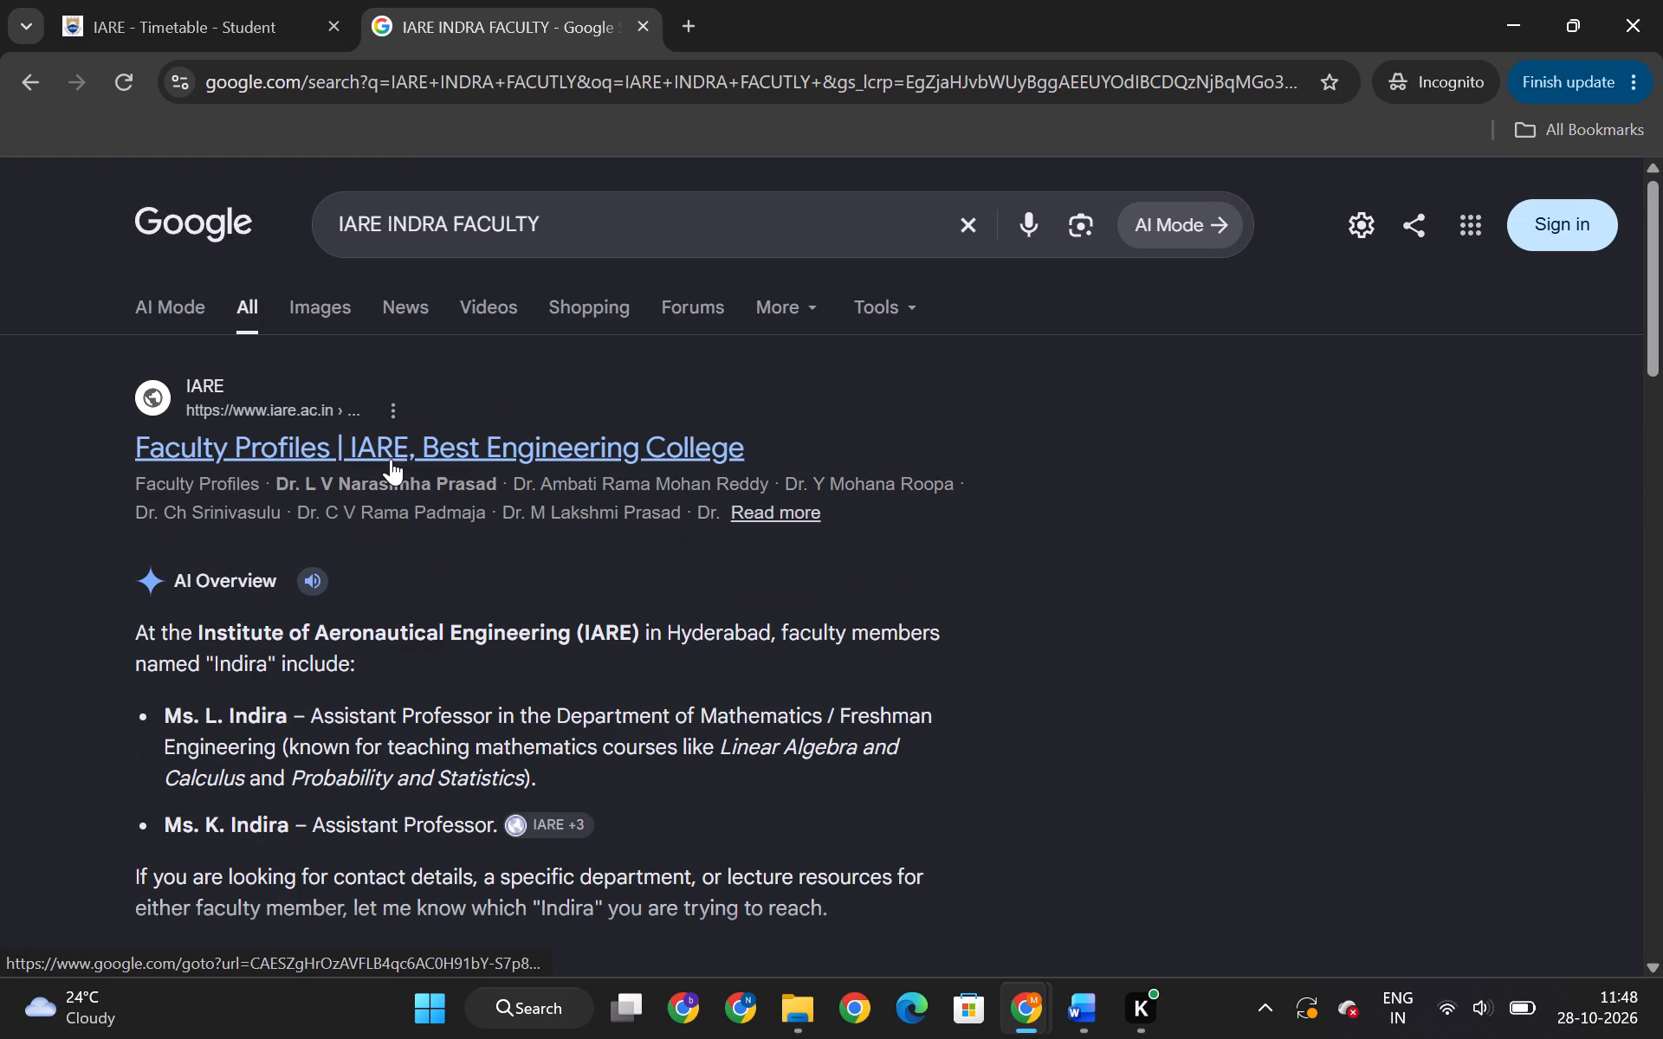
Look through the IARE Faculty Profiles page and the B.Tech Course Catalog - BT23, and return to the search results.
click(391, 459)
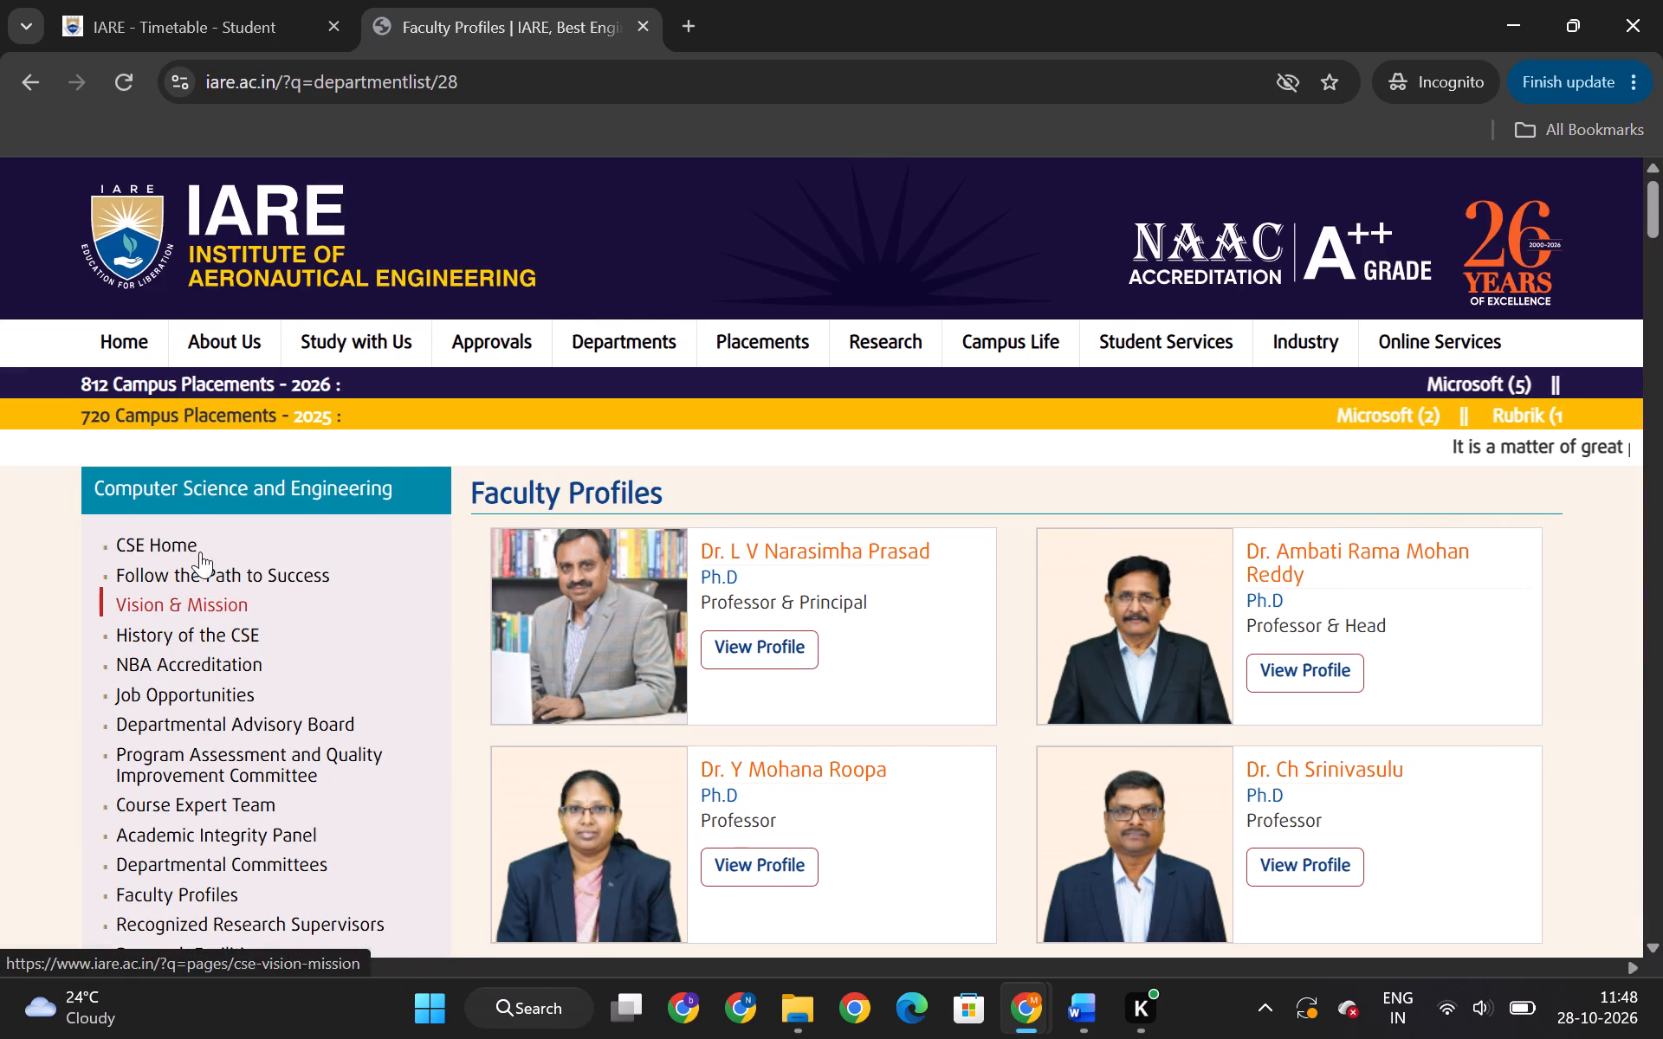
scroll(173, 536, down, 6)
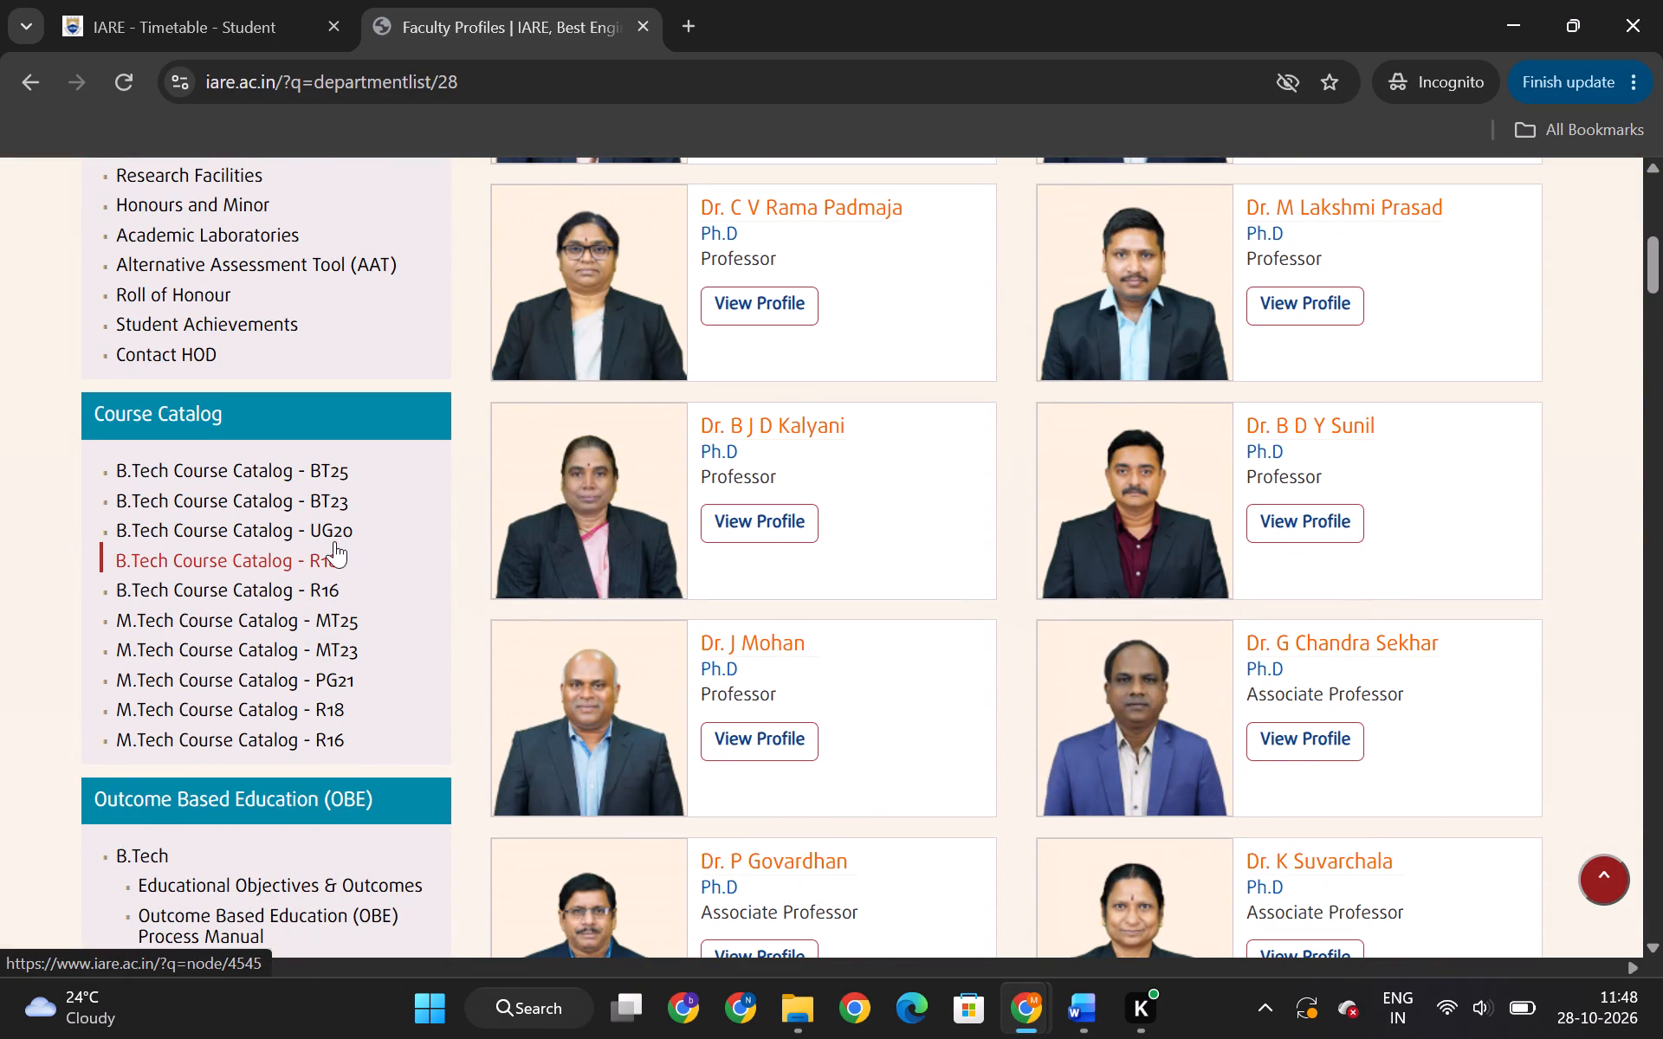
click(320, 502)
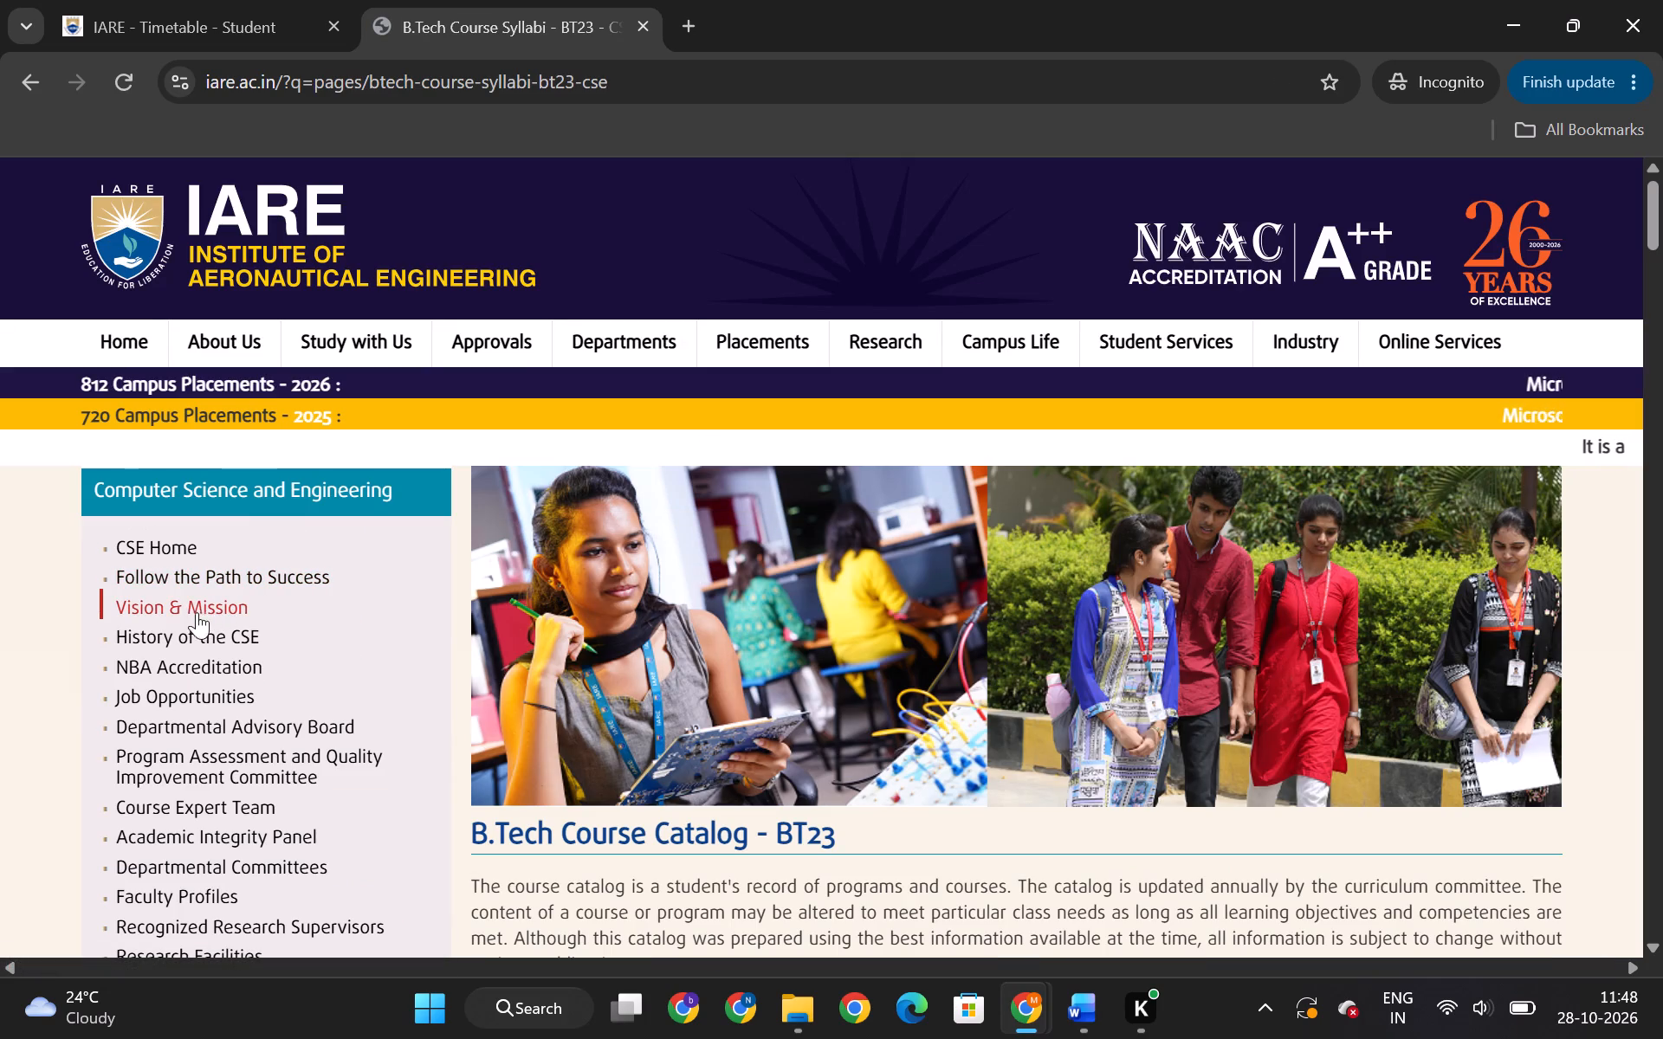
scroll(214, 649, down, 3)
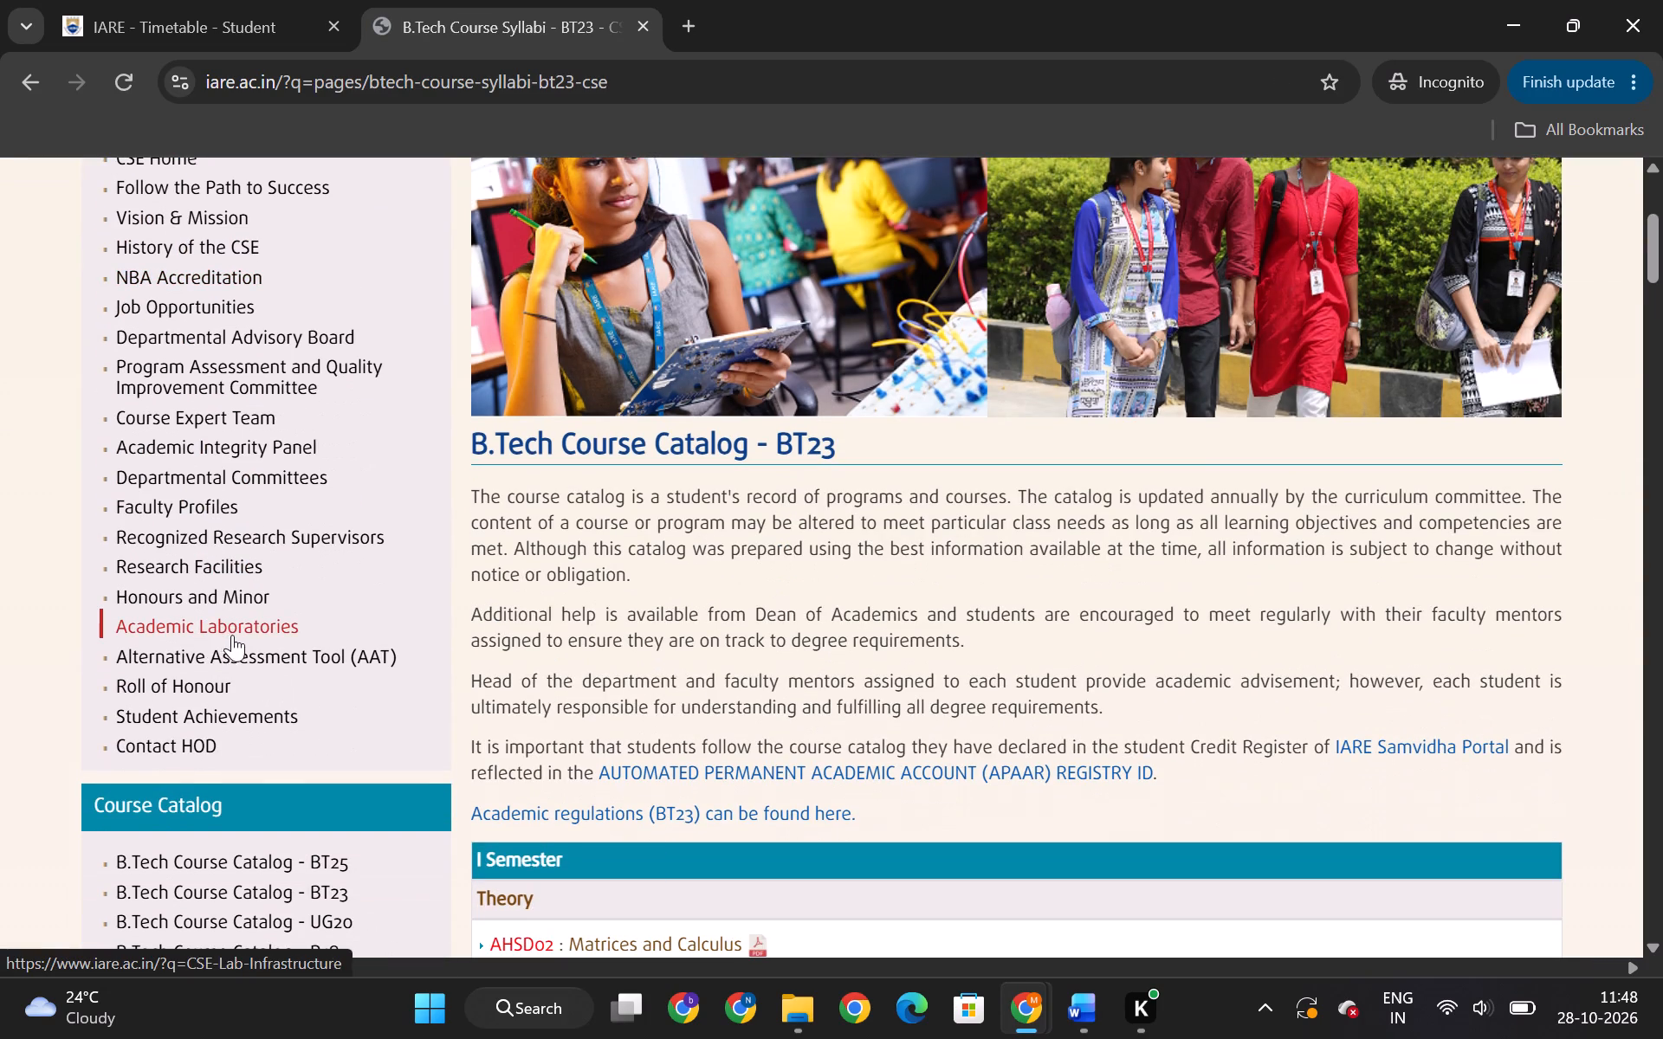
scroll(243, 642, down, 3)
click(240, 0)
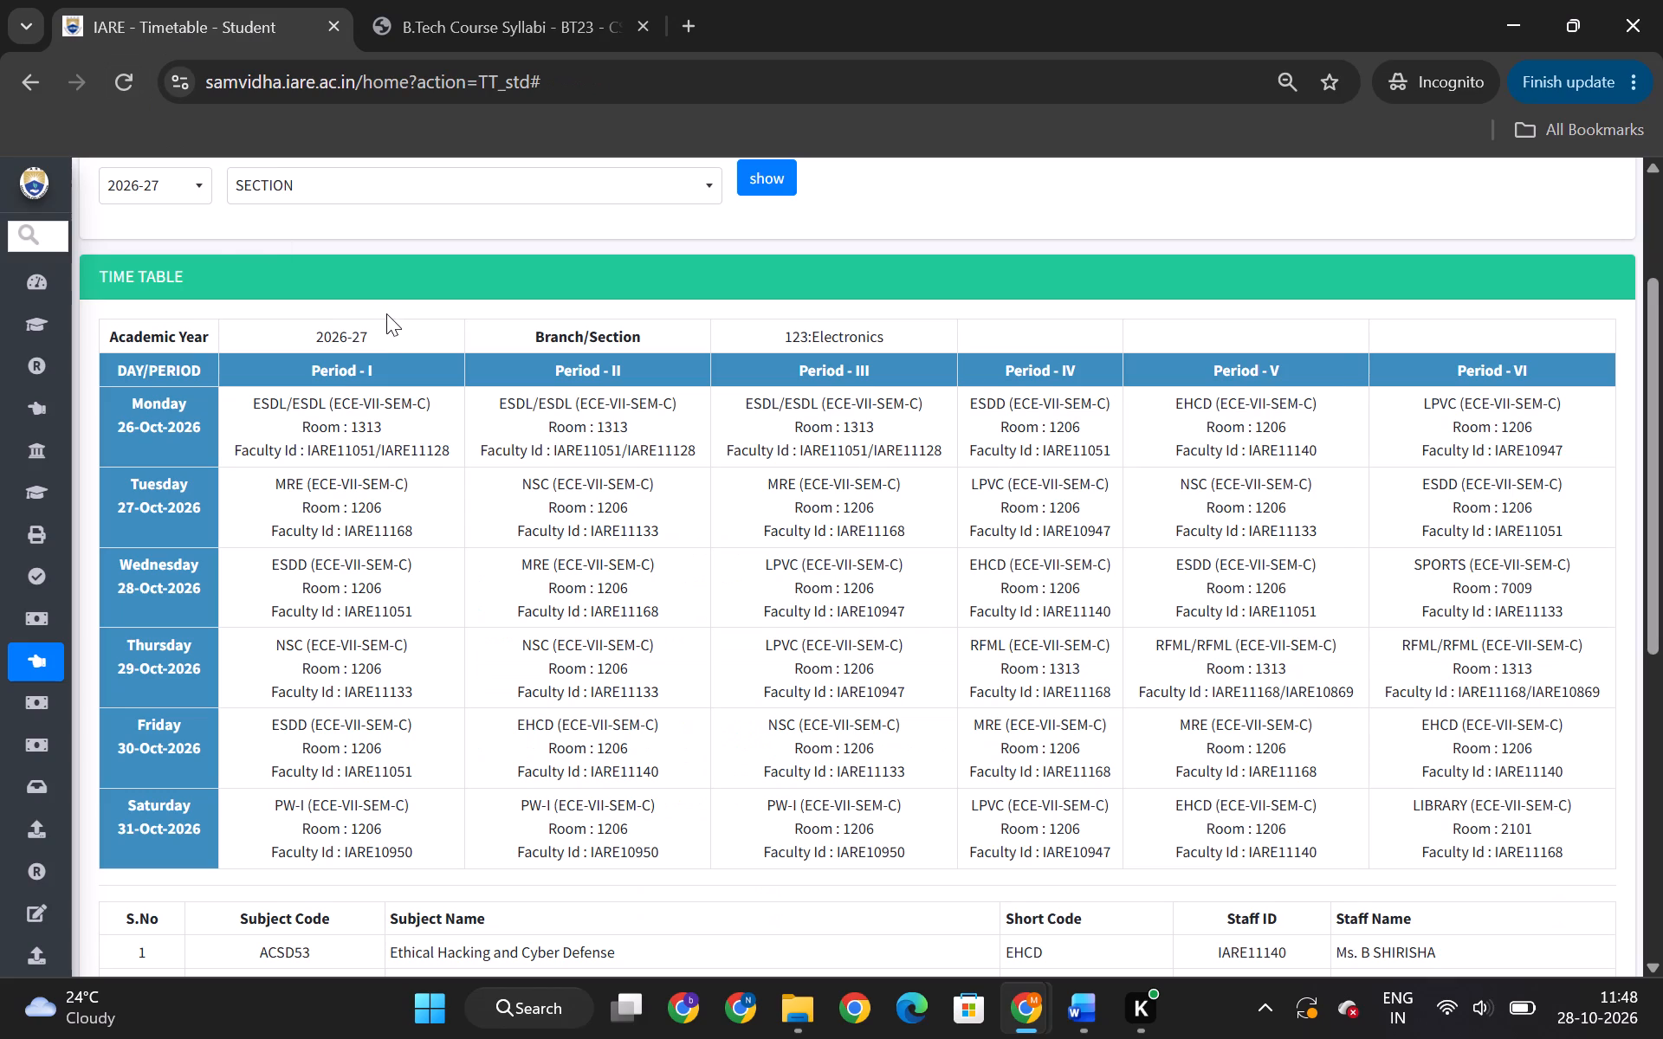
click(488, 0)
scroll(6, 700, right, 8)
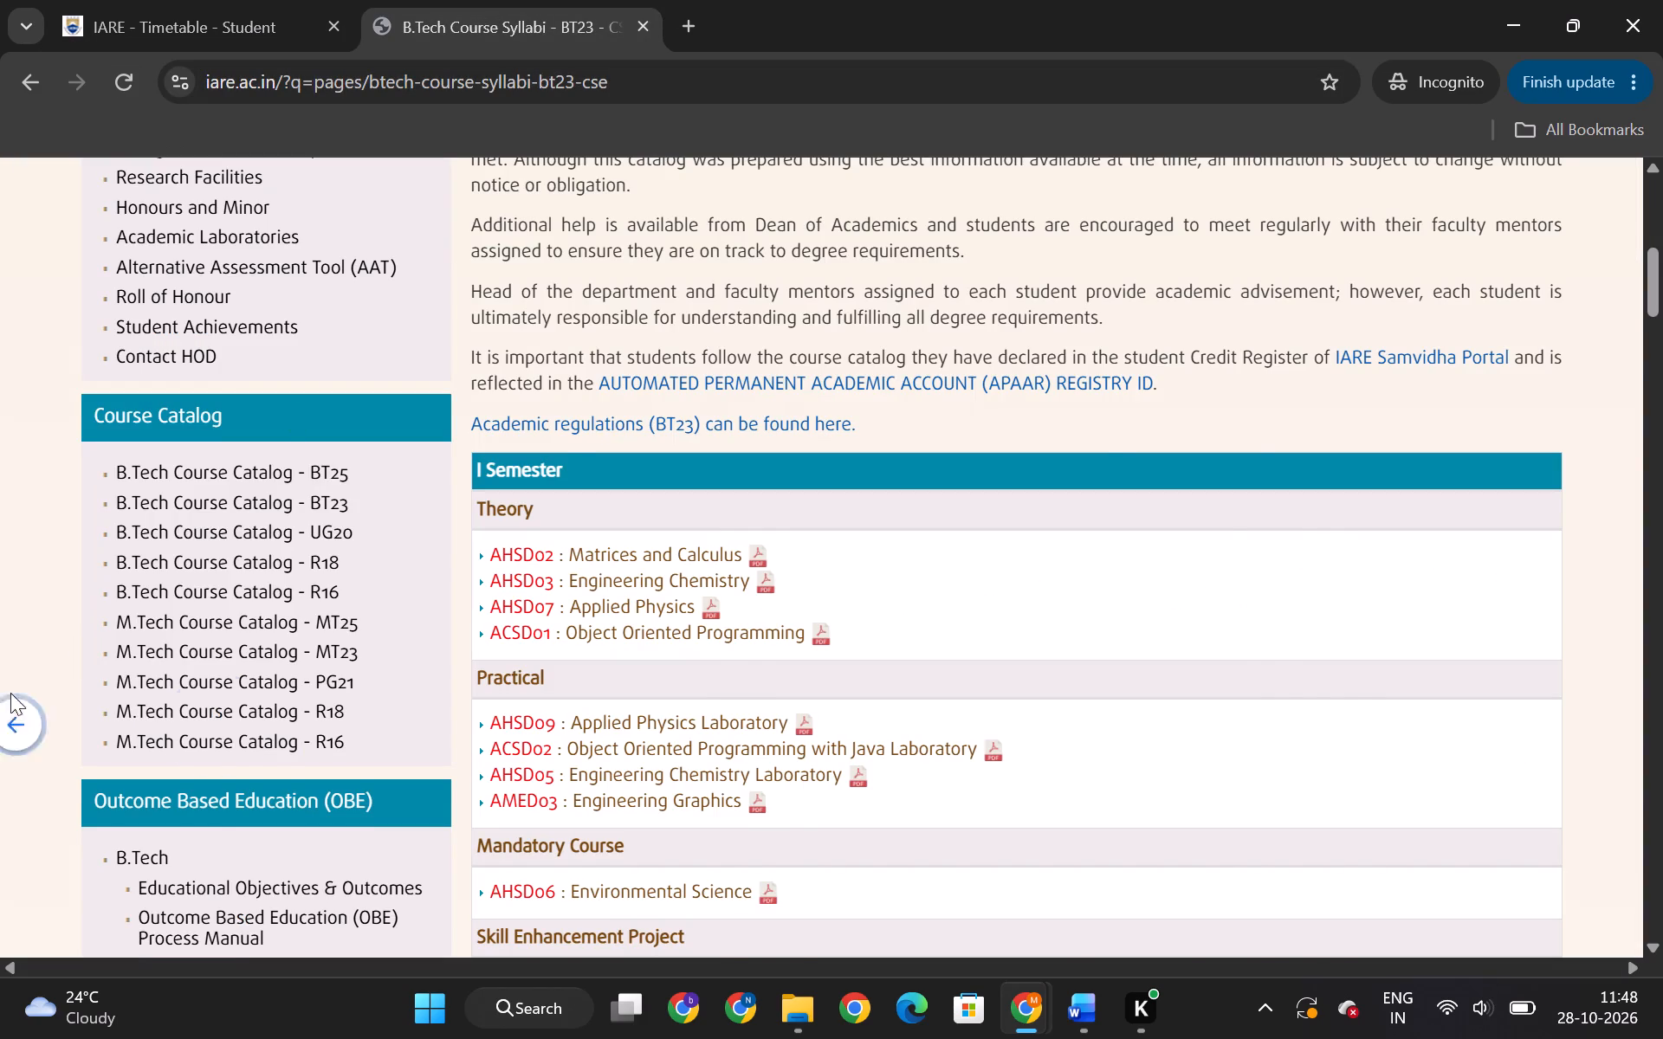
scroll(10, 693, right, 19)
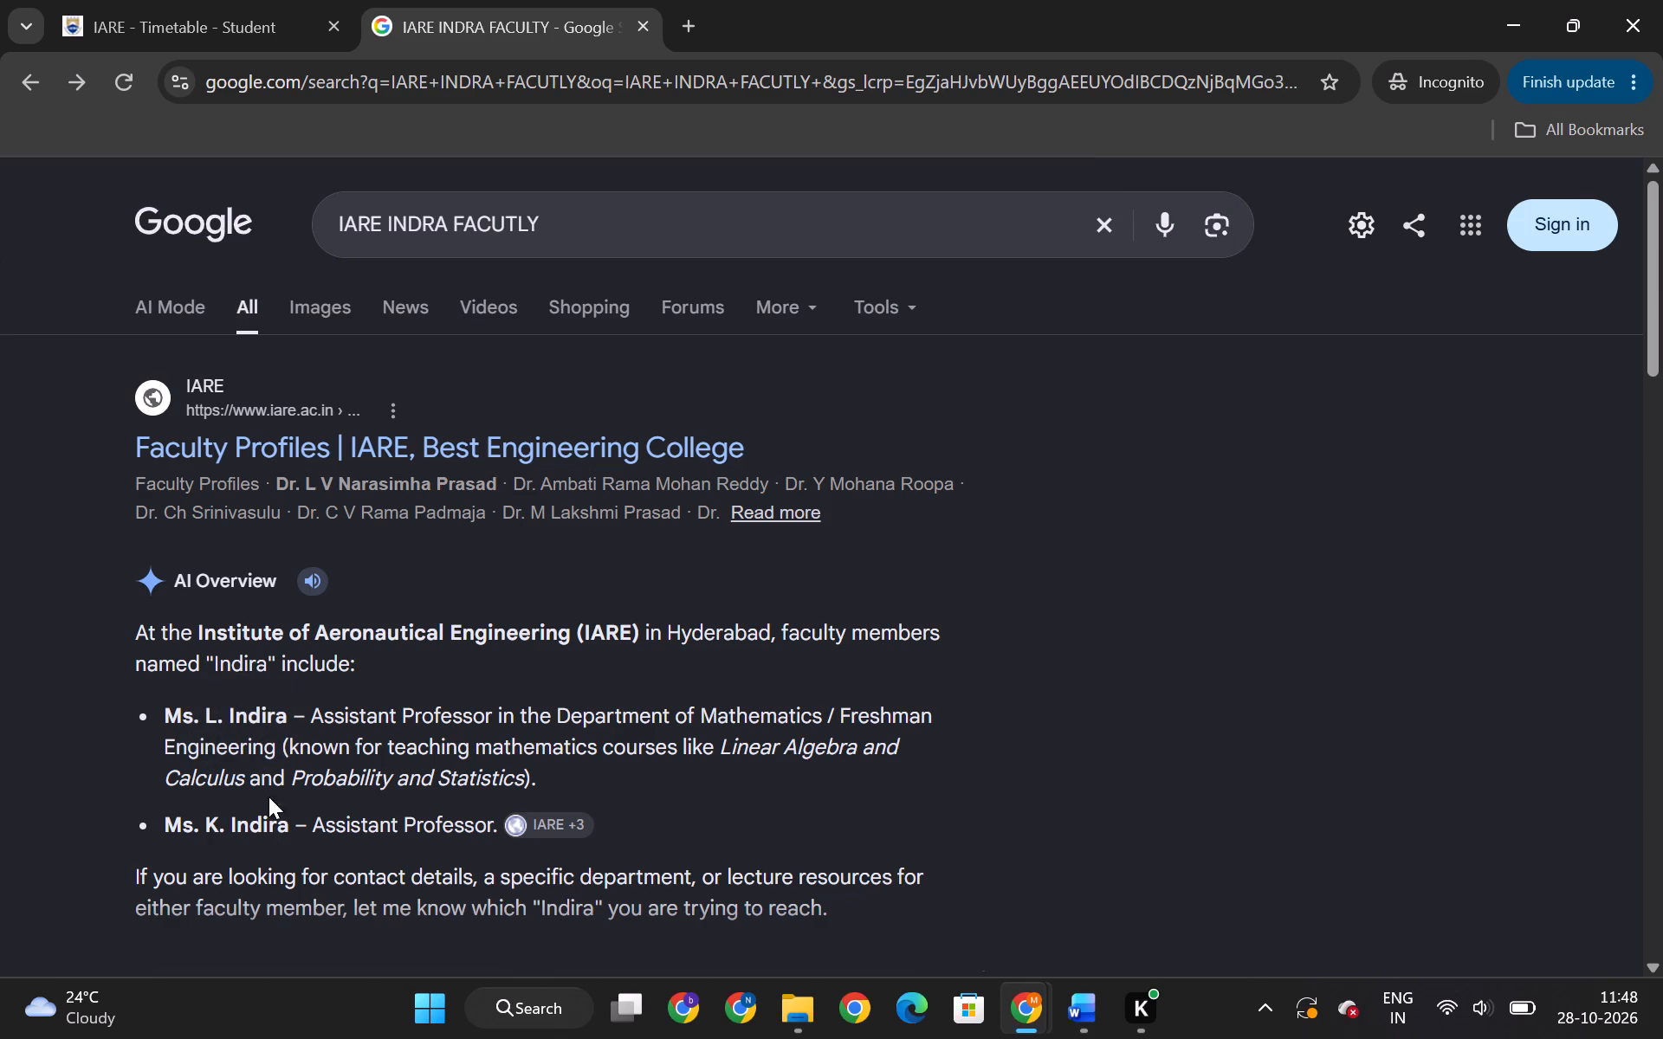
Replace the project guide's name in the Acknowledgement with the second Indira listed in the search's AI Overview, putting spaces around the comma after it.
drag(289, 822, 159, 817)
key(ctrl+c)
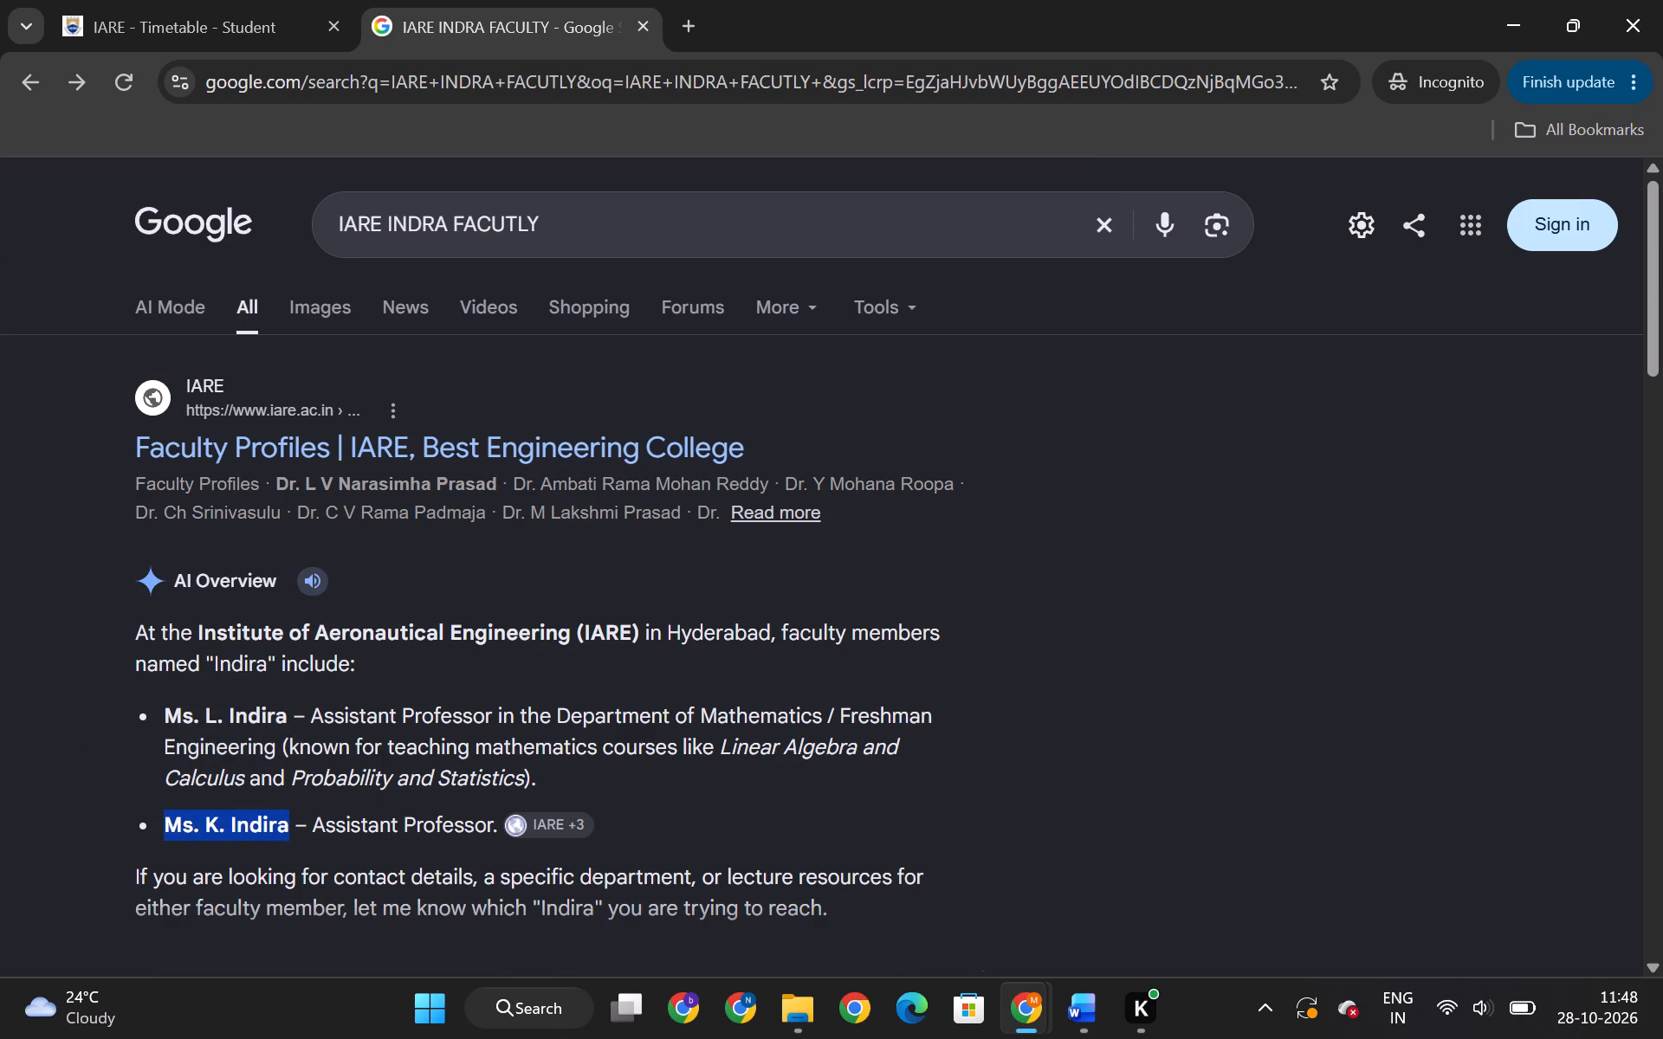
key(alt+Tab)
key(alt+Tab)
key(alt+Tab)
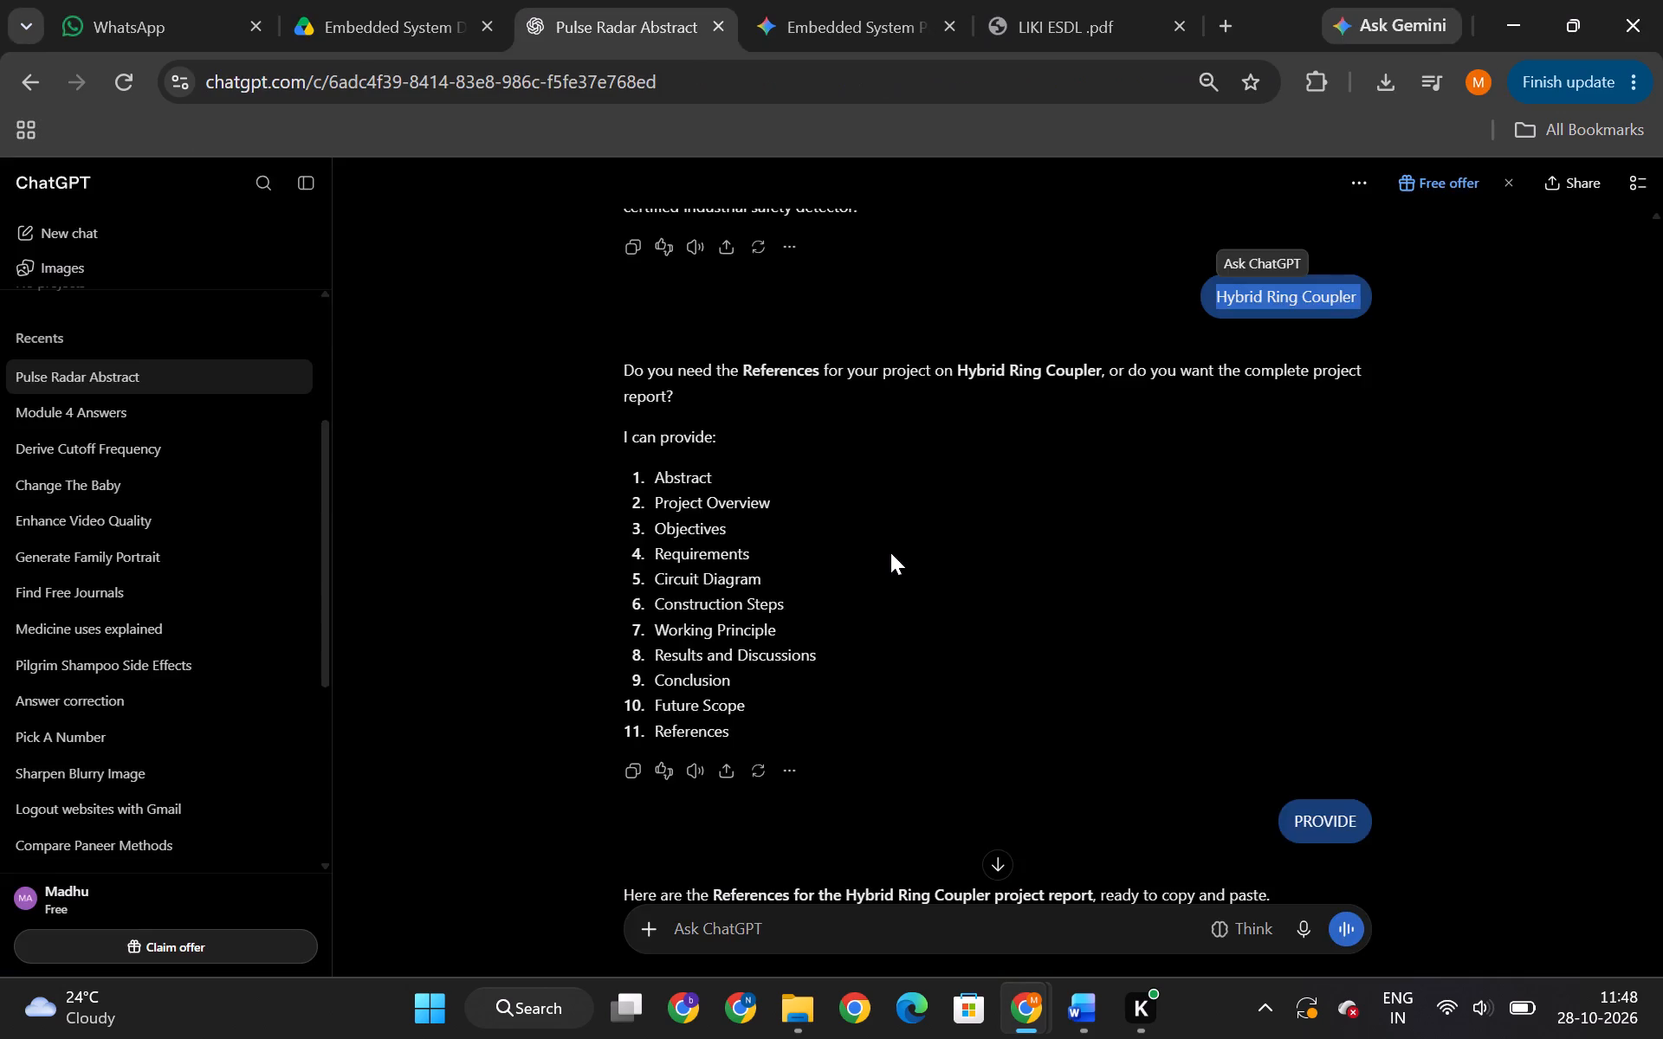
key(alt+Tab)
key(alt+Tab)
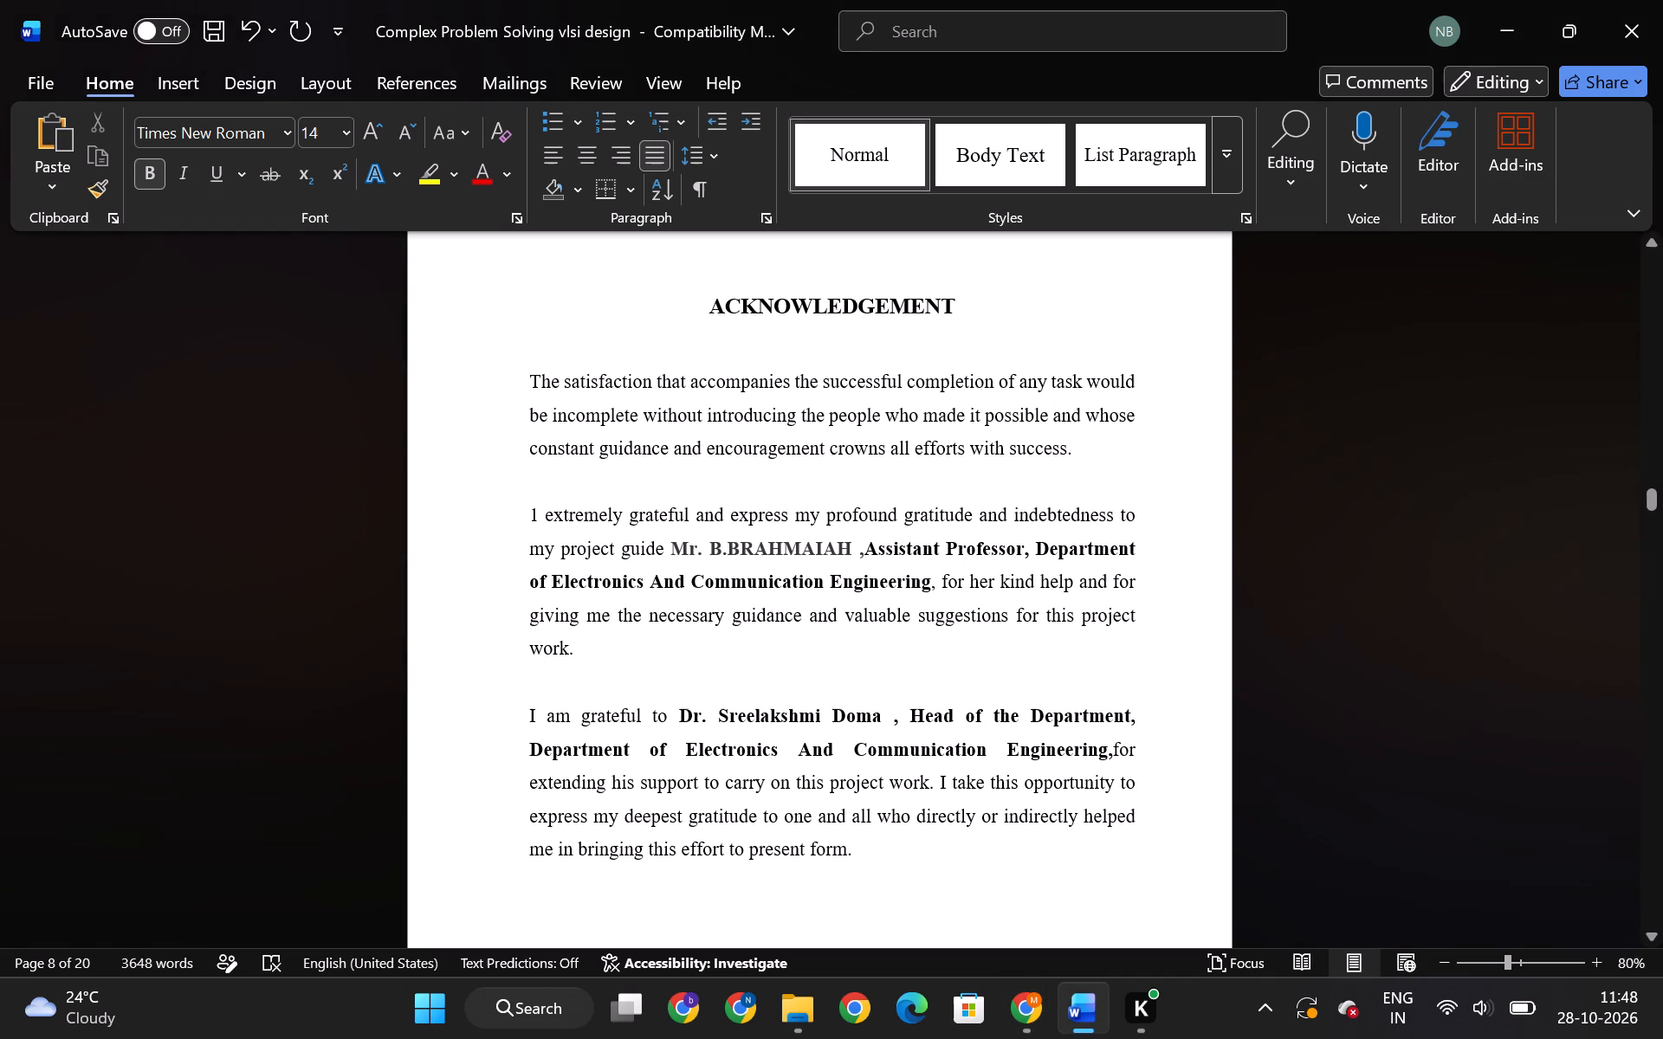
drag(852, 548, 676, 552)
key(ctrl+v)
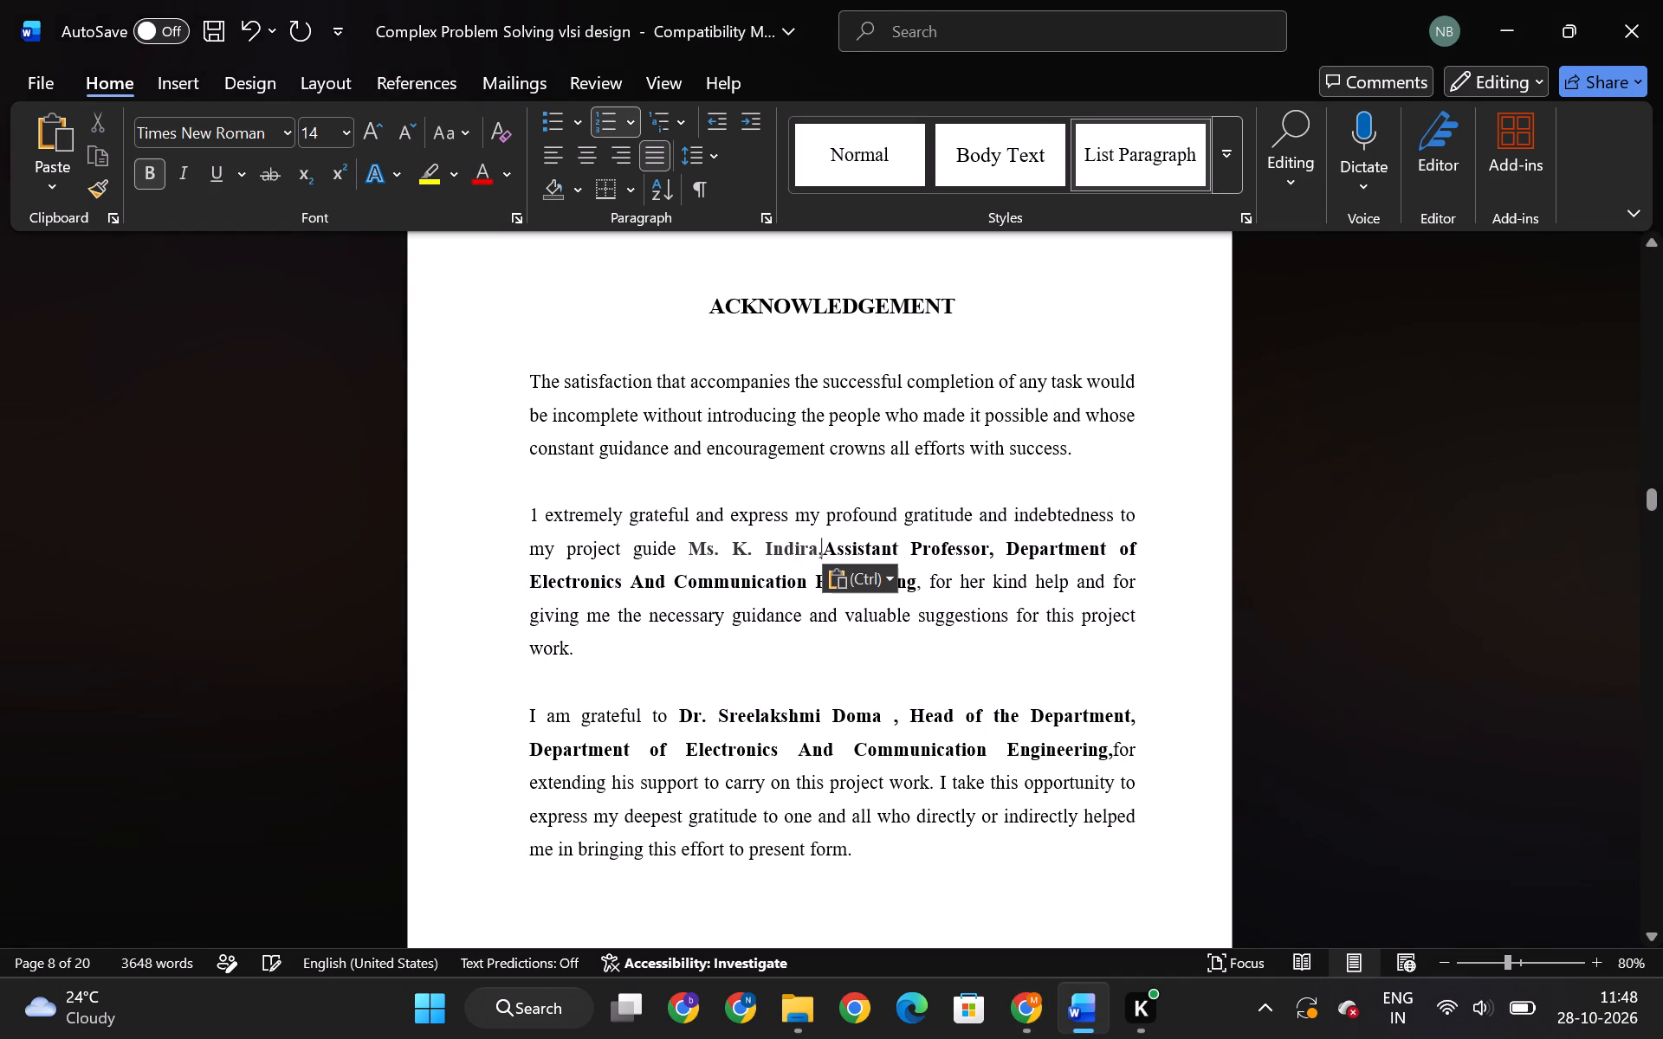
key(space)
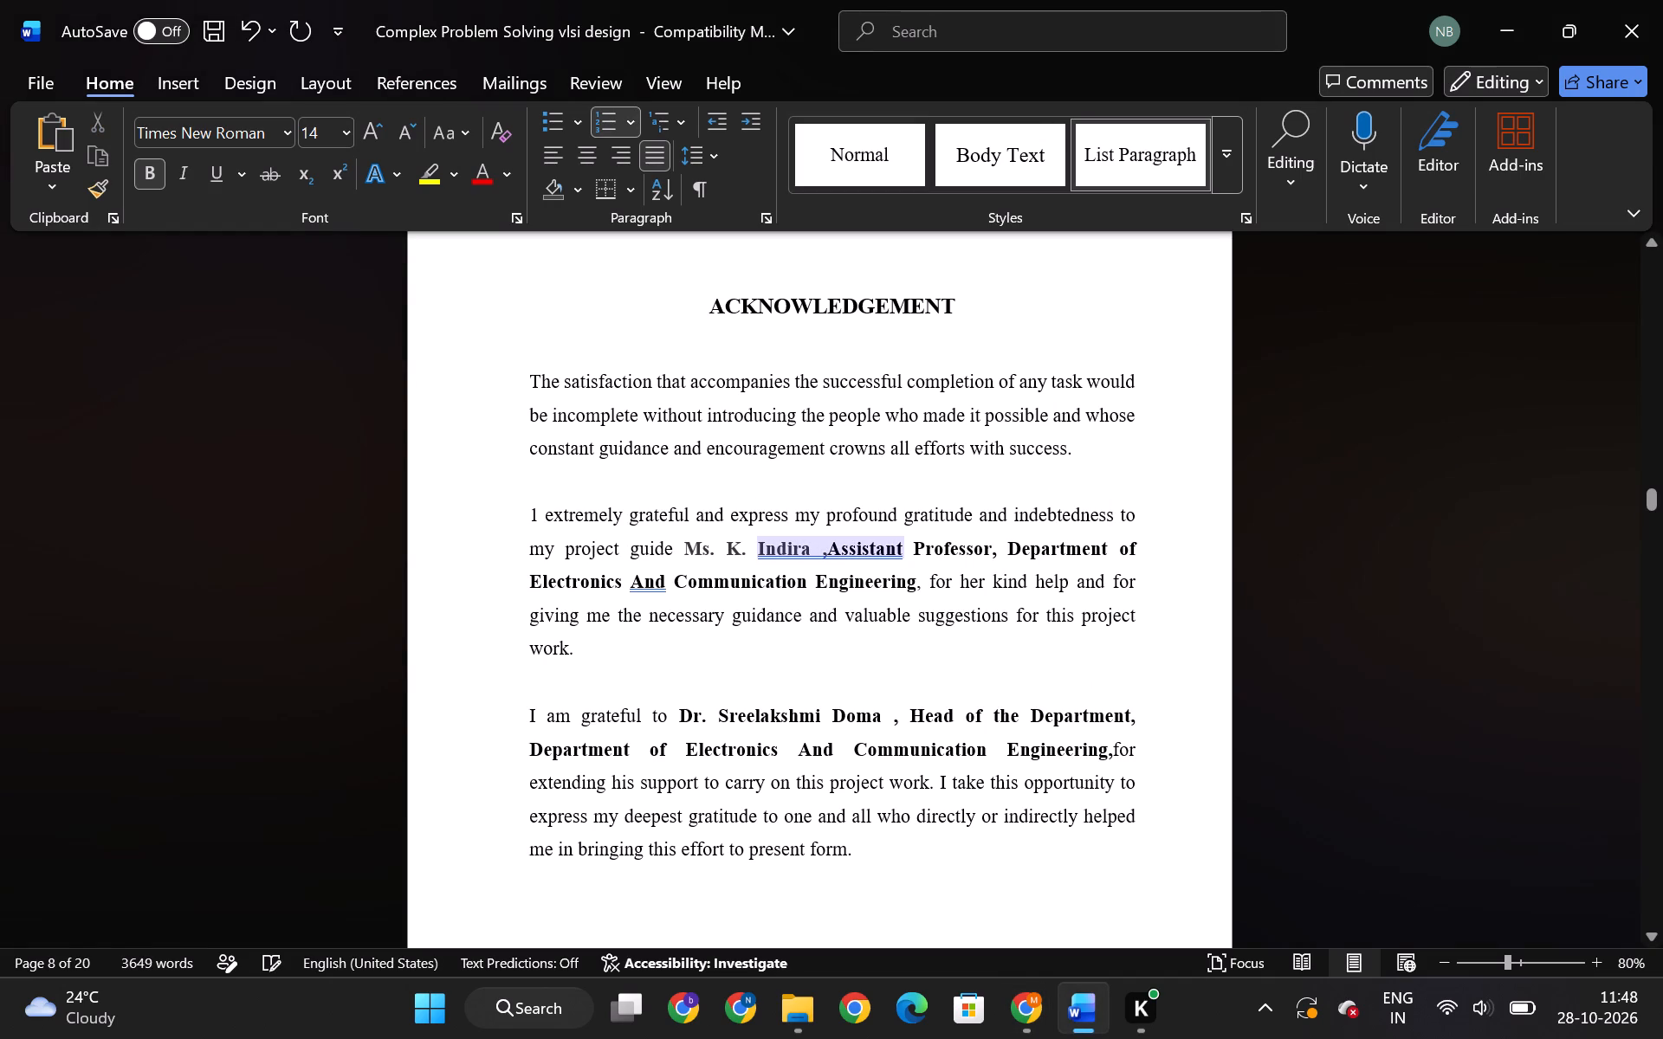
click(830, 547)
key(space)
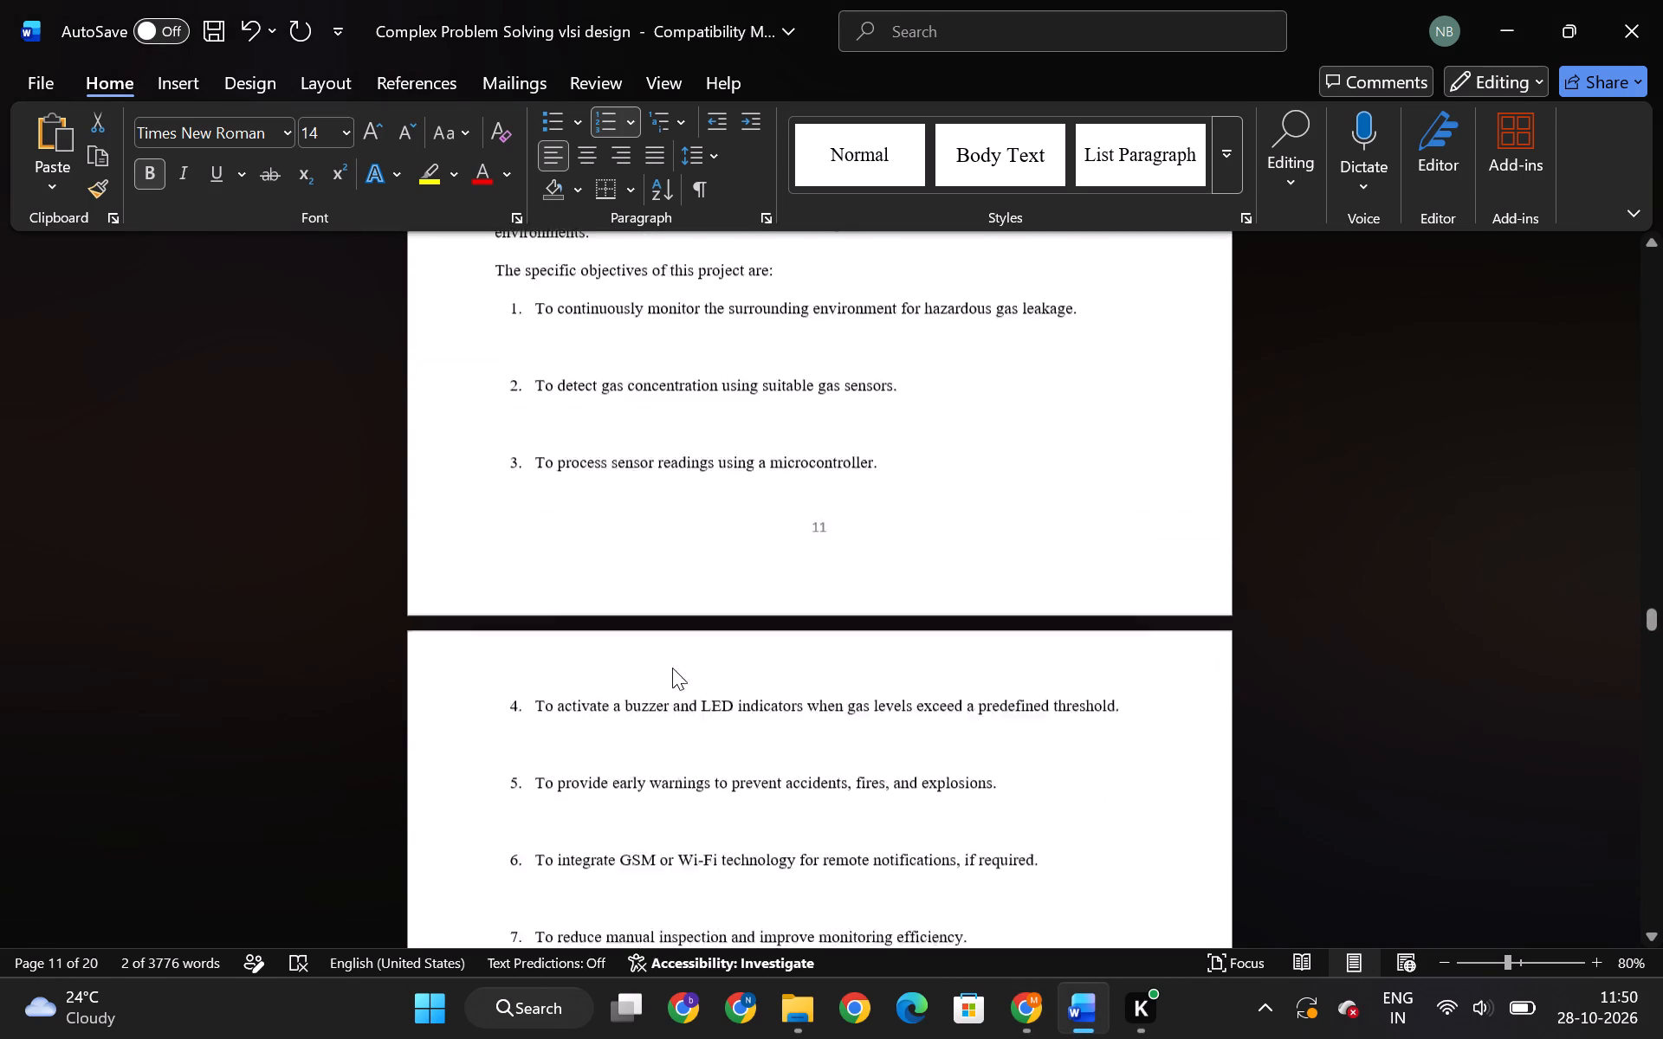
scroll(672, 668, up, 5)
drag(494, 501, 826, 1009)
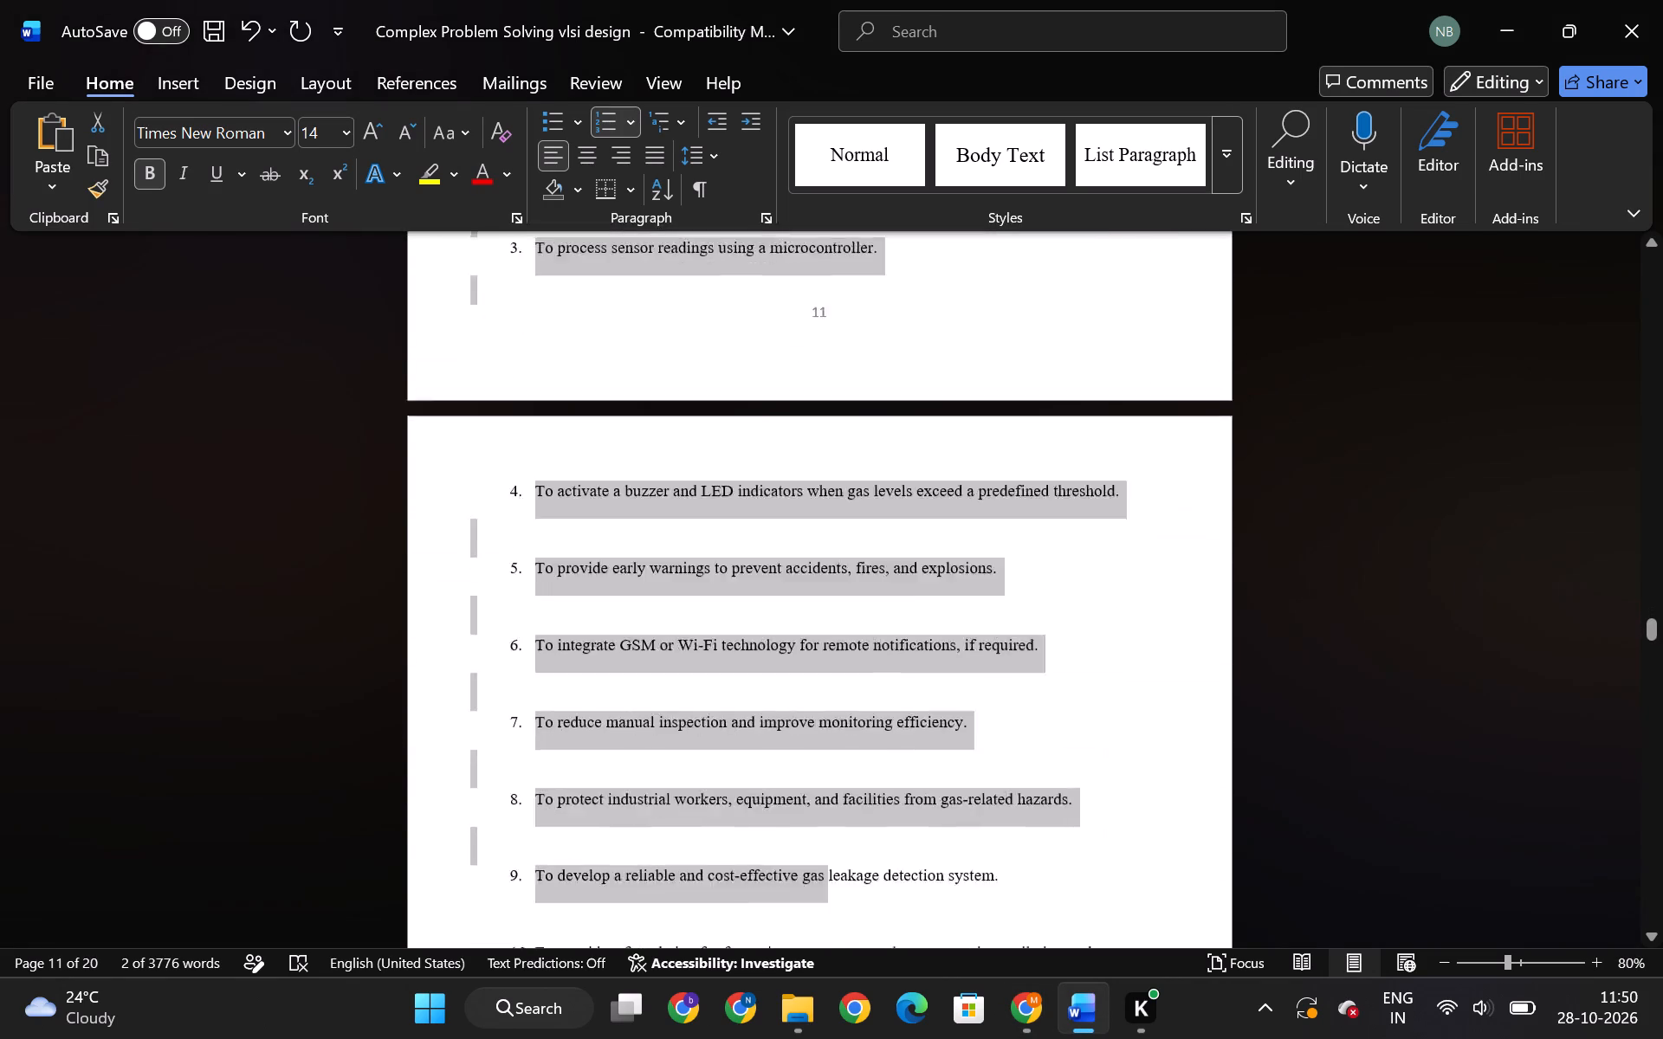
drag(826, 1009, 735, 464)
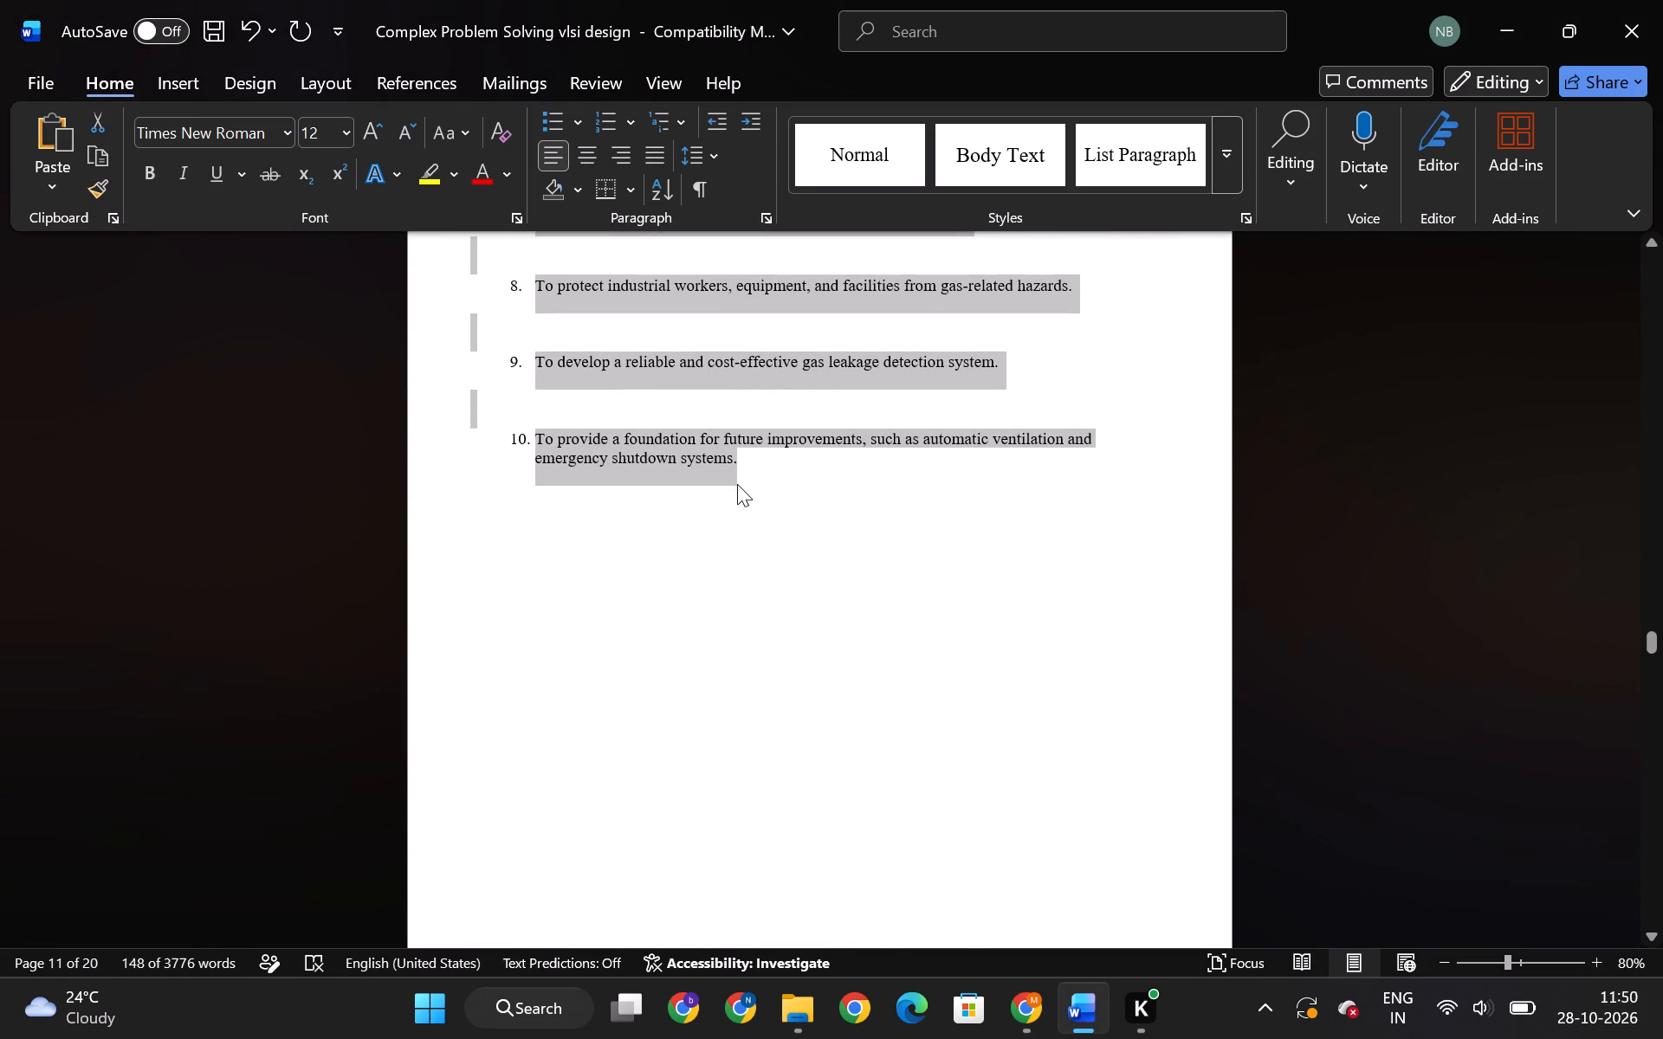
key(ctrl+v)
Remove the empty numbered item 13 after the last Hybrid Ring Coupler objective.
scroll(727, 687, up, 9)
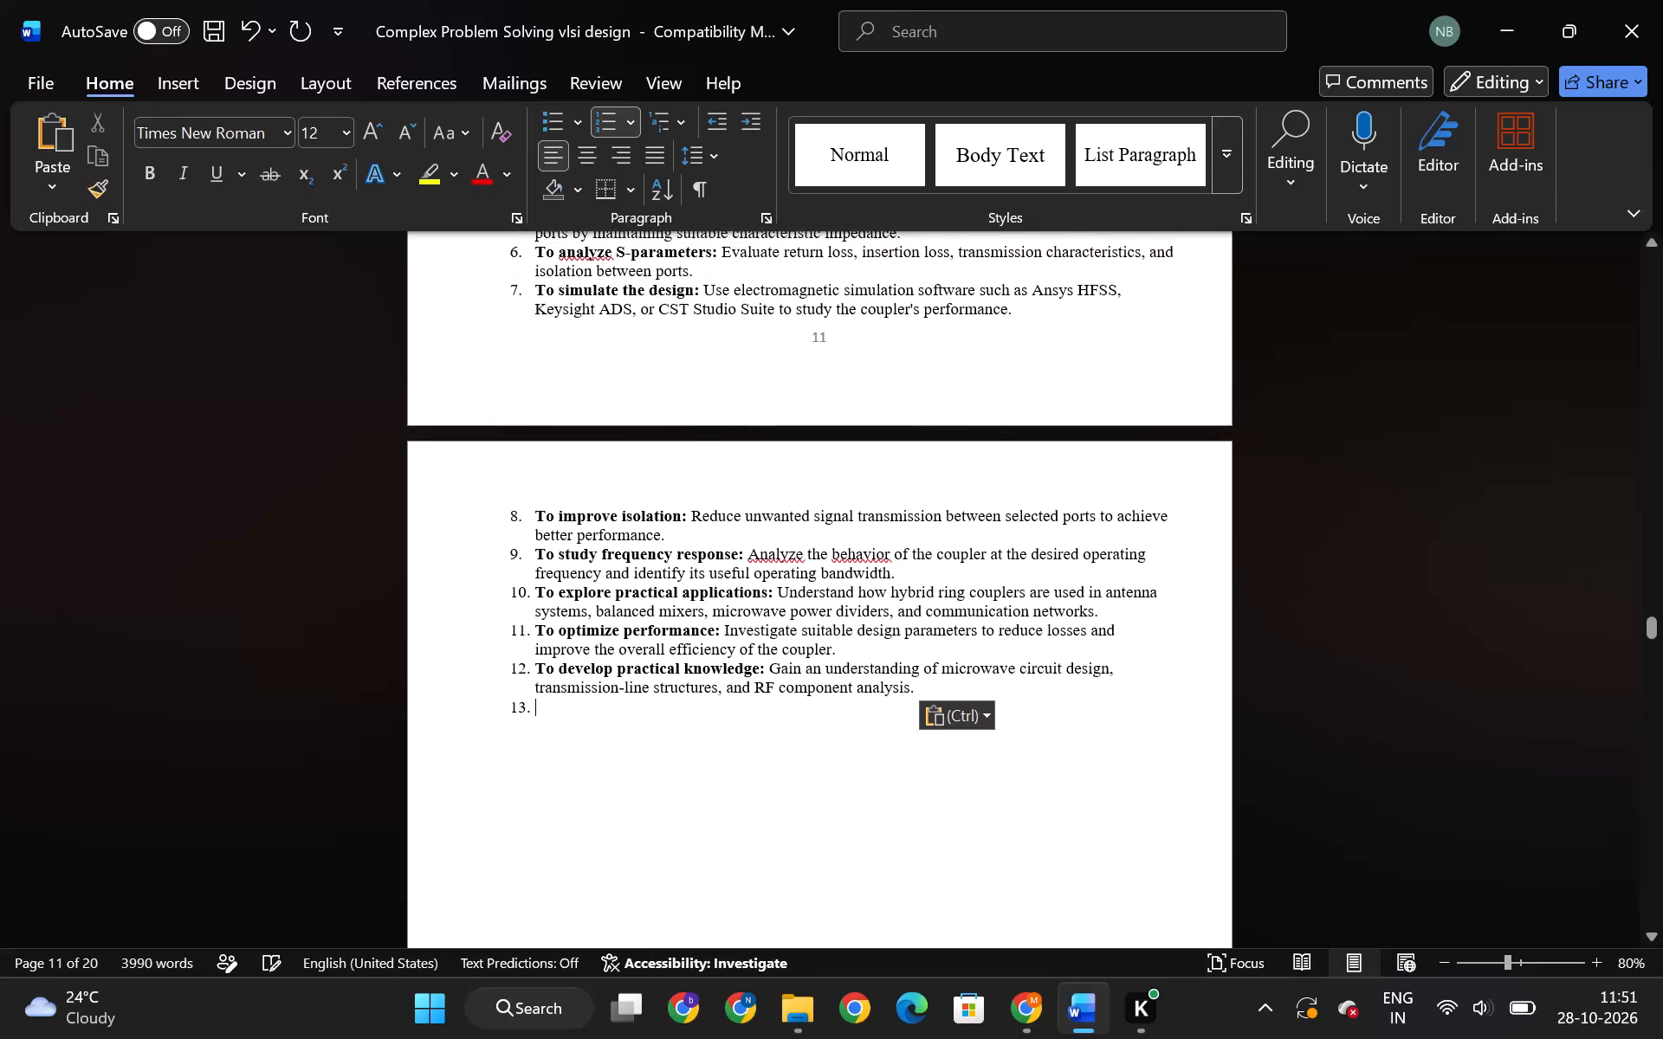
key(BackSpace)
Set the 1.2 Objectives introduction and all twelve numbered objectives to a 0.25 cm left indent and a 0.75 cm right indent.
scroll(683, 681, up, 8)
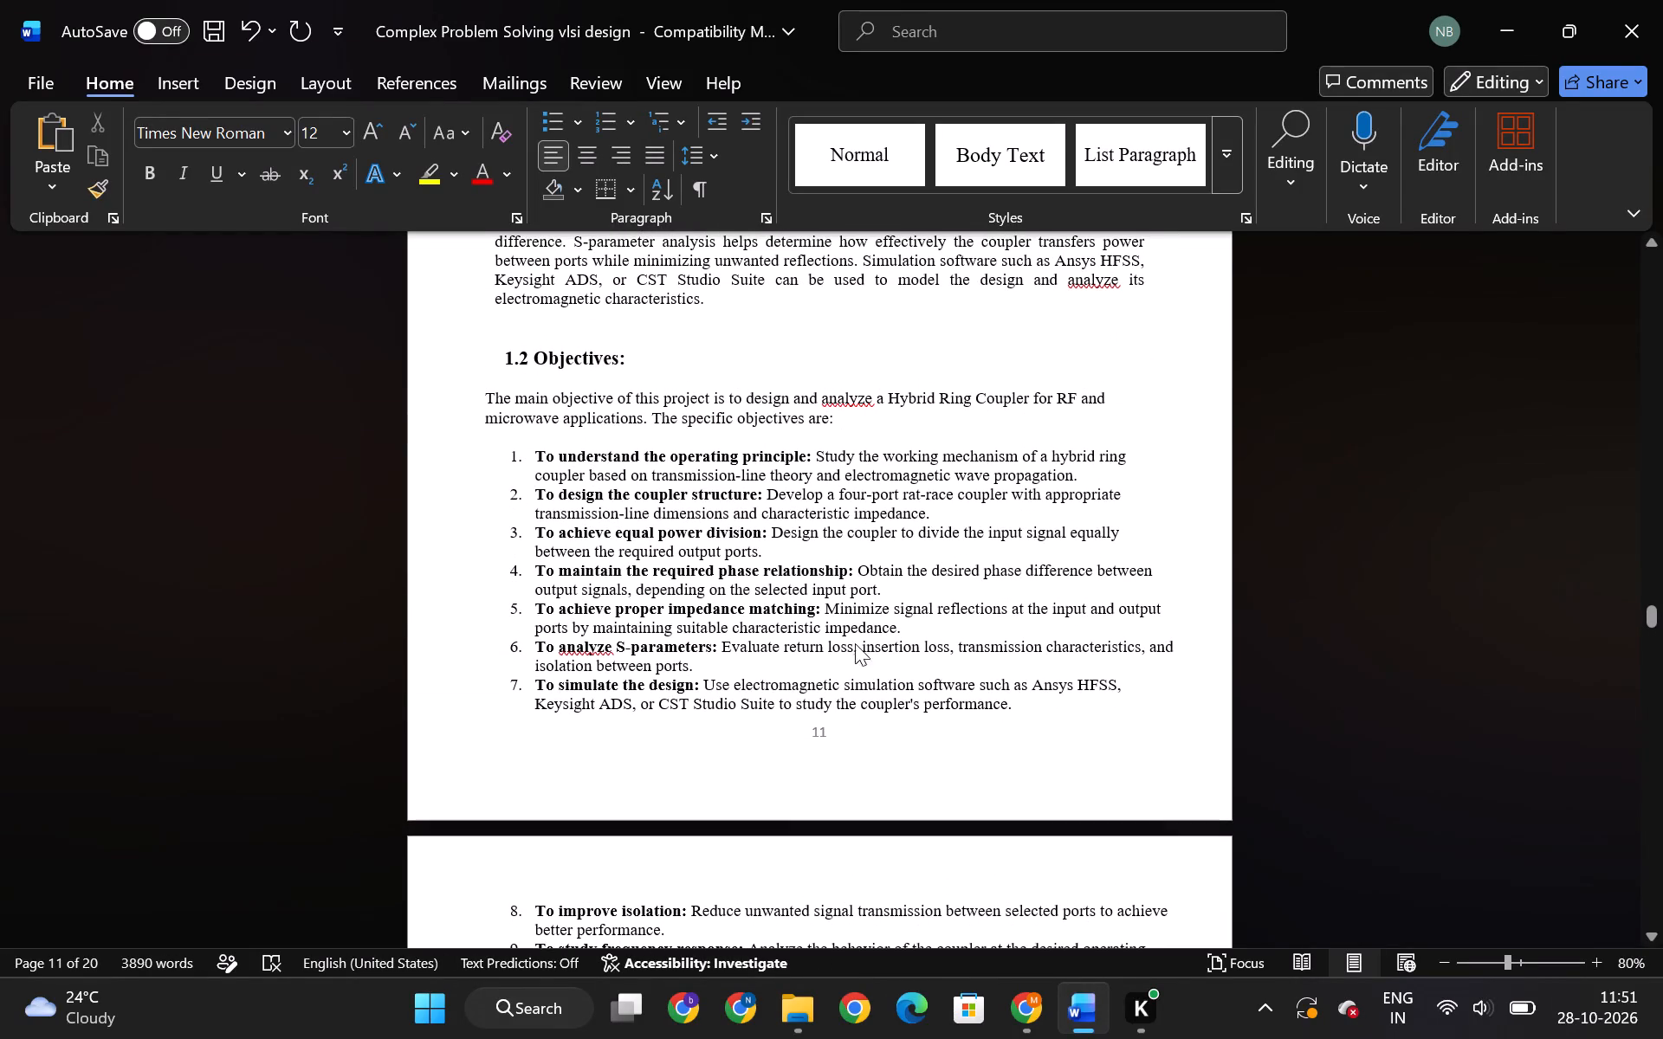
click(838, 655)
drag(499, 395, 502, 397)
drag(502, 397, 767, 966)
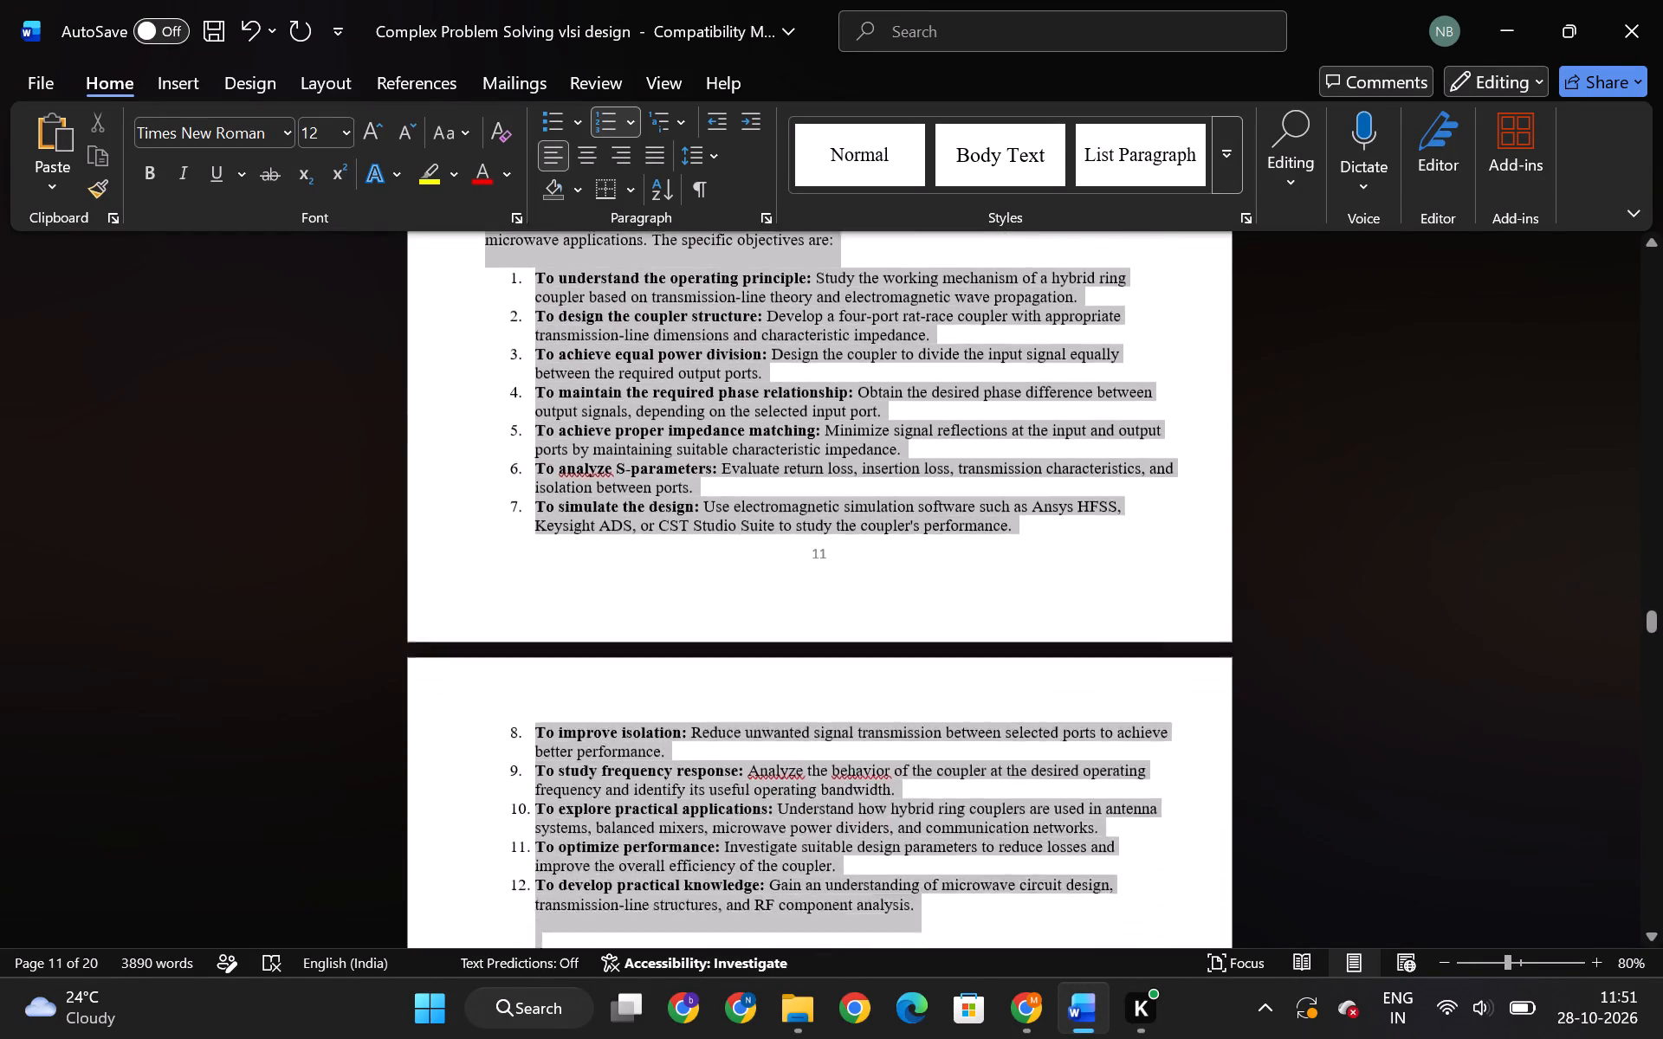
drag(767, 966, 890, 788)
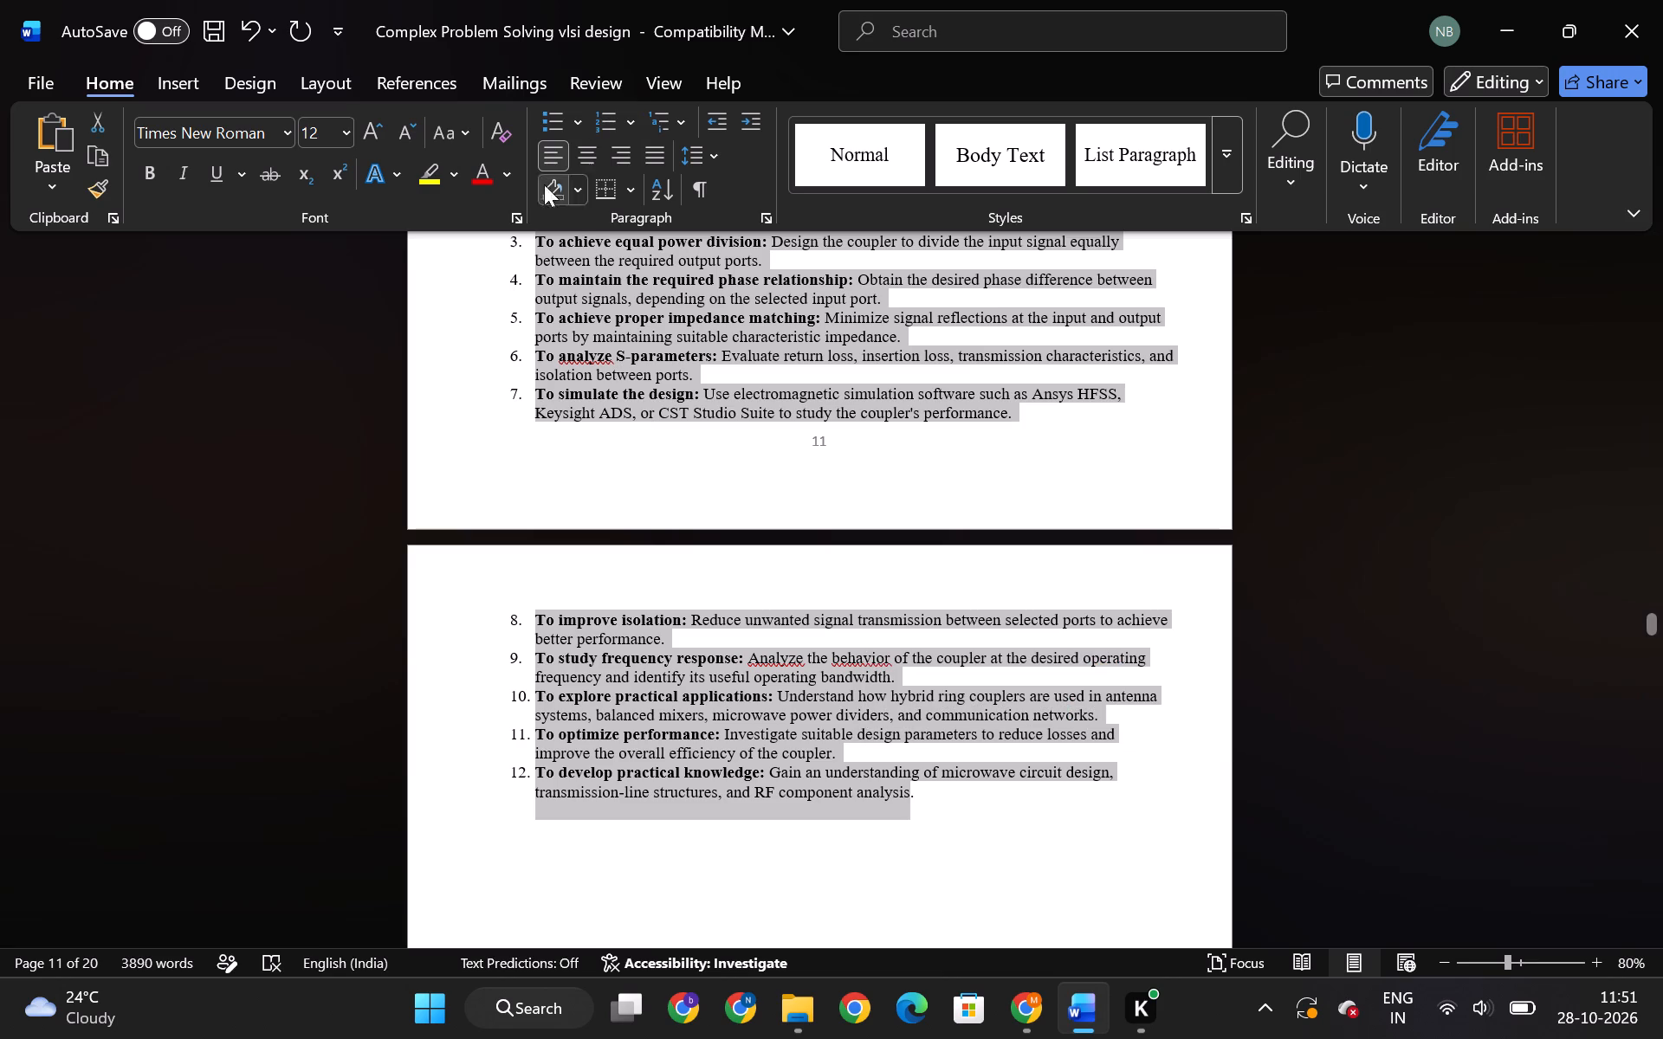
click(299, 76)
click(579, 152)
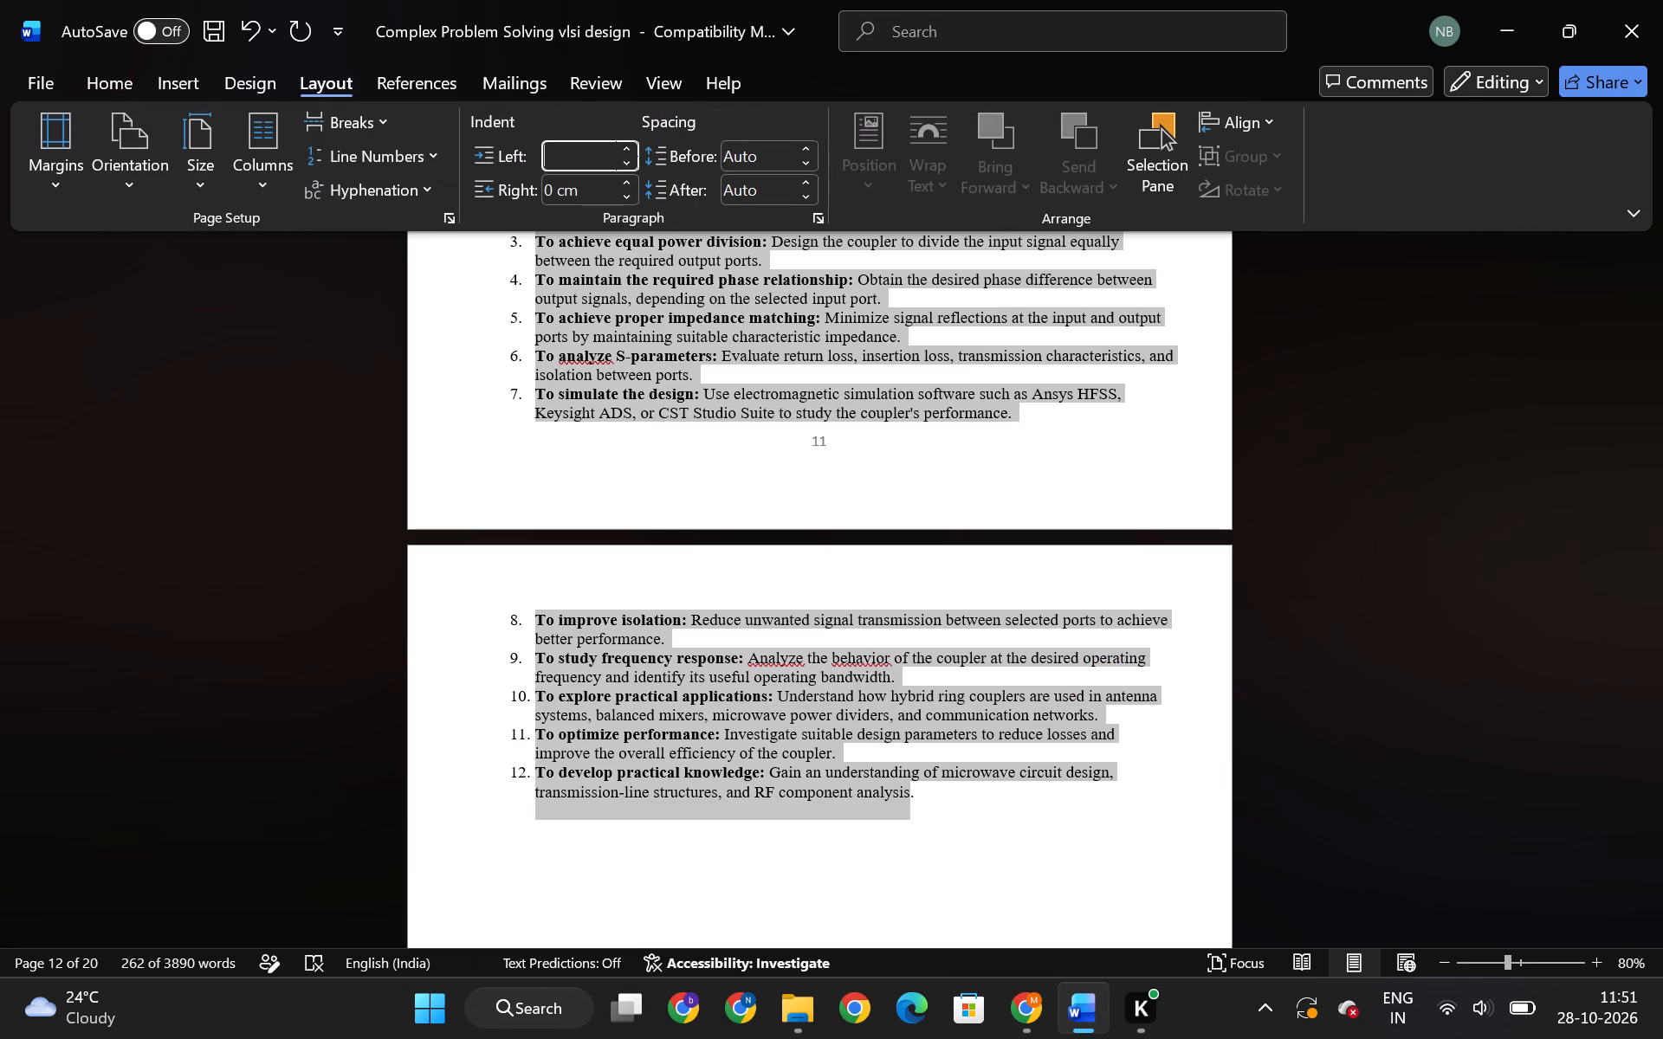
text(0.25)
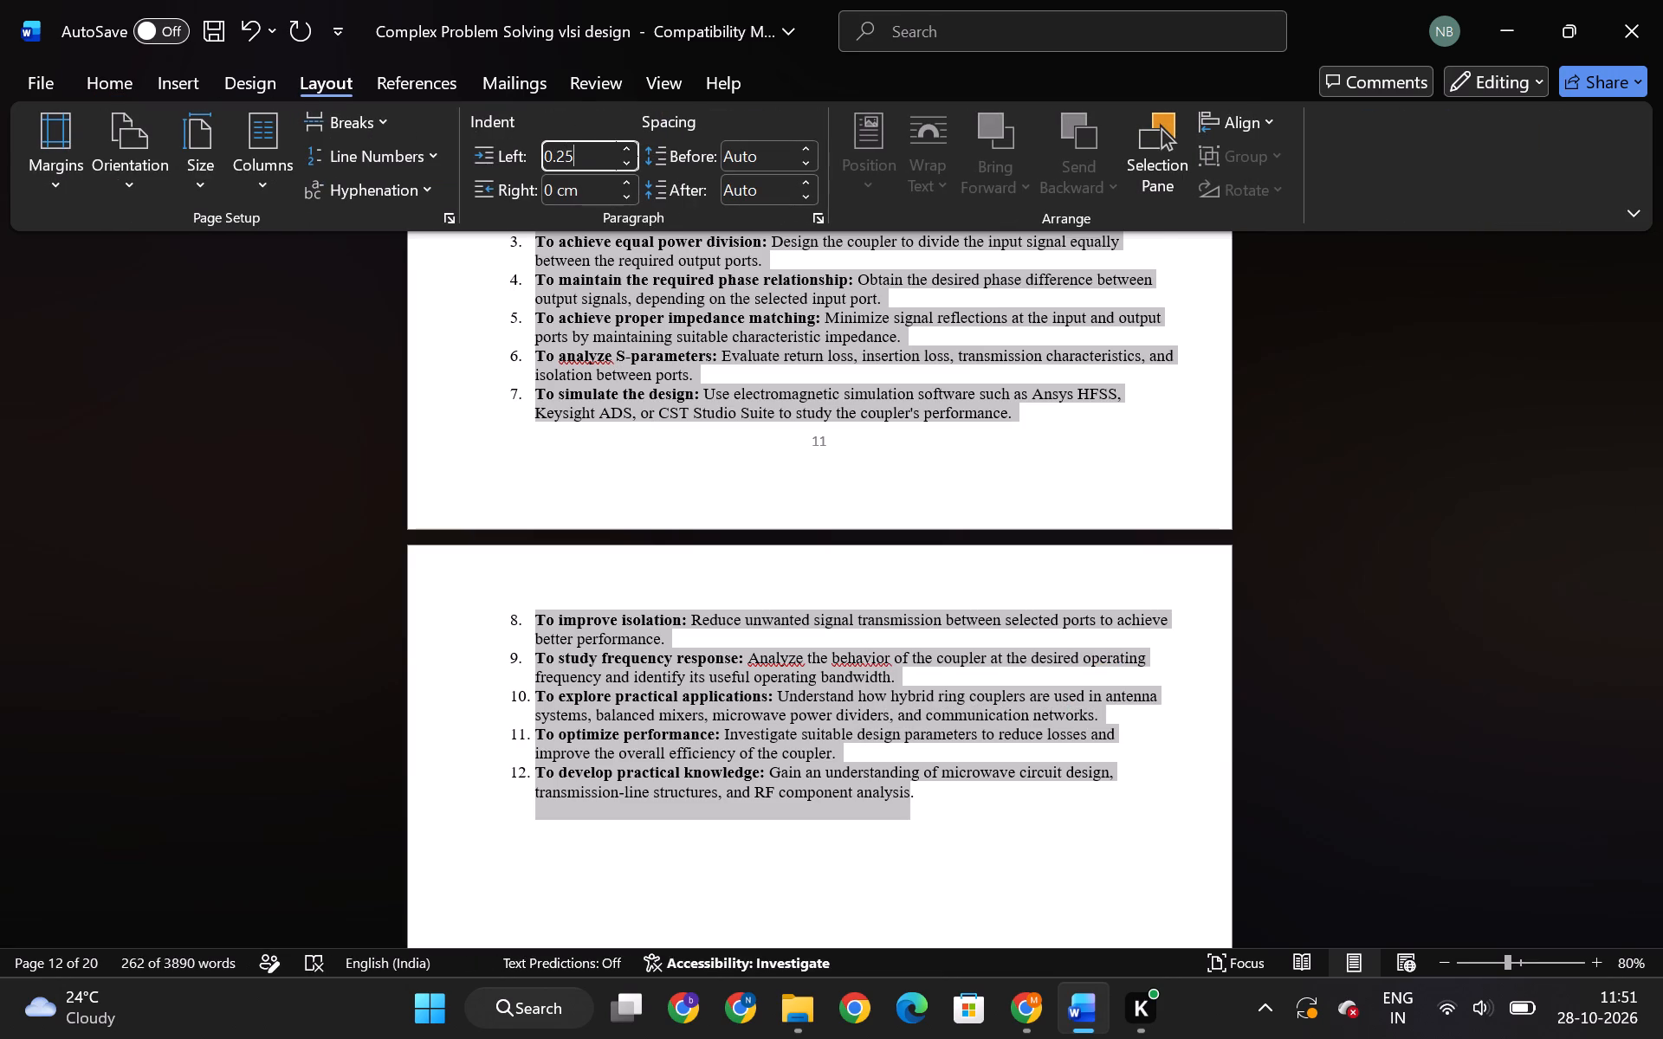
key(Return)
click(586, 175)
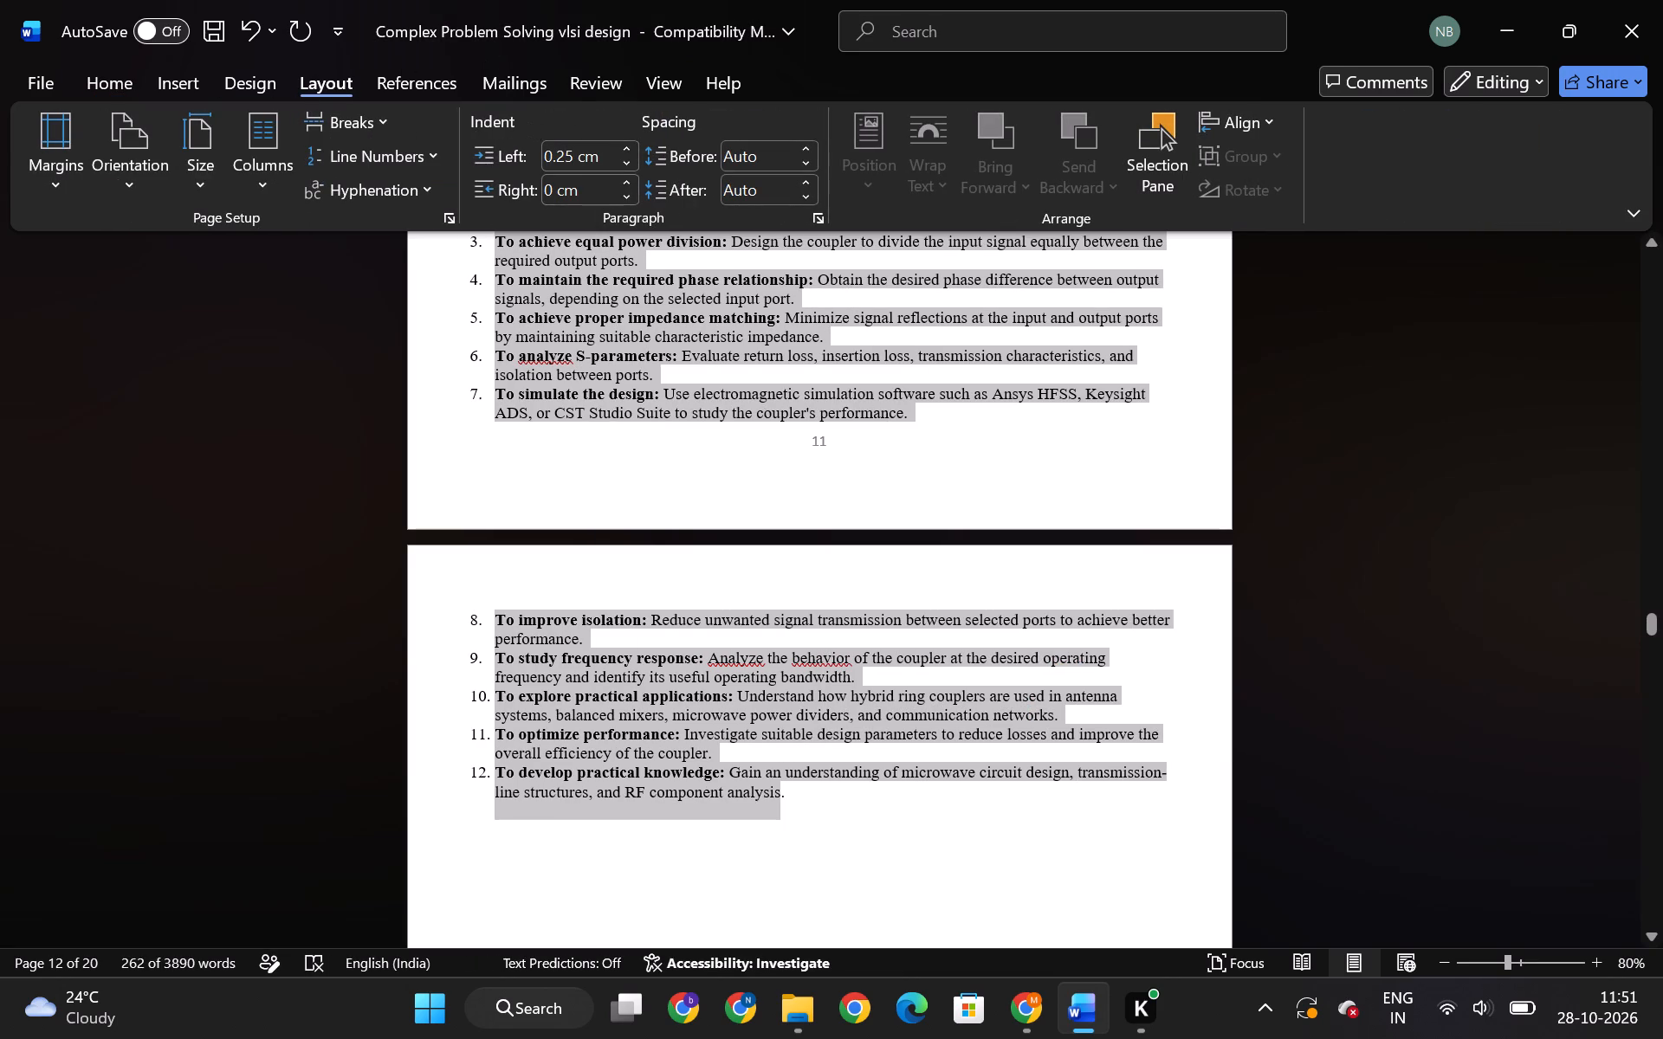
click(586, 191)
text(0.)
text(75)
key(Return)
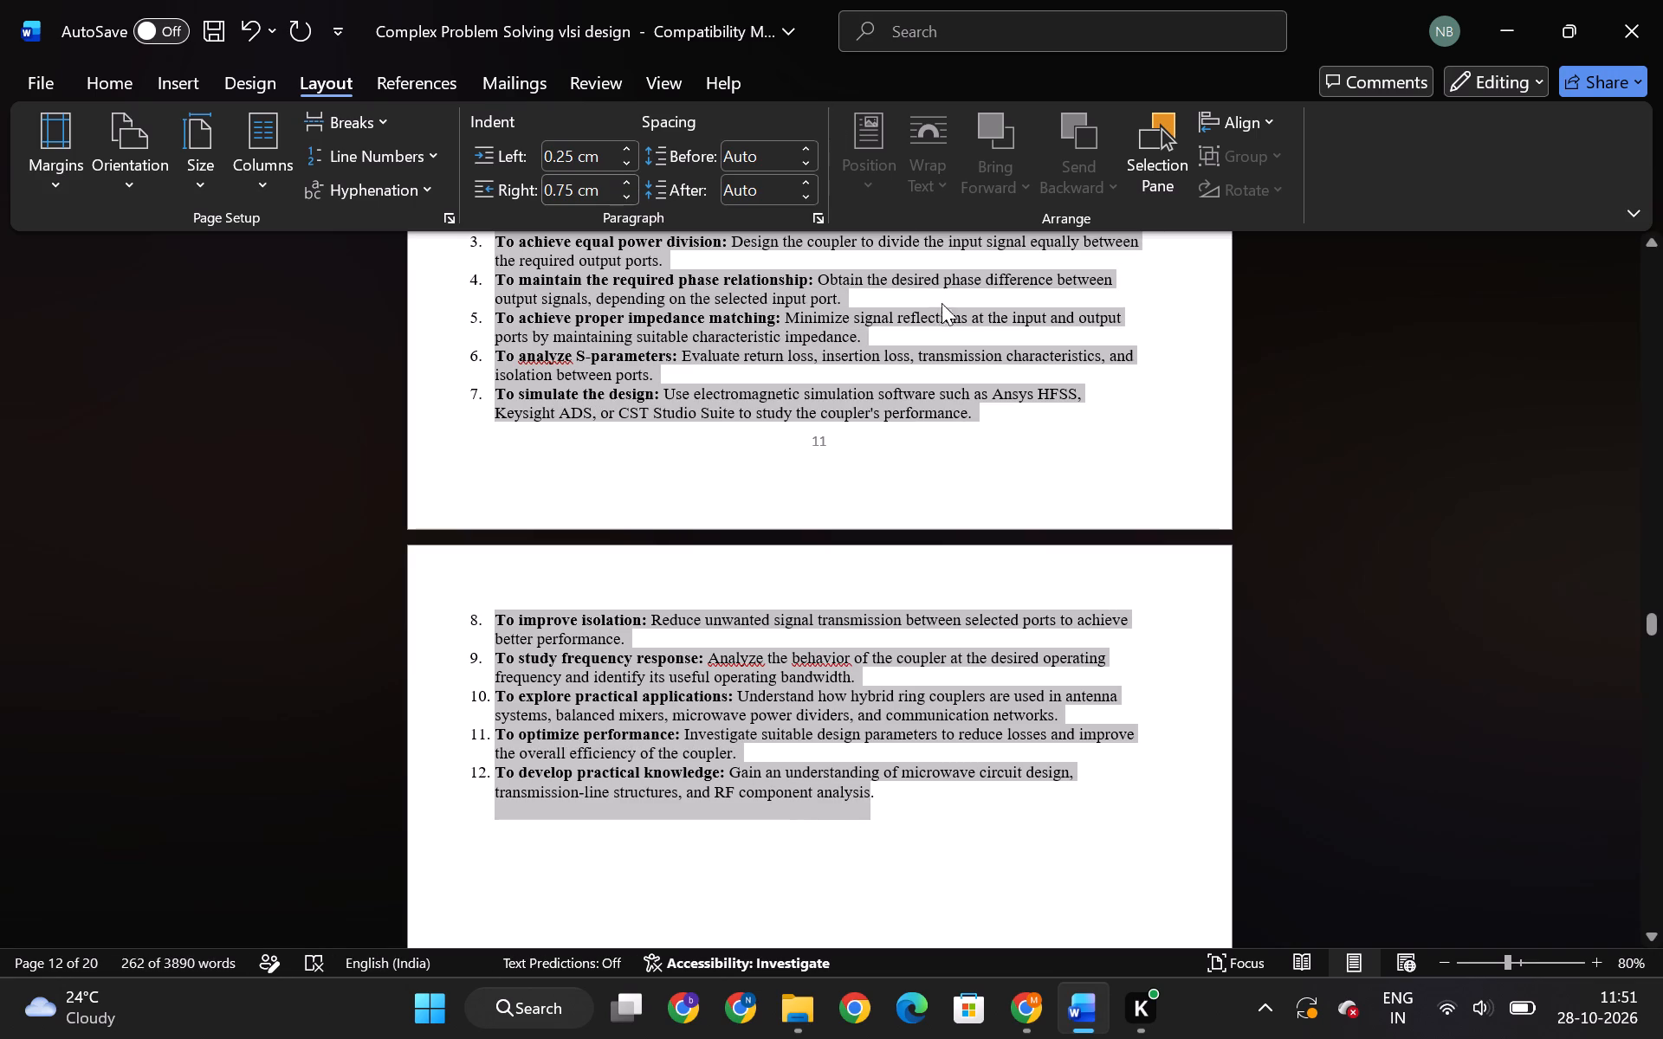
Insert an unnumbered blank line after the sixth objective, on analyzing S-parameters.
click(956, 376)
click(895, 371)
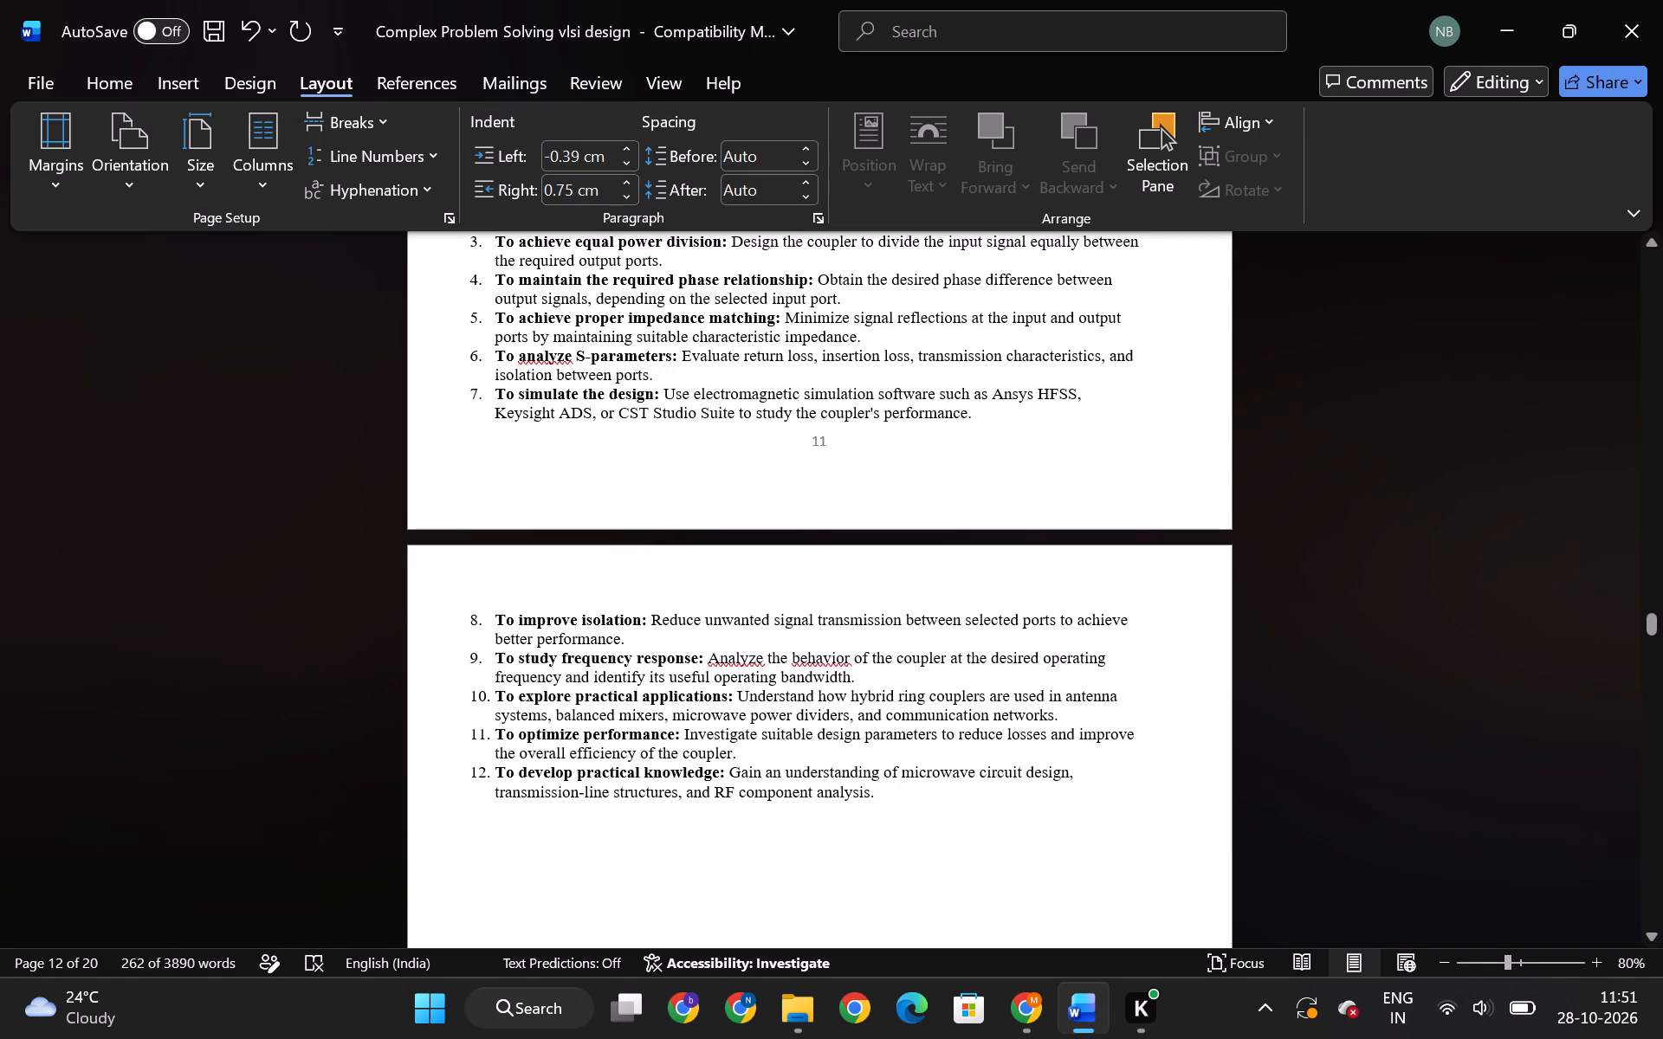
key(Return)
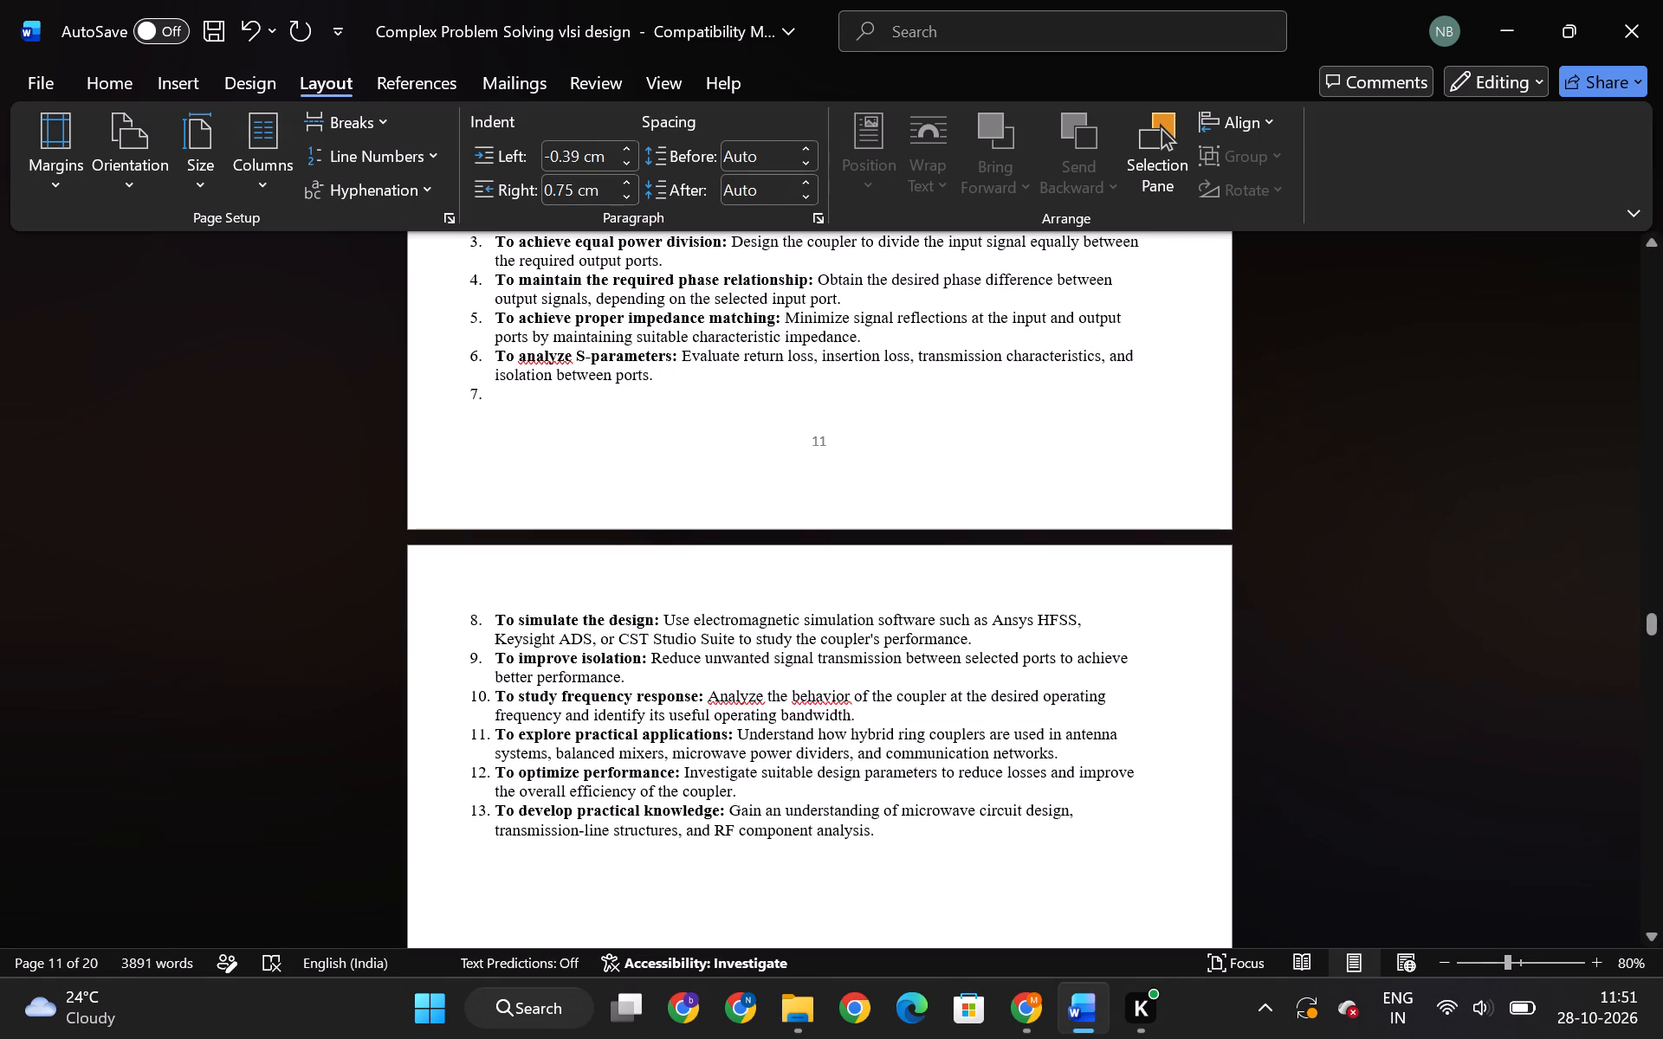
key(BackSpace)
key(BackSpace)
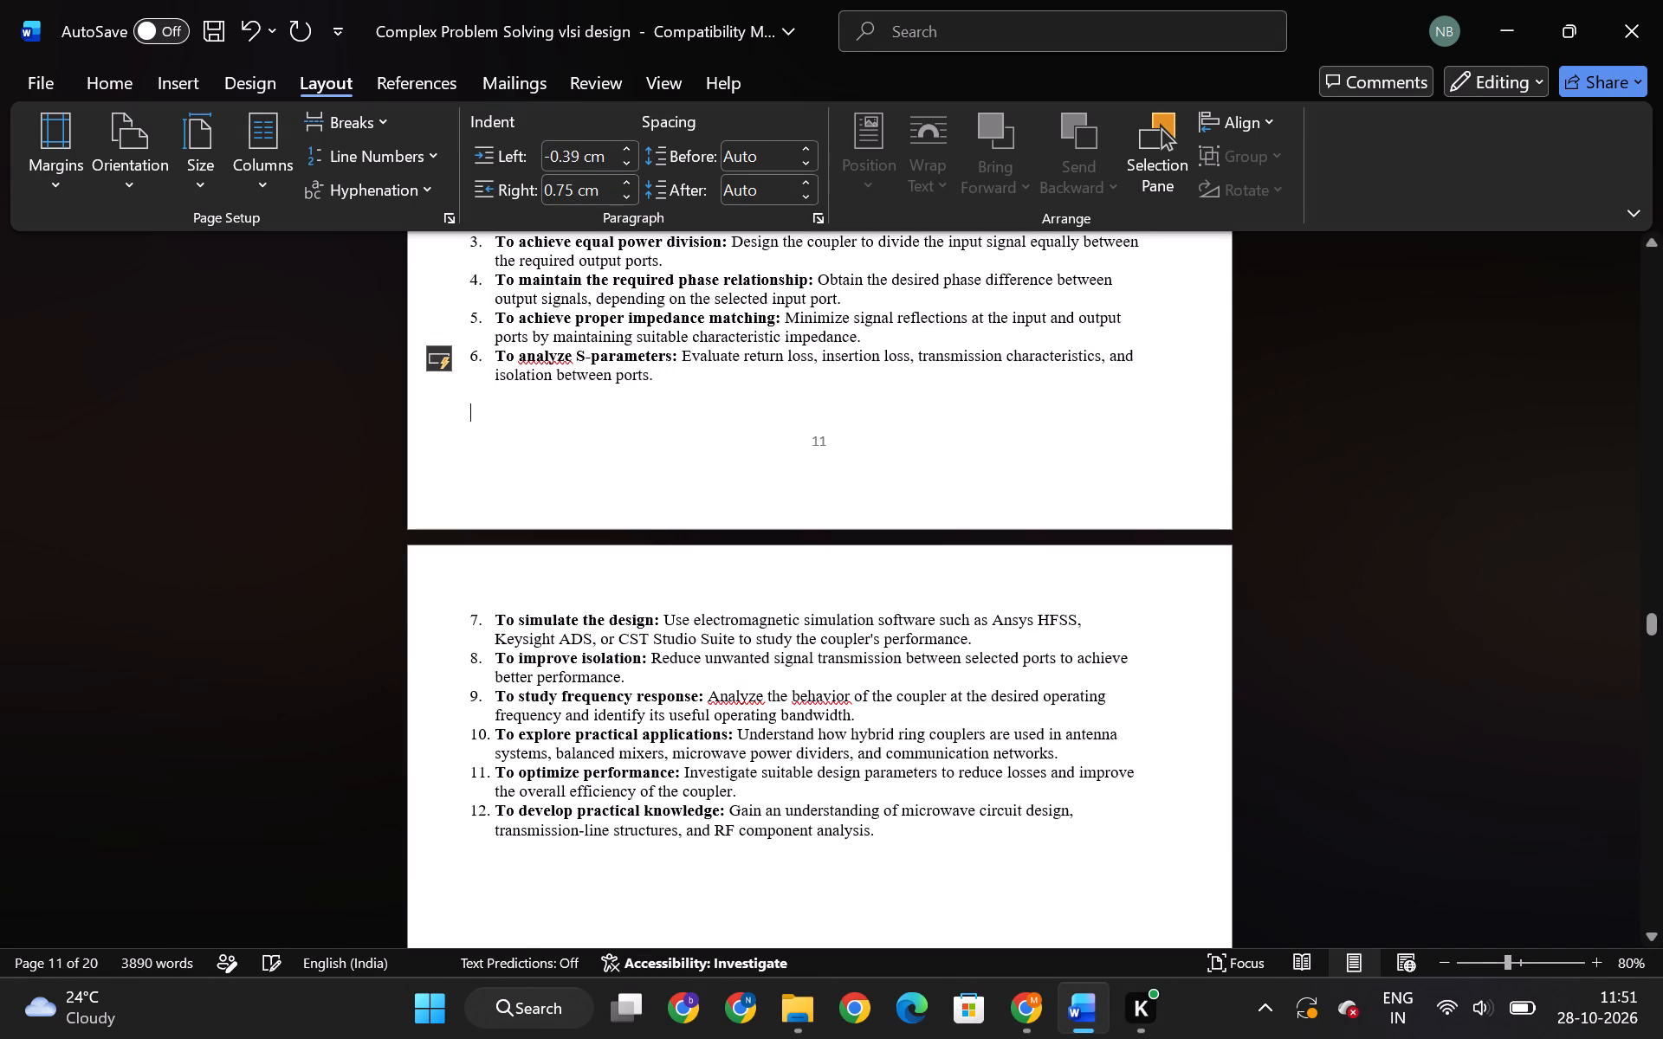
key(BackSpace)
key(BackSpace)
key(Return)
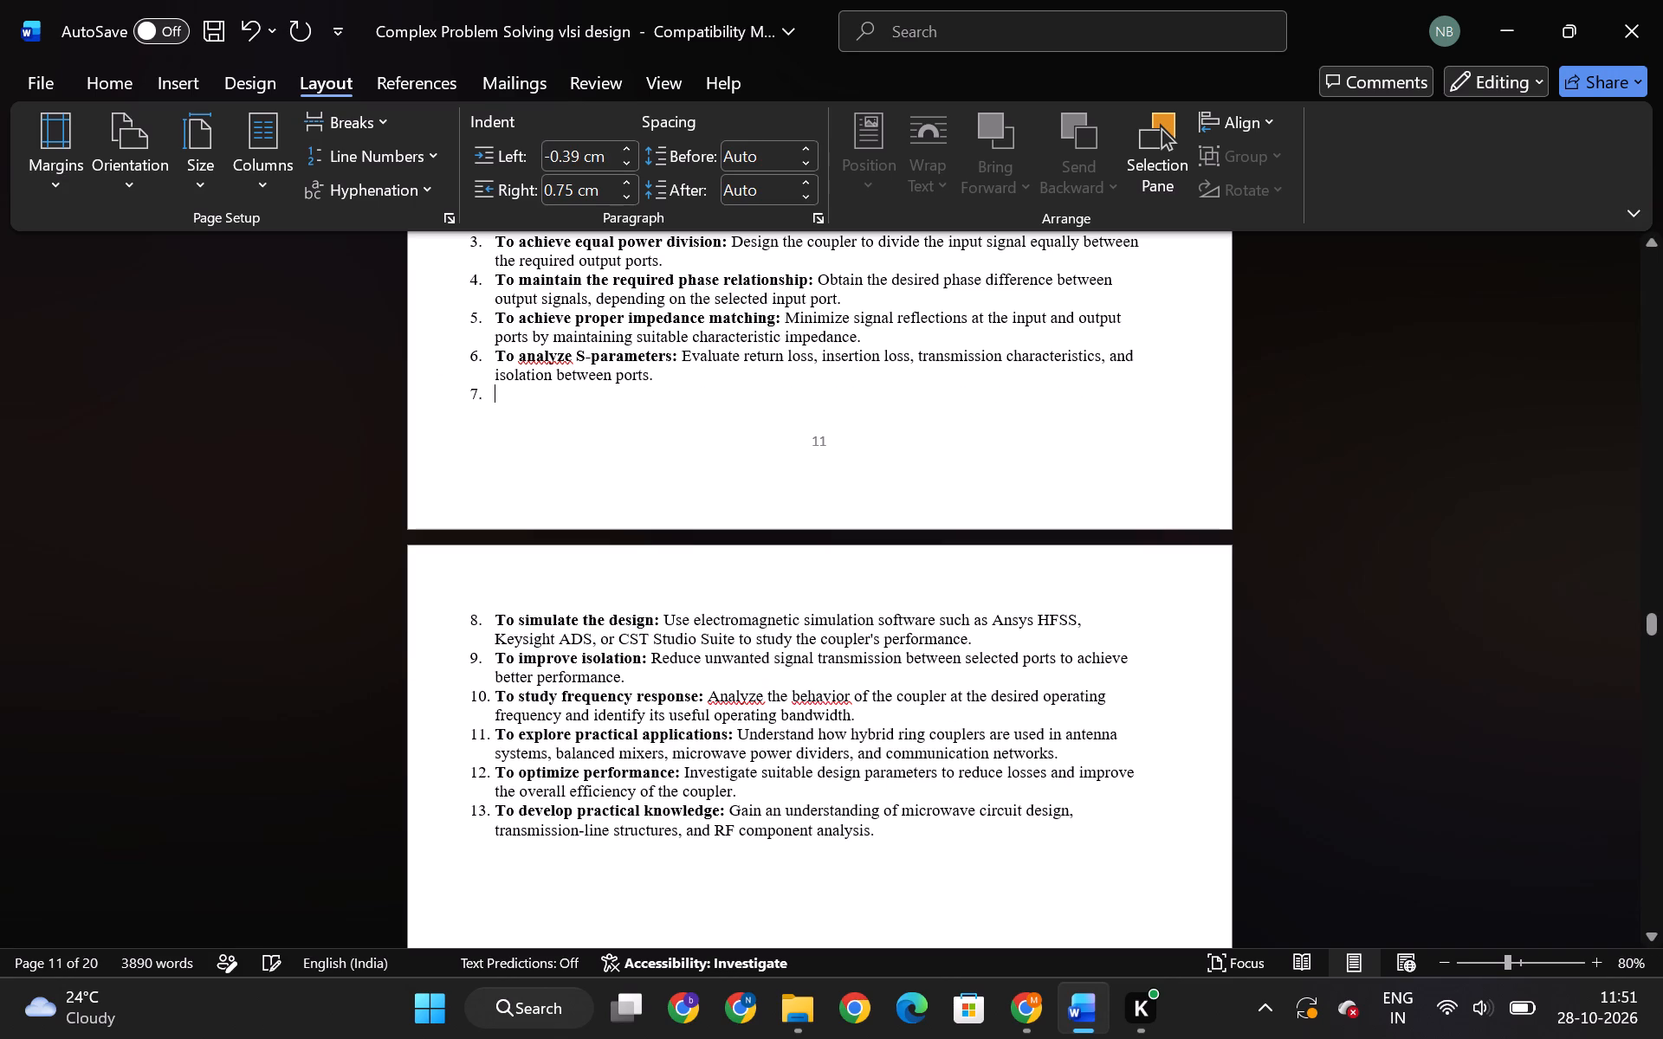
key(BackSpace)
scroll(774, 402, down, 1)
scroll(771, 425, up, 2)
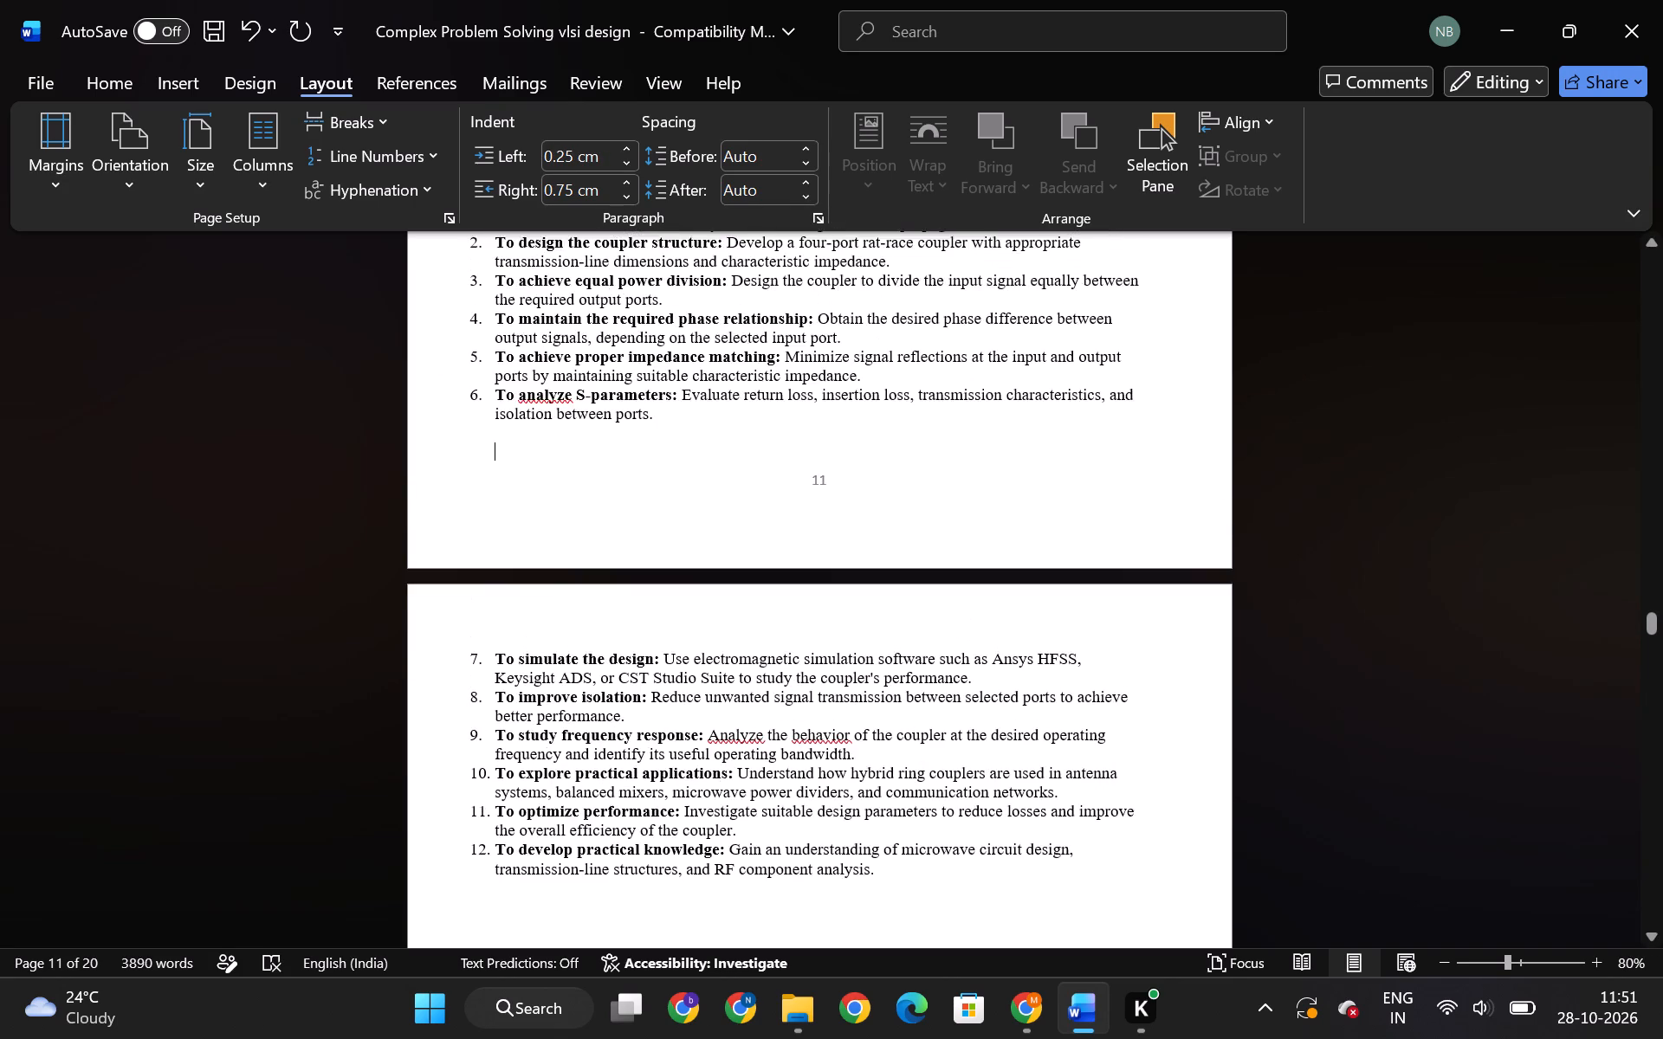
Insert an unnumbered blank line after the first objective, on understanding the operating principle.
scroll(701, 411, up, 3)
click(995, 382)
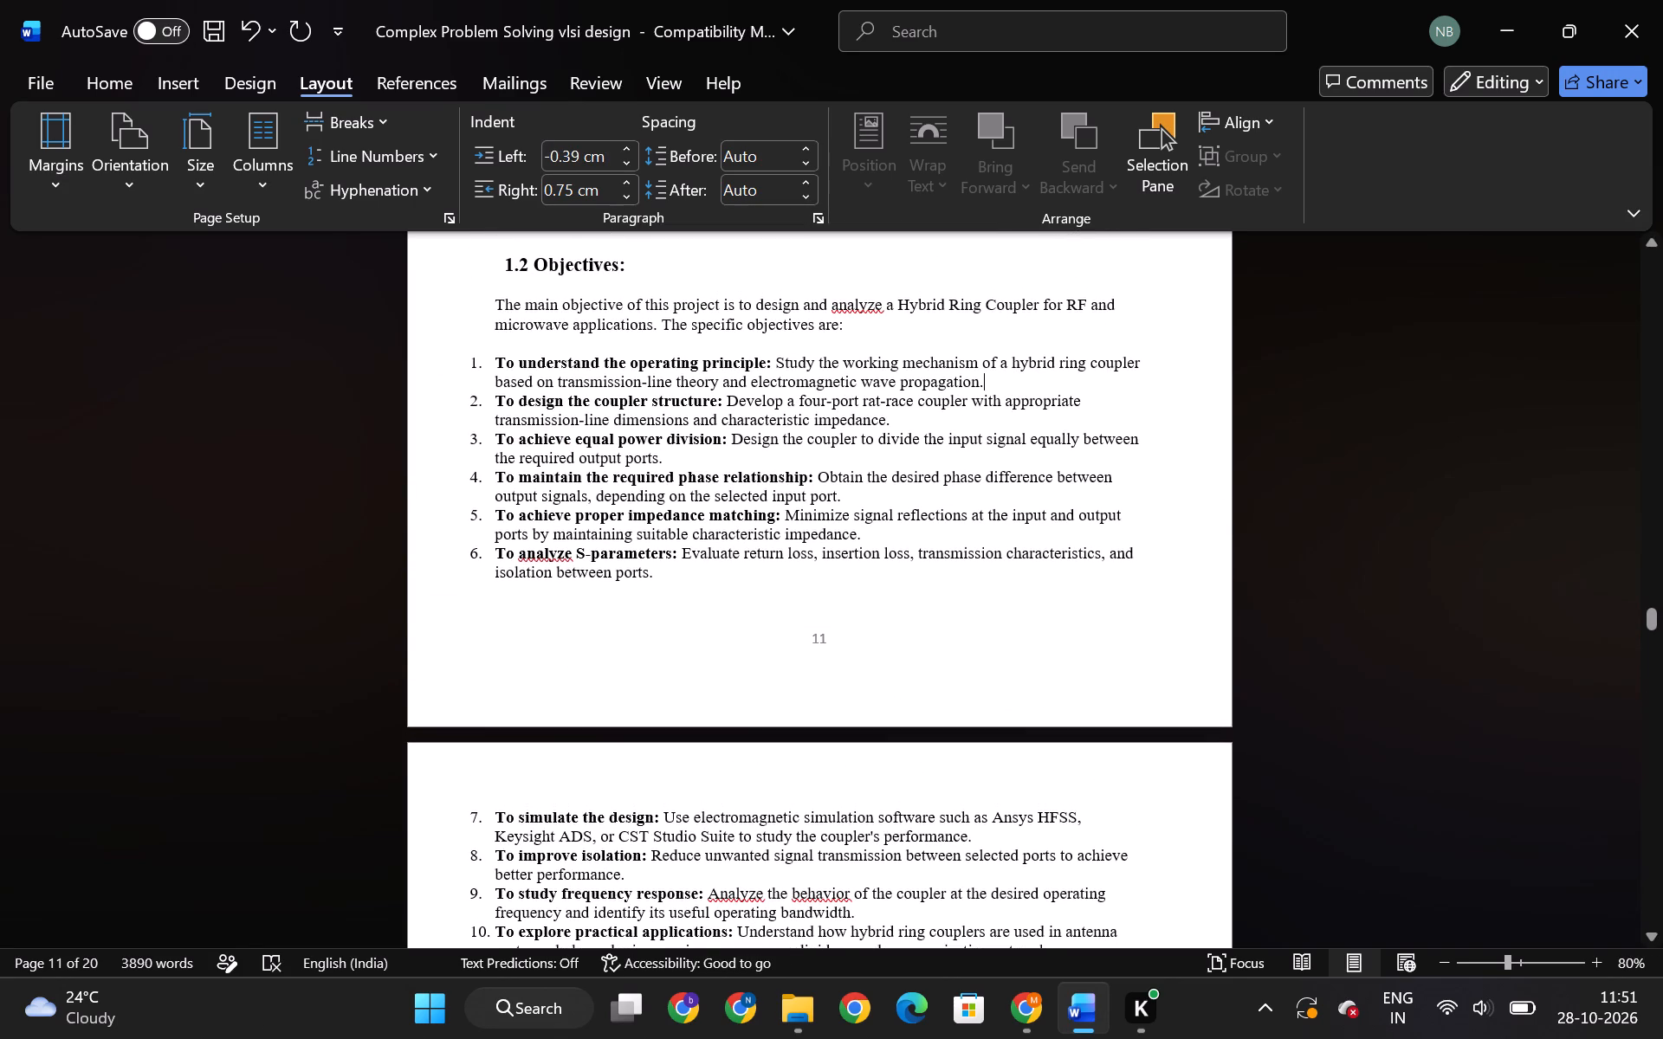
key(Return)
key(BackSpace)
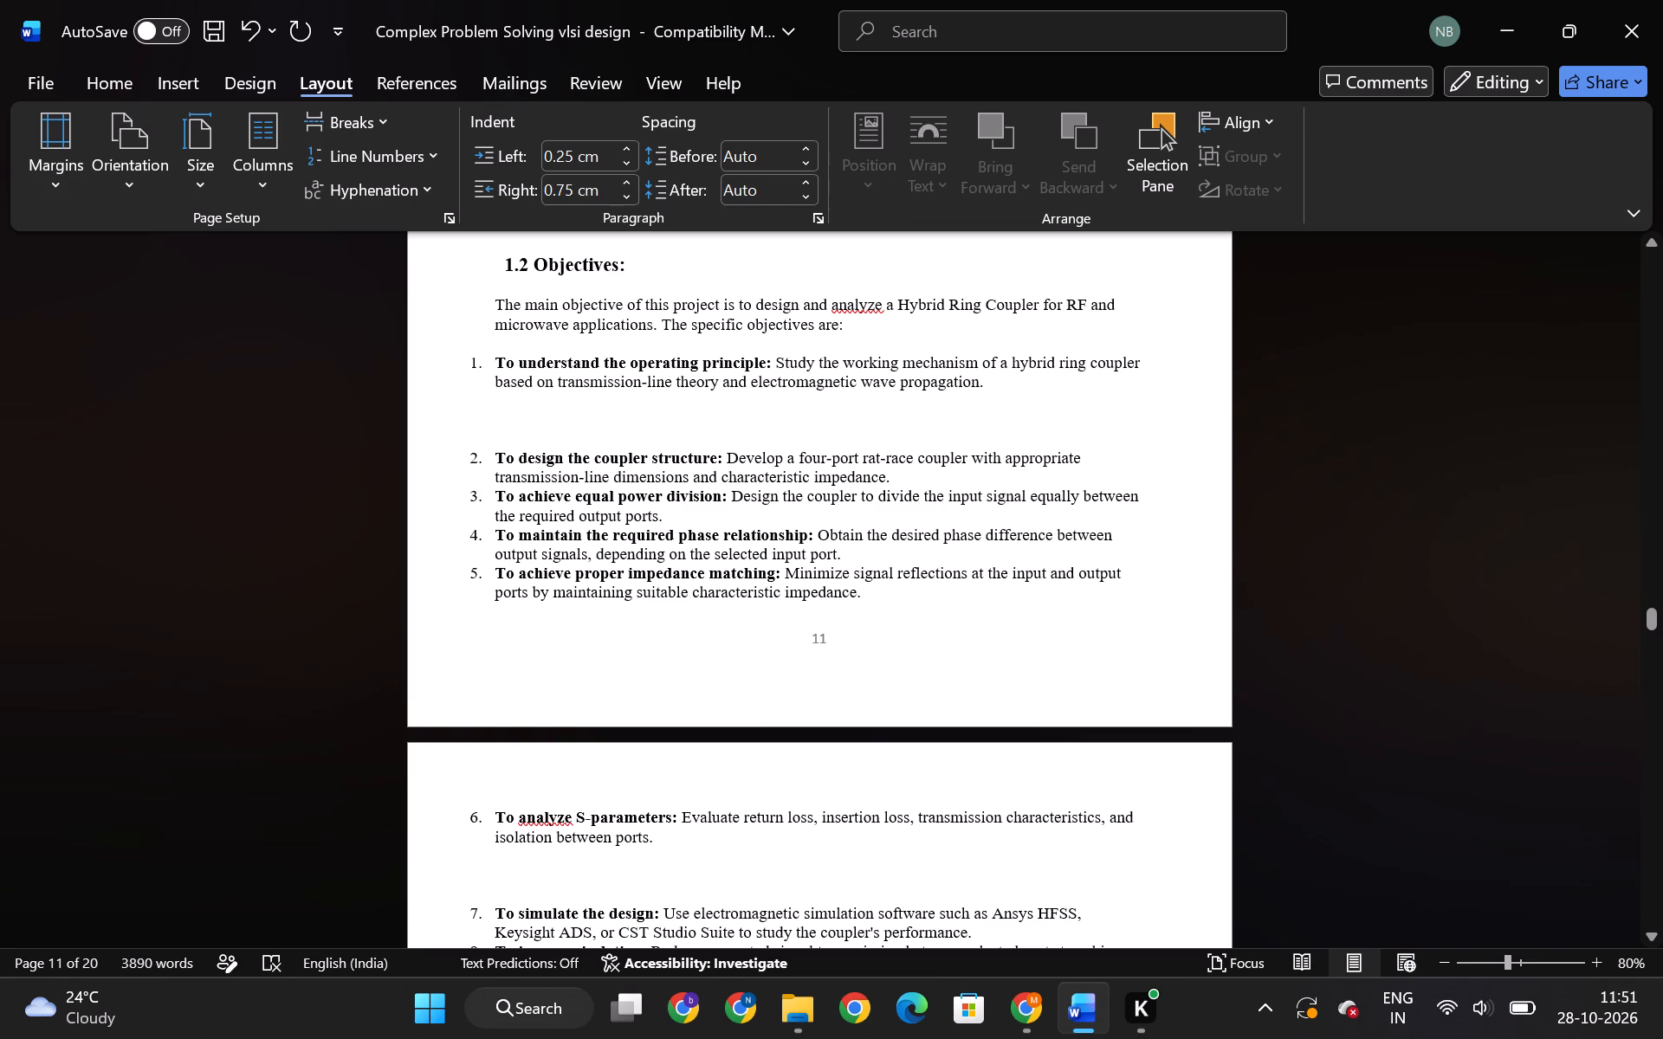
Convert the twelve numbered objectives under 1.2 Objectives into a bulleted list.
drag(490, 358, 624, 920)
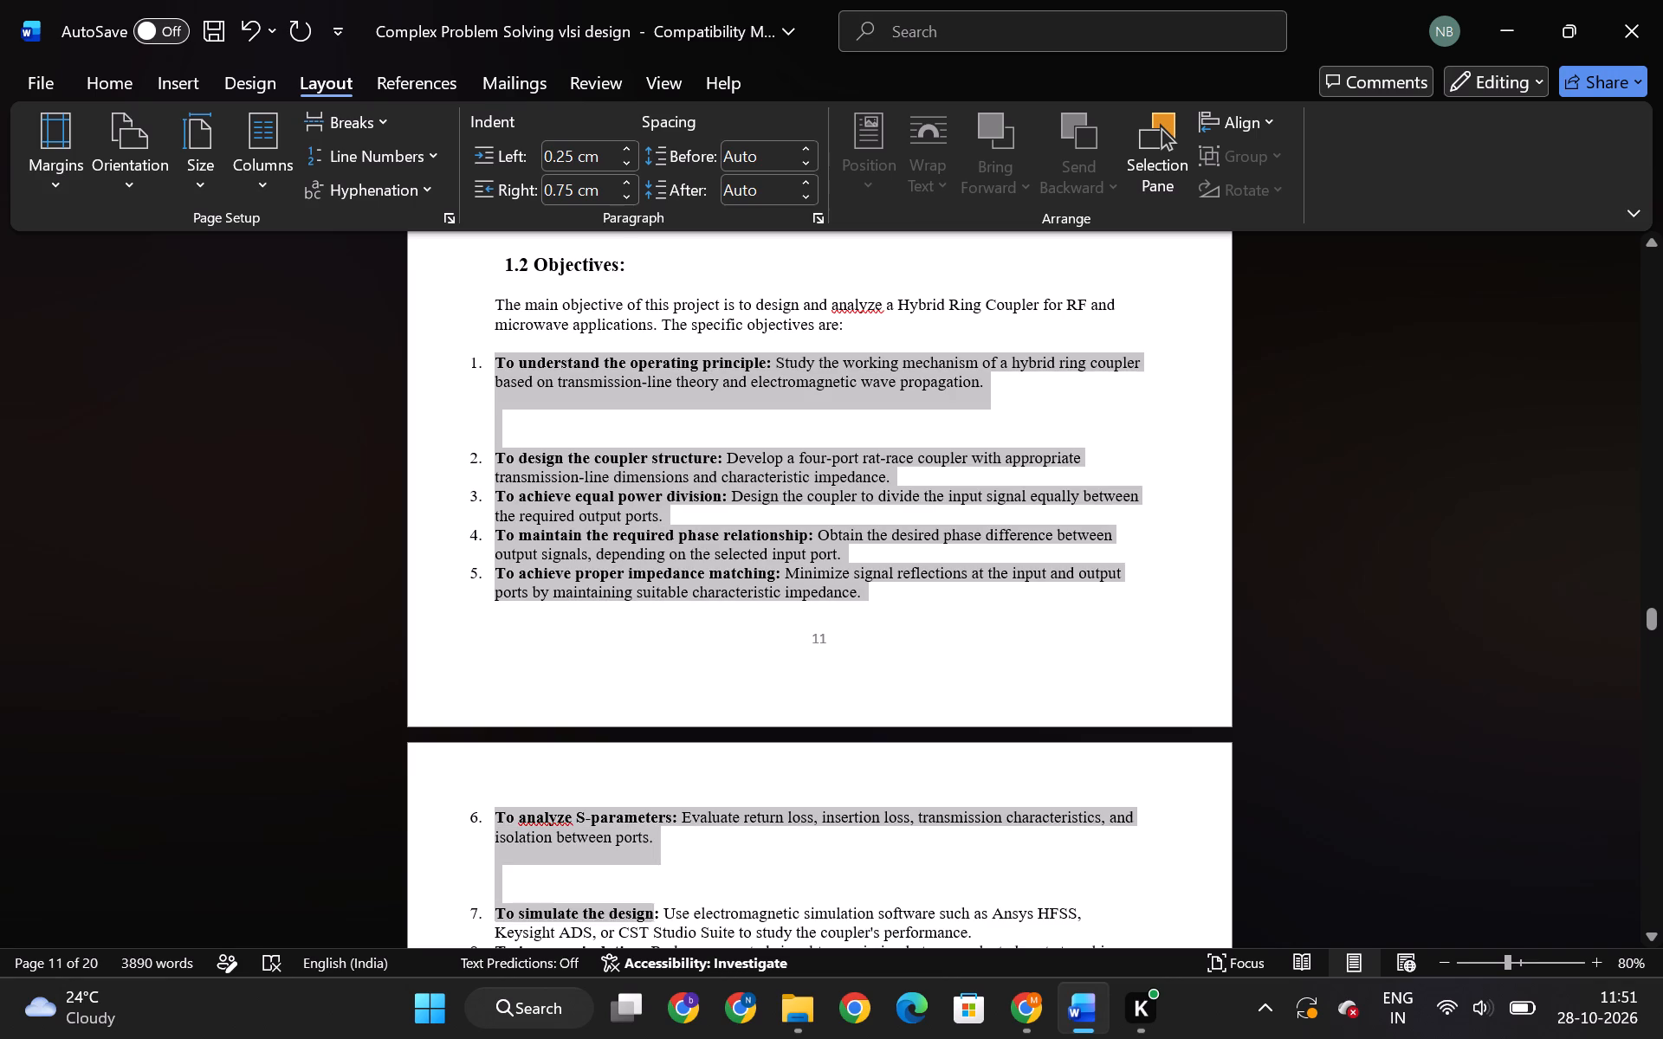
drag(624, 920, 864, 698)
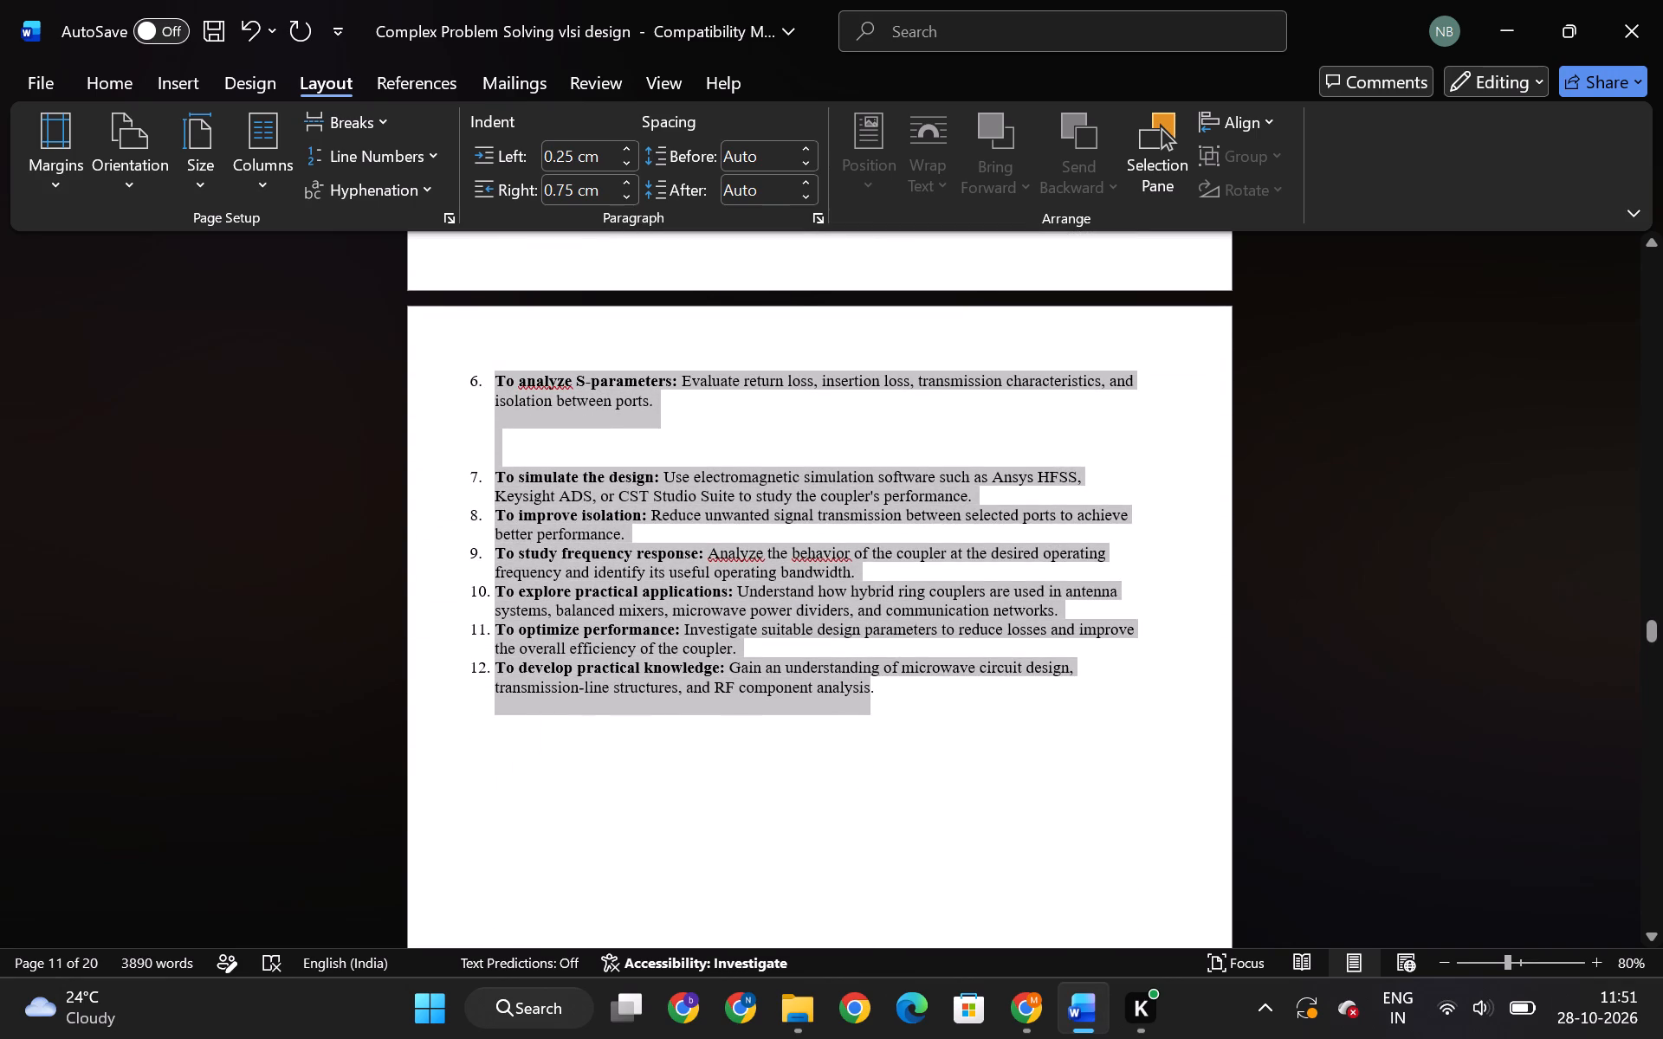
drag(864, 698, 872, 695)
click(127, 78)
click(553, 123)
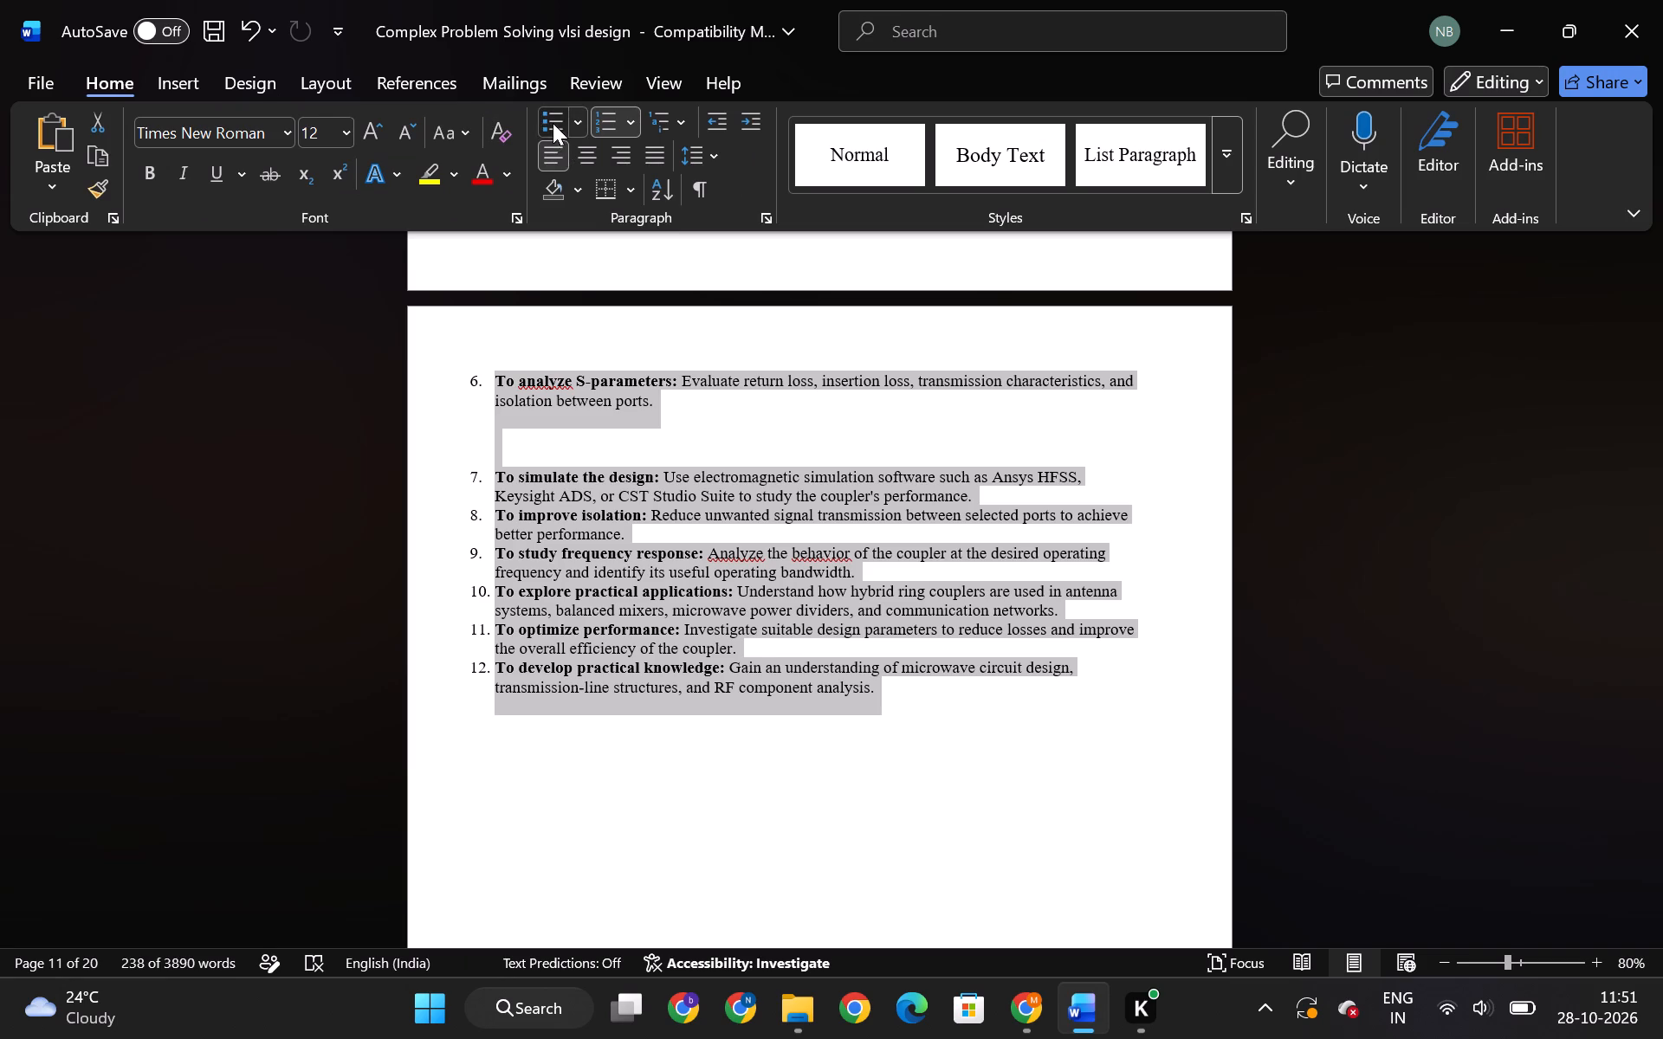
scroll(773, 469, up, 6)
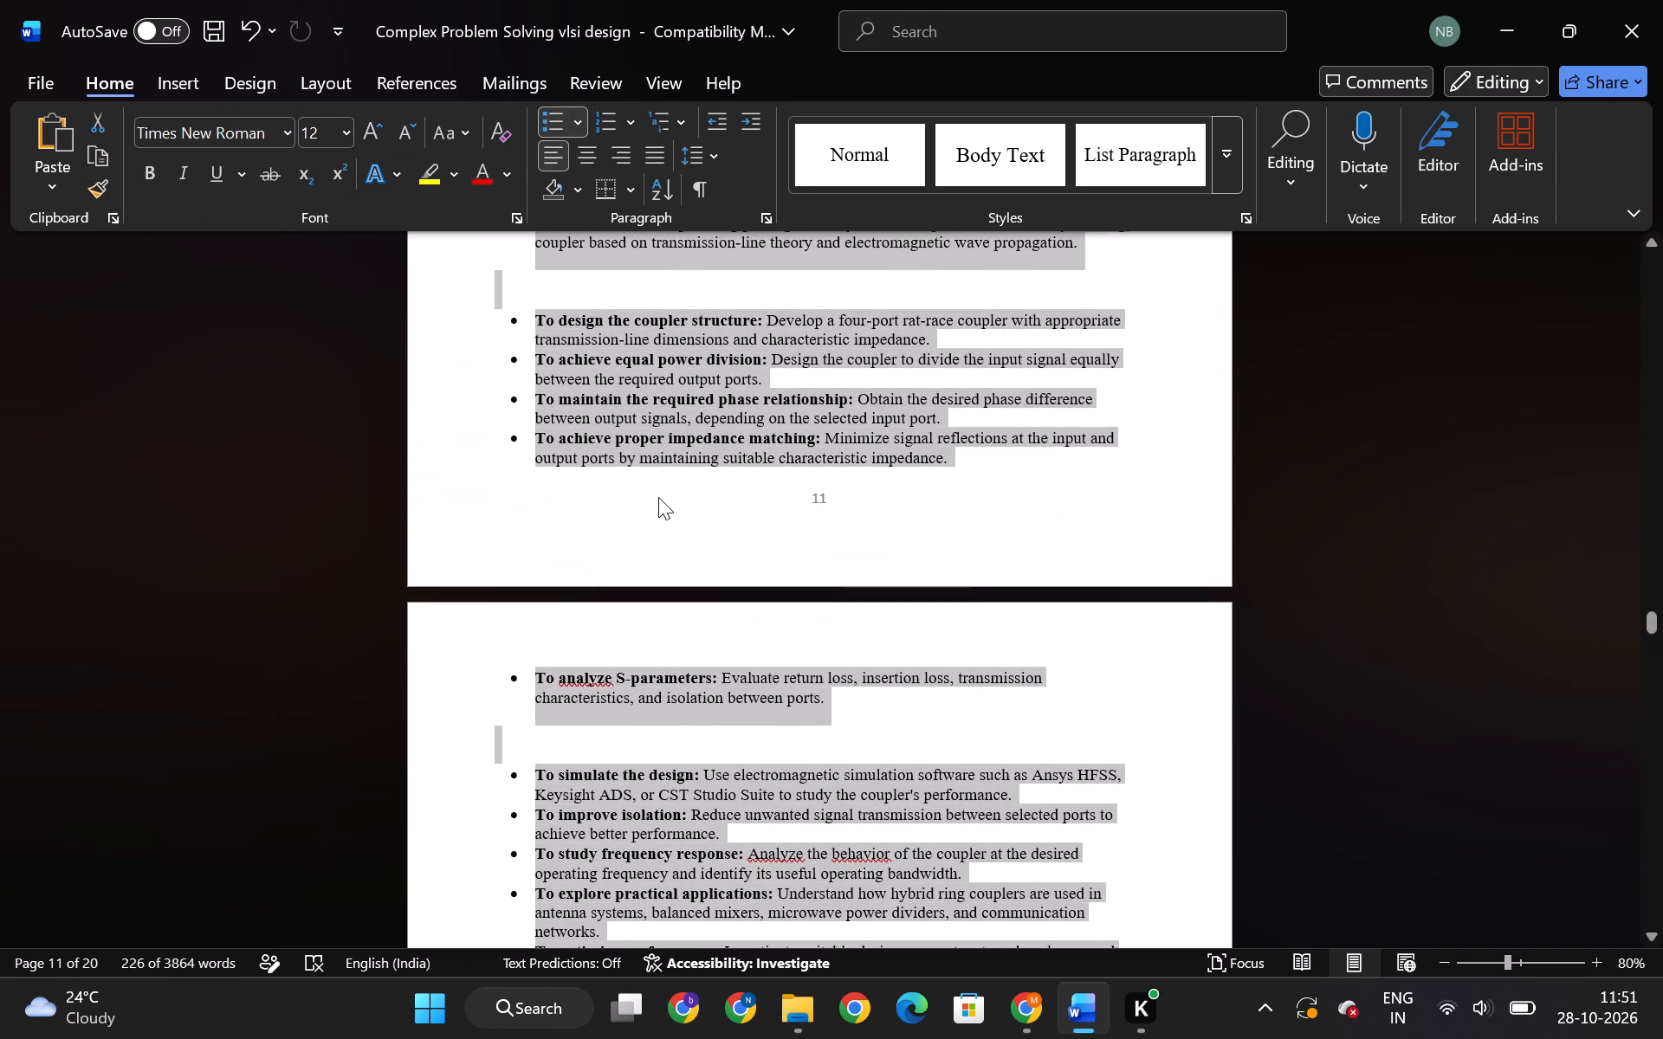
click(653, 501)
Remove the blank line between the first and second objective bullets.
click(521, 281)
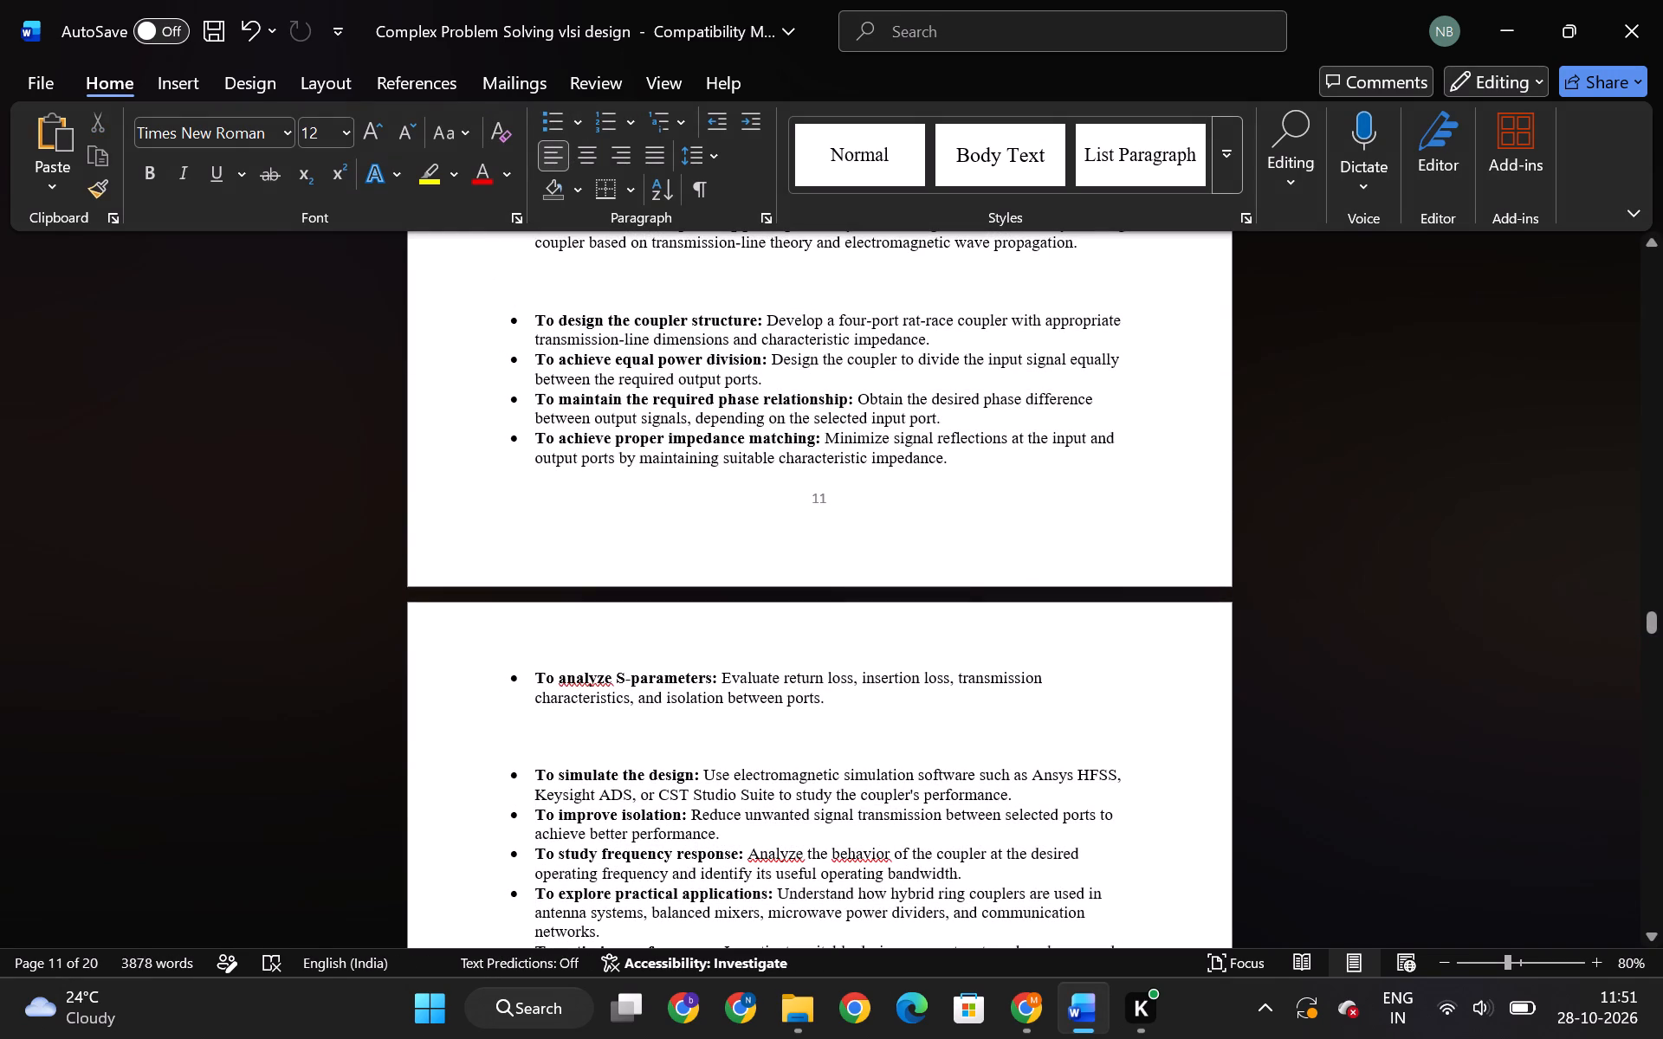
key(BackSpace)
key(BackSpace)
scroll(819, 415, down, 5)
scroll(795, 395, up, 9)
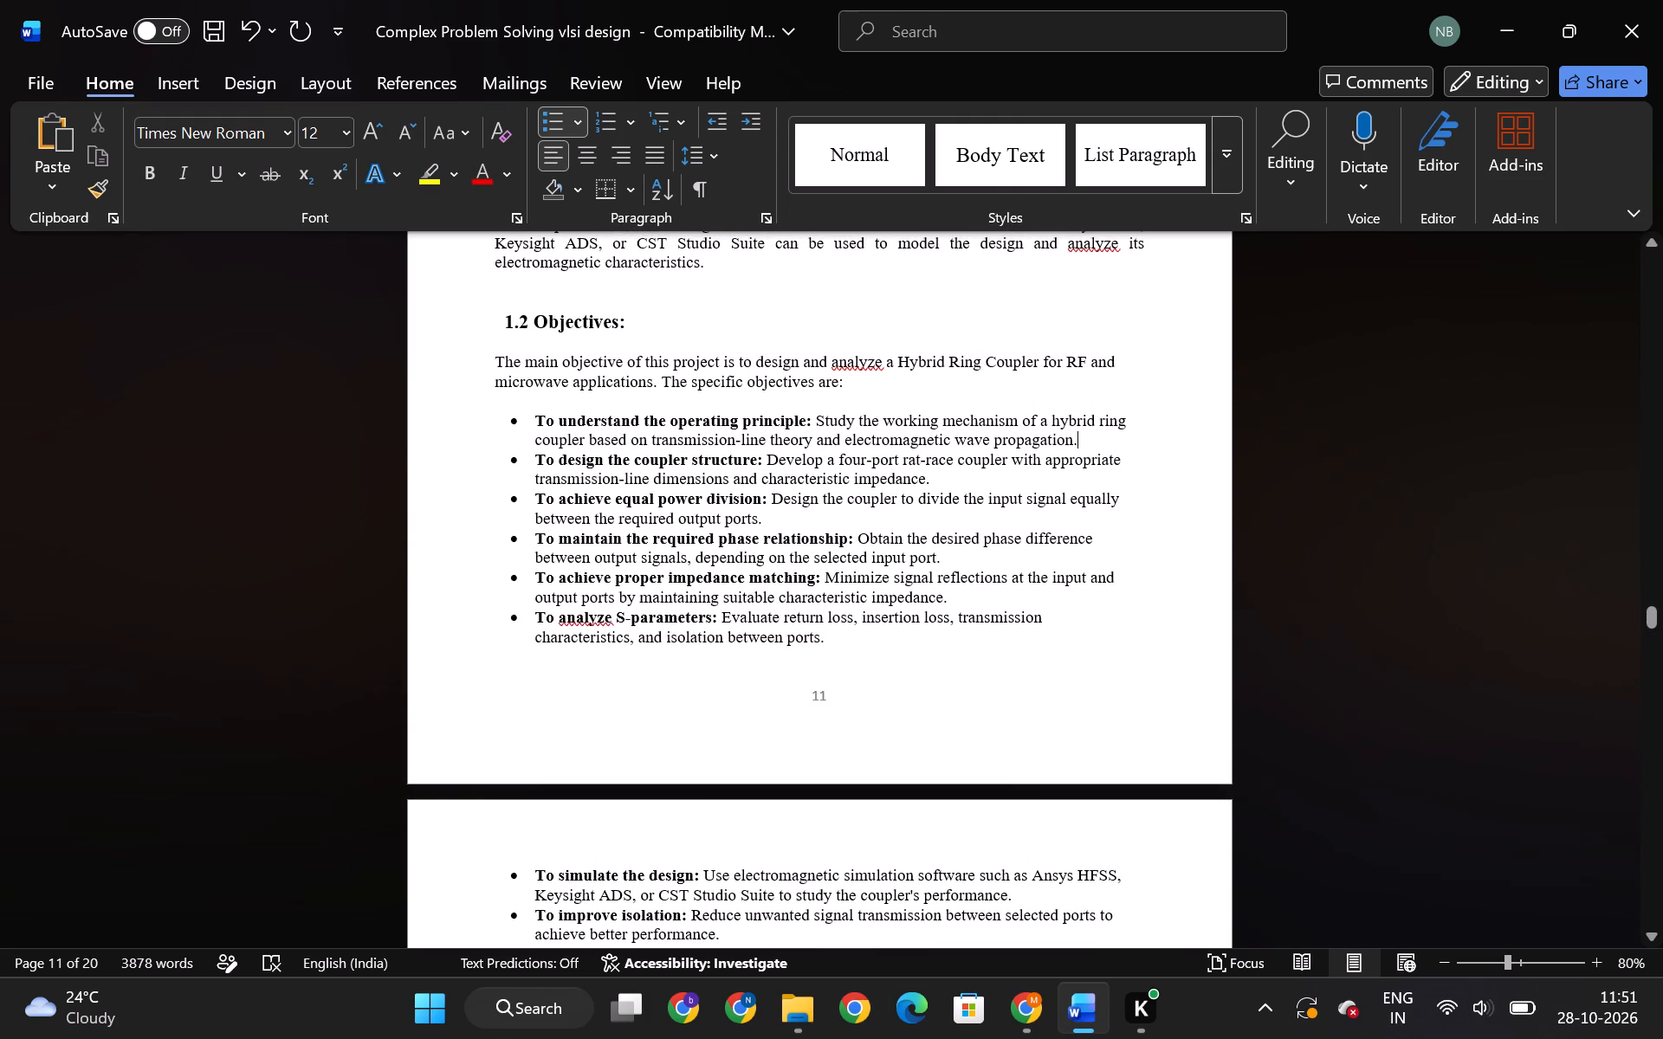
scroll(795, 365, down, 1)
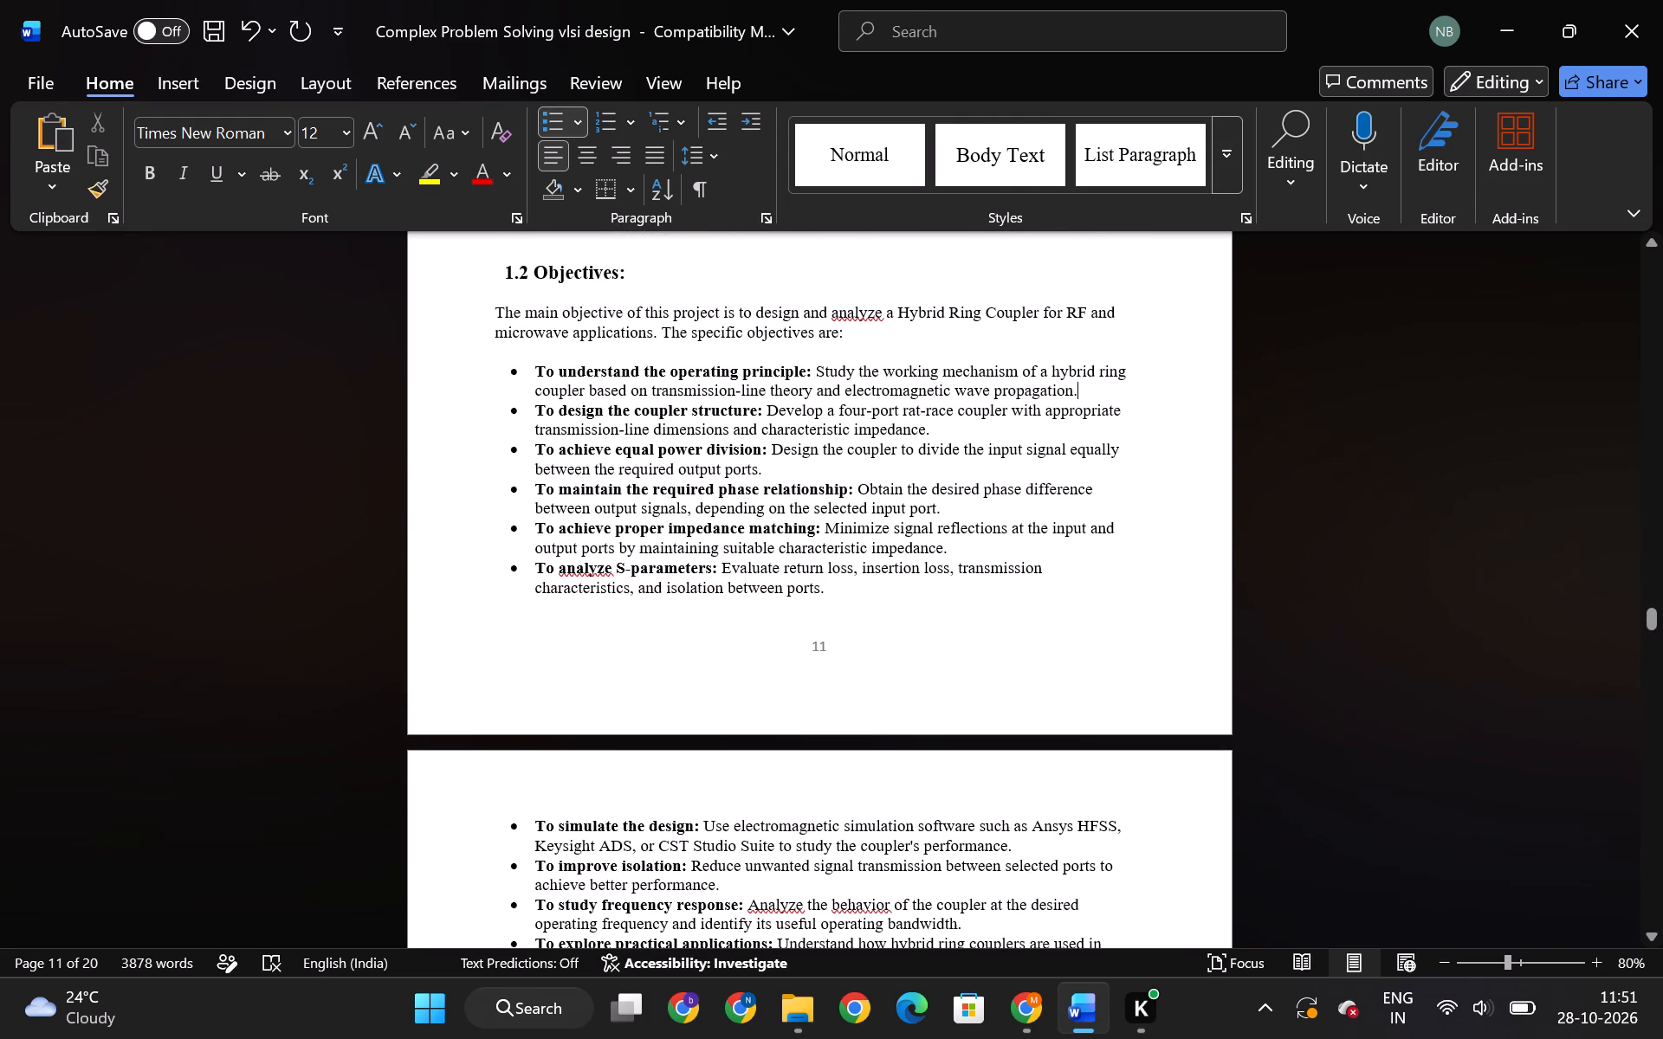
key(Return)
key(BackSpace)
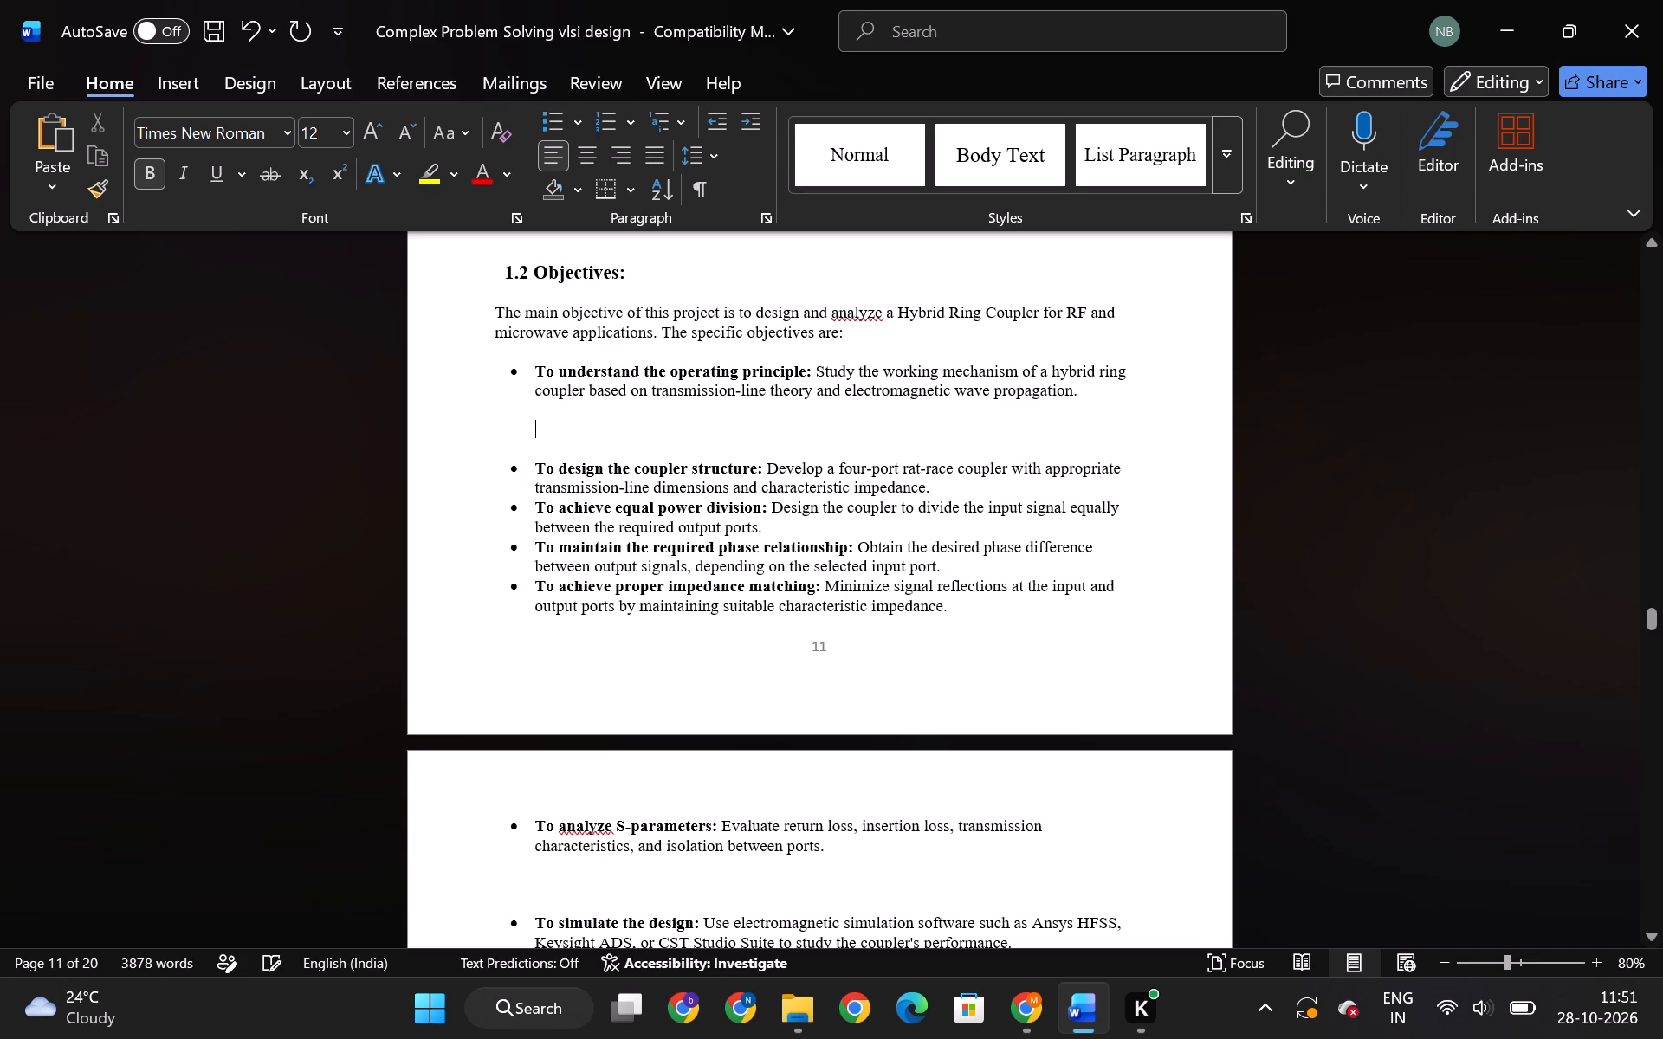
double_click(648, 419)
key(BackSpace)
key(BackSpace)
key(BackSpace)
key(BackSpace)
Set the left indent of all the bulleted objectives under 1.2 Objectives to 0.25 cm.
scroll(812, 334, down, 8)
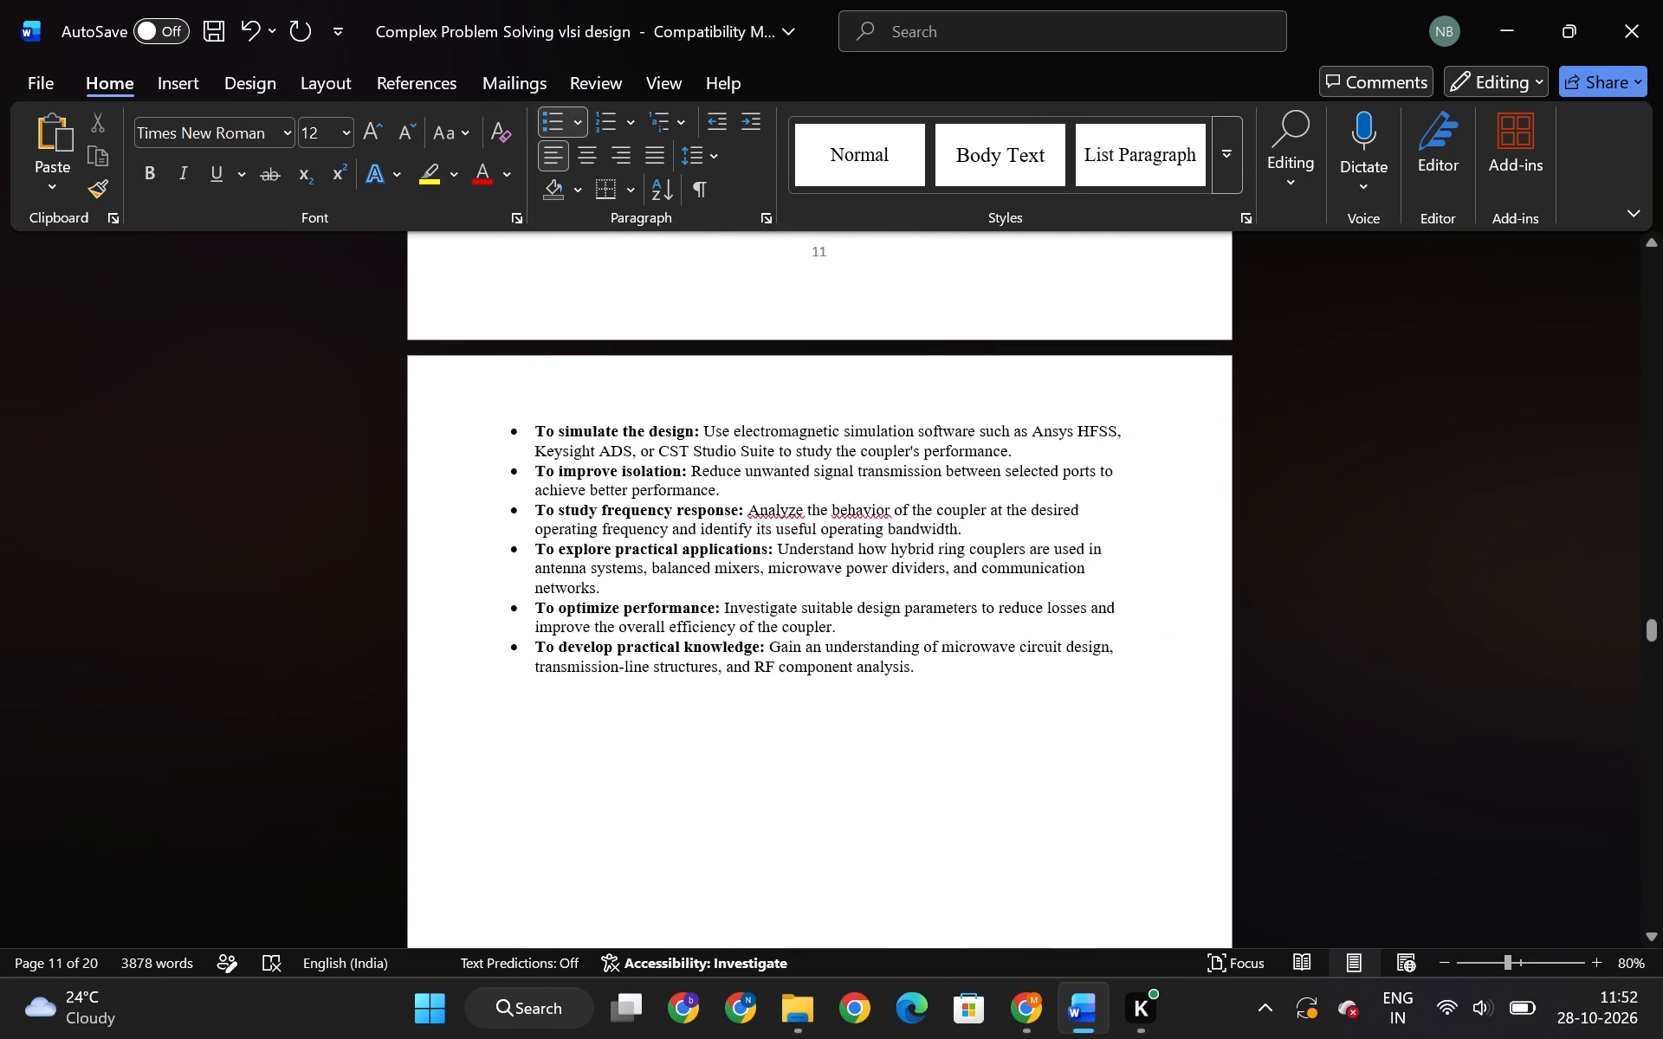
scroll(818, 367, up, 2)
scroll(817, 364, down, 18)
scroll(804, 315, up, 3)
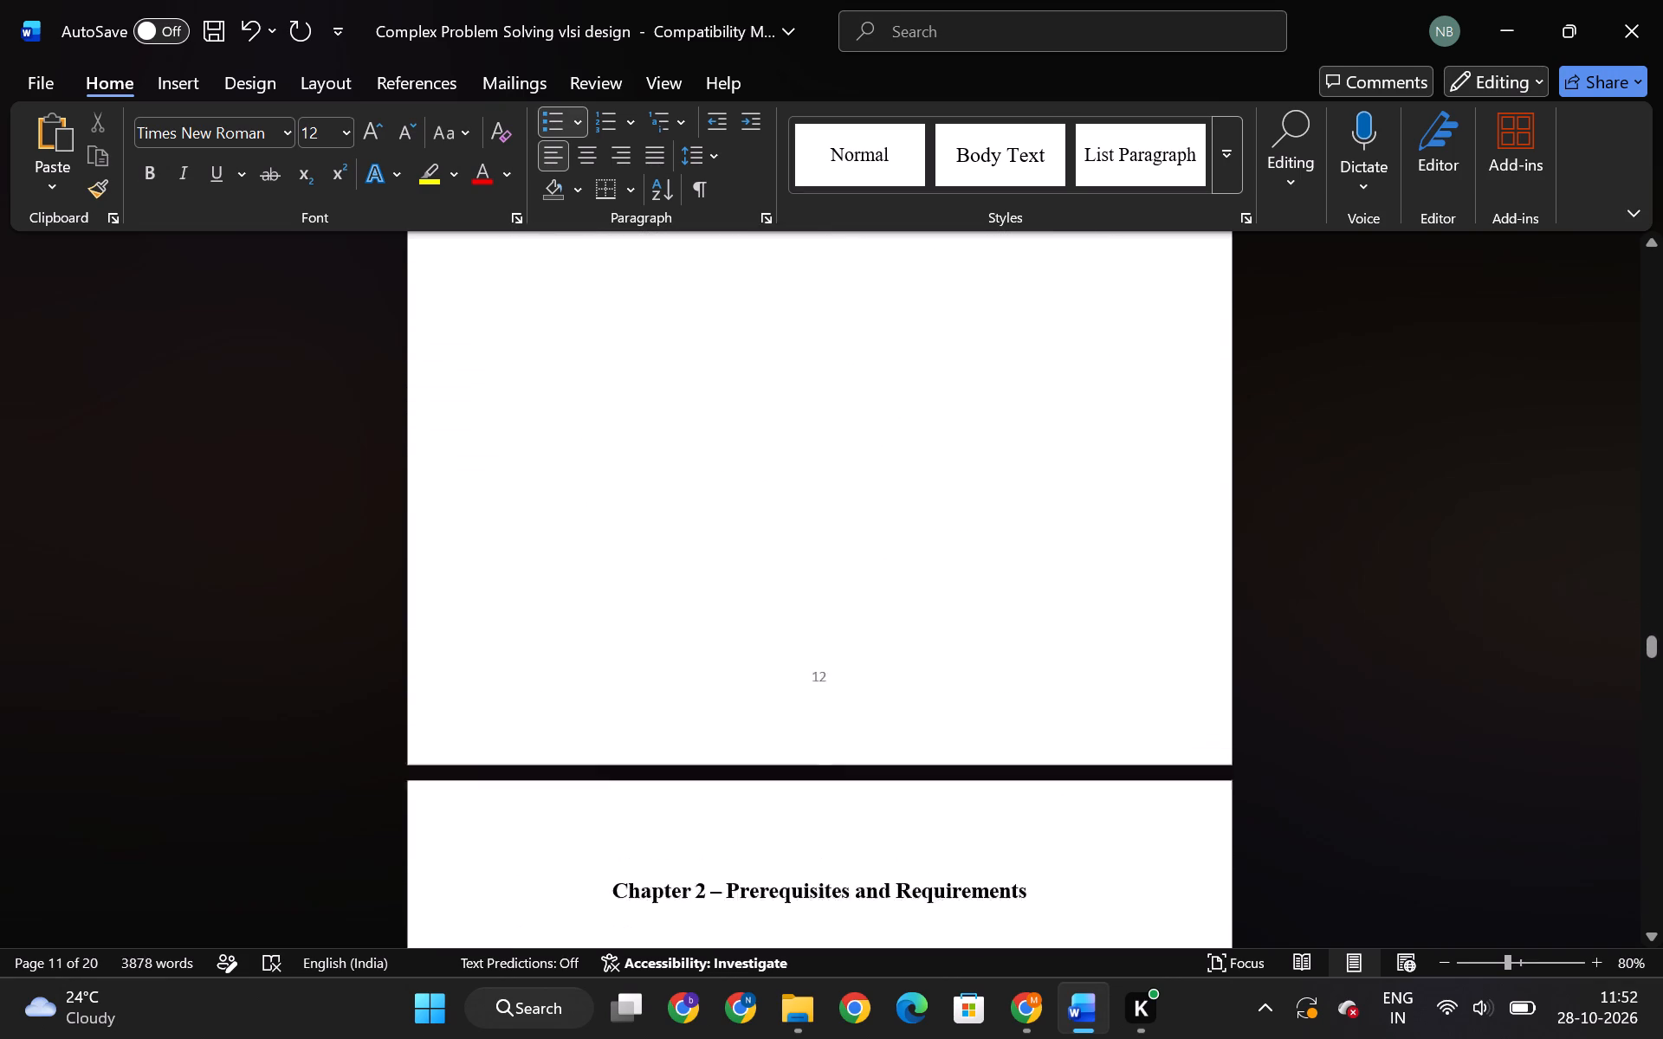
scroll(804, 314, up, 7)
click(308, 73)
scroll(662, 306, up, 3)
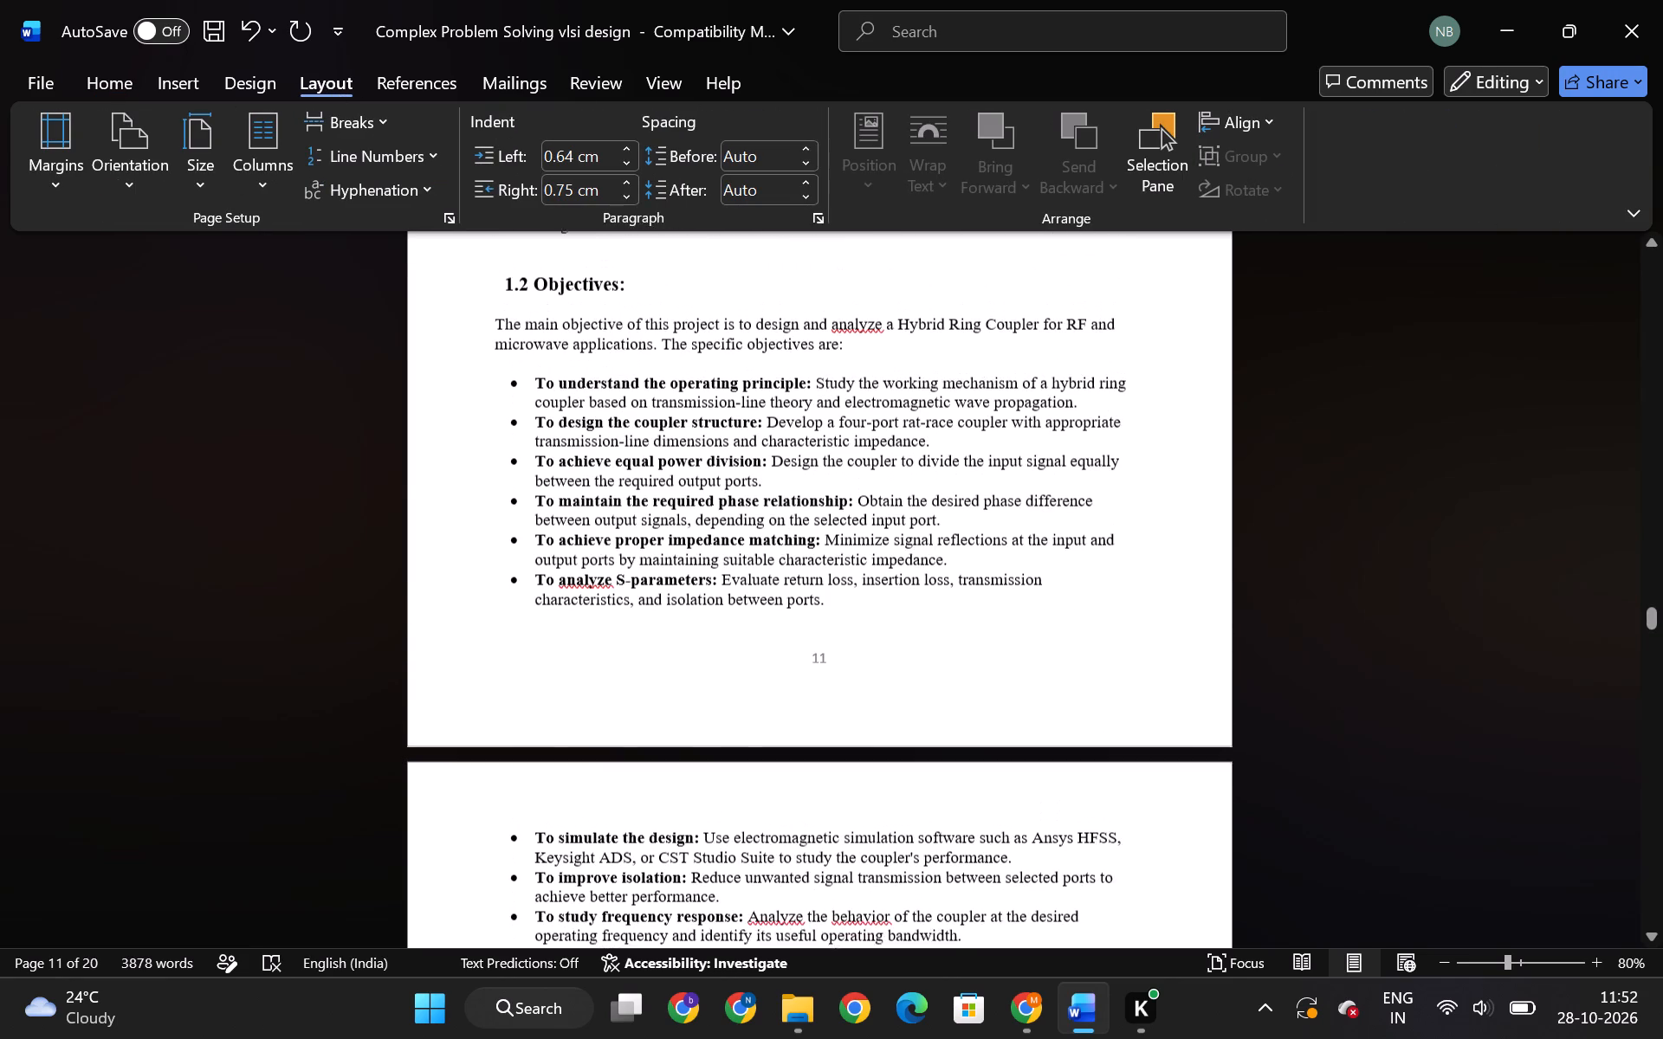
drag(535, 387, 760, 745)
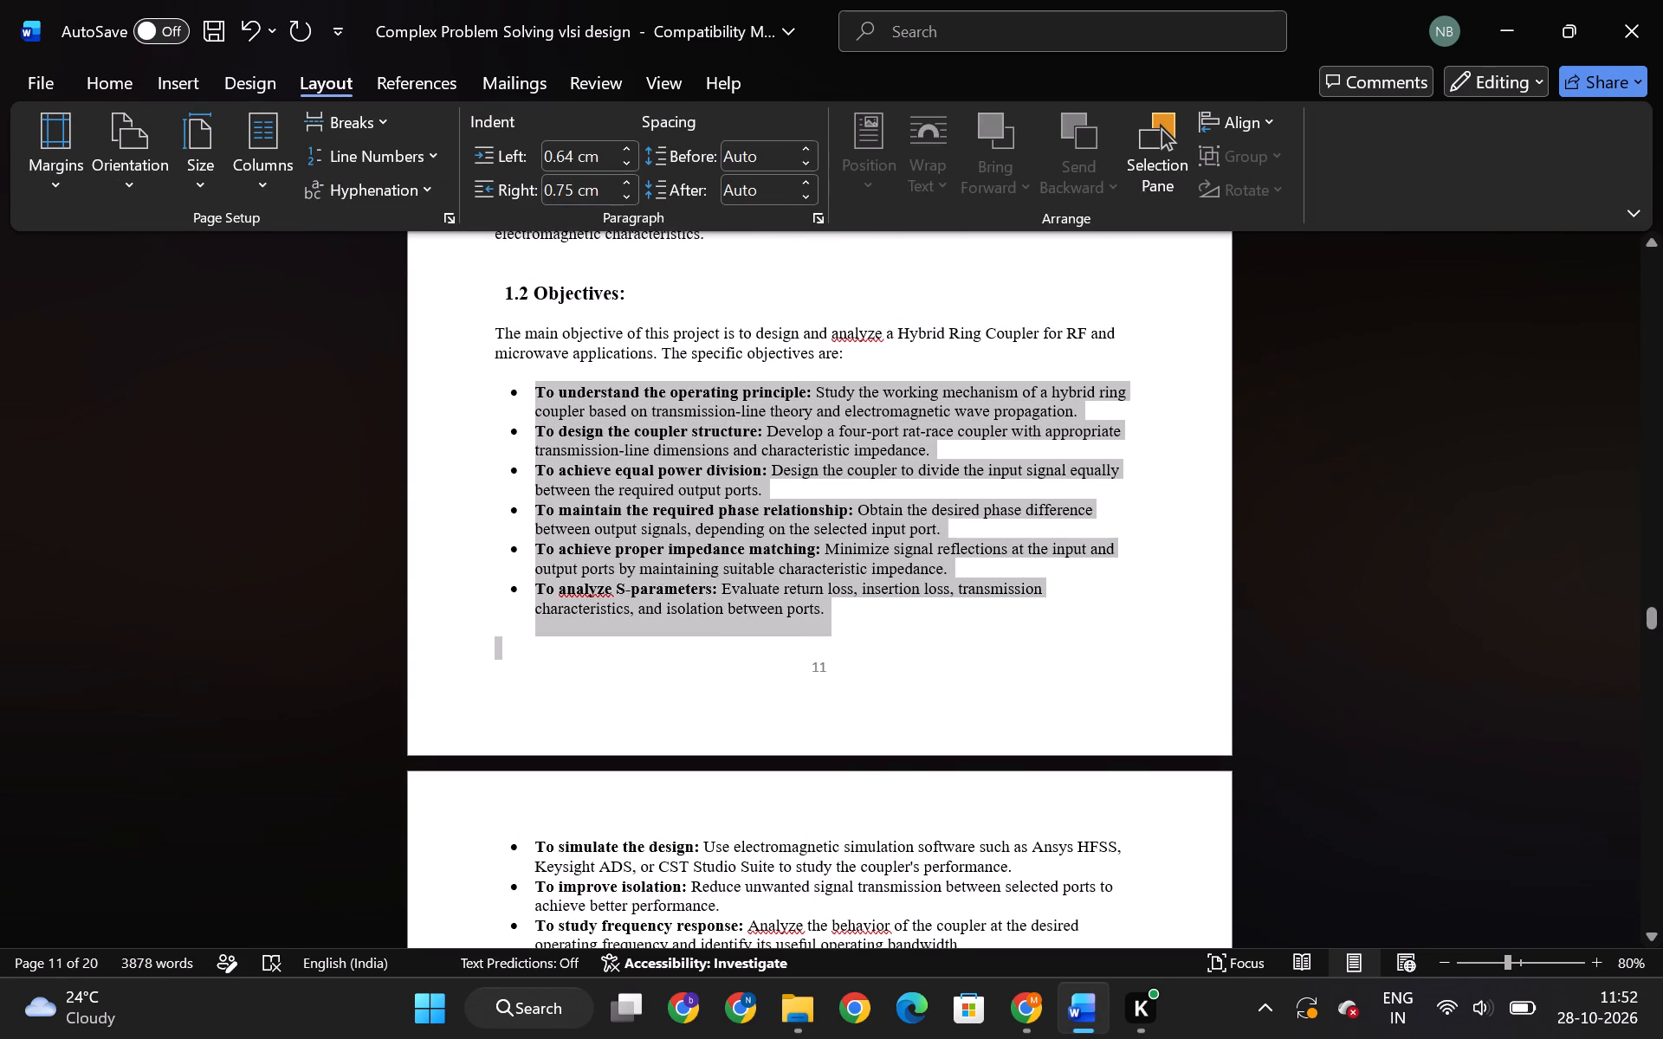
drag(760, 745, 865, 314)
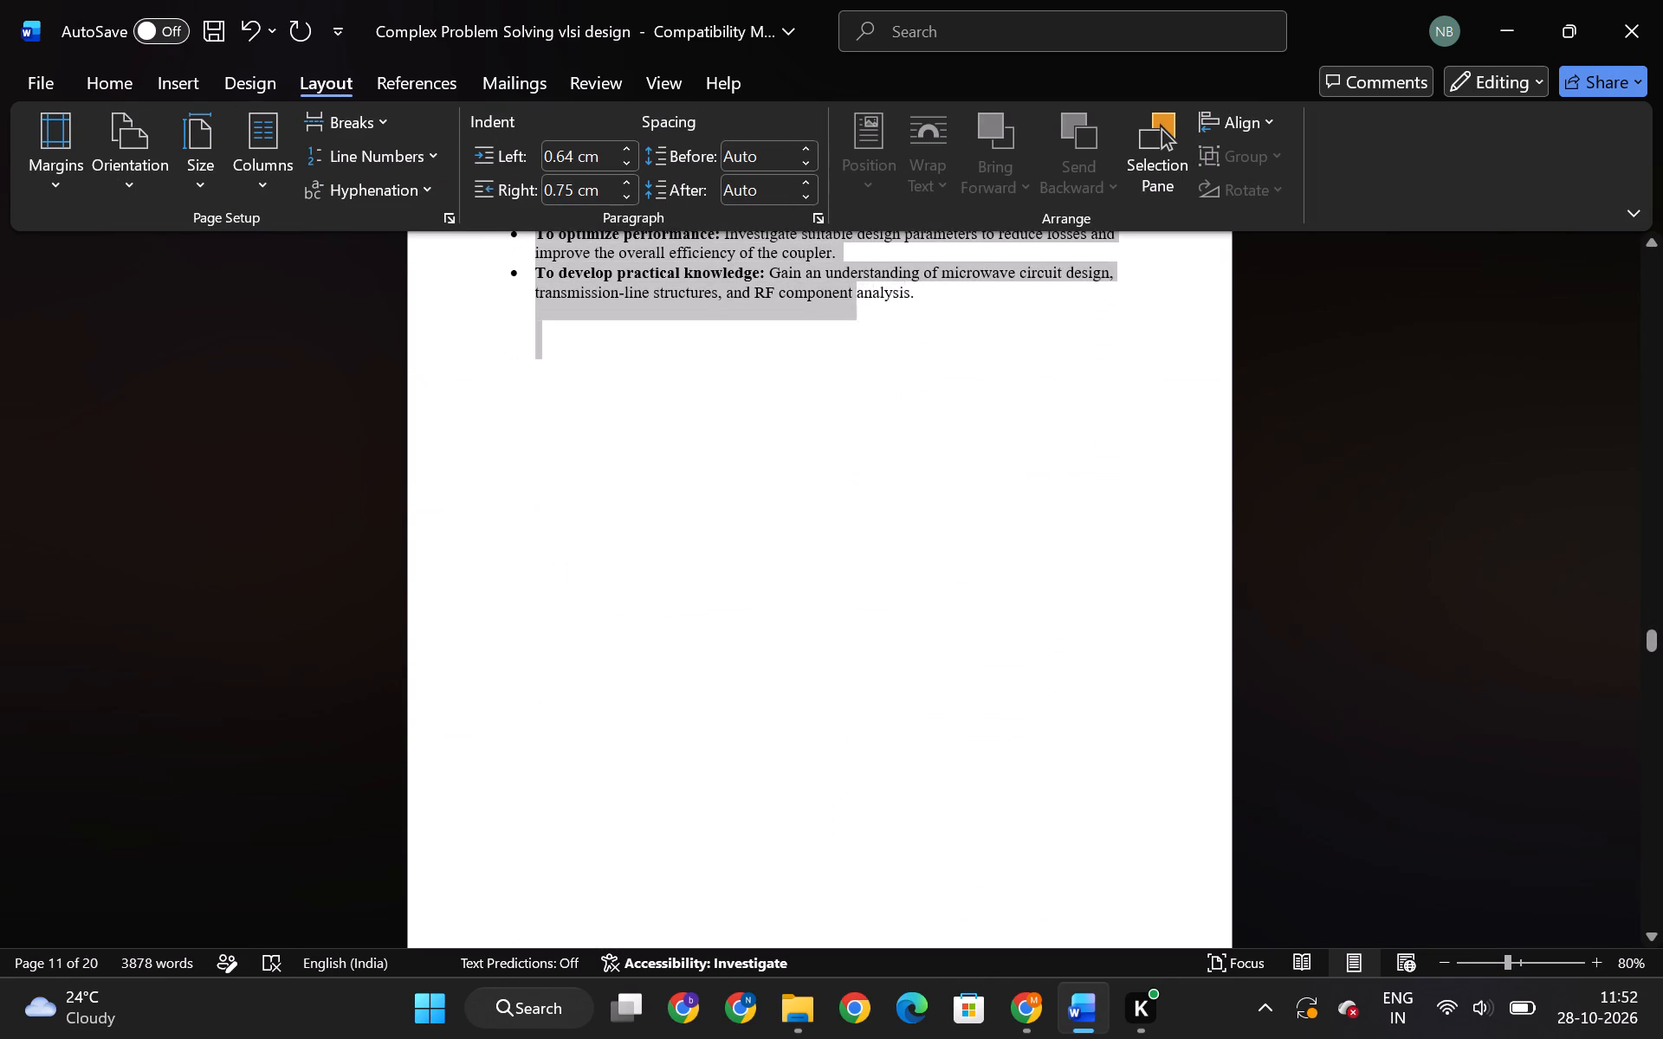
drag(865, 314, 896, 303)
click(580, 153)
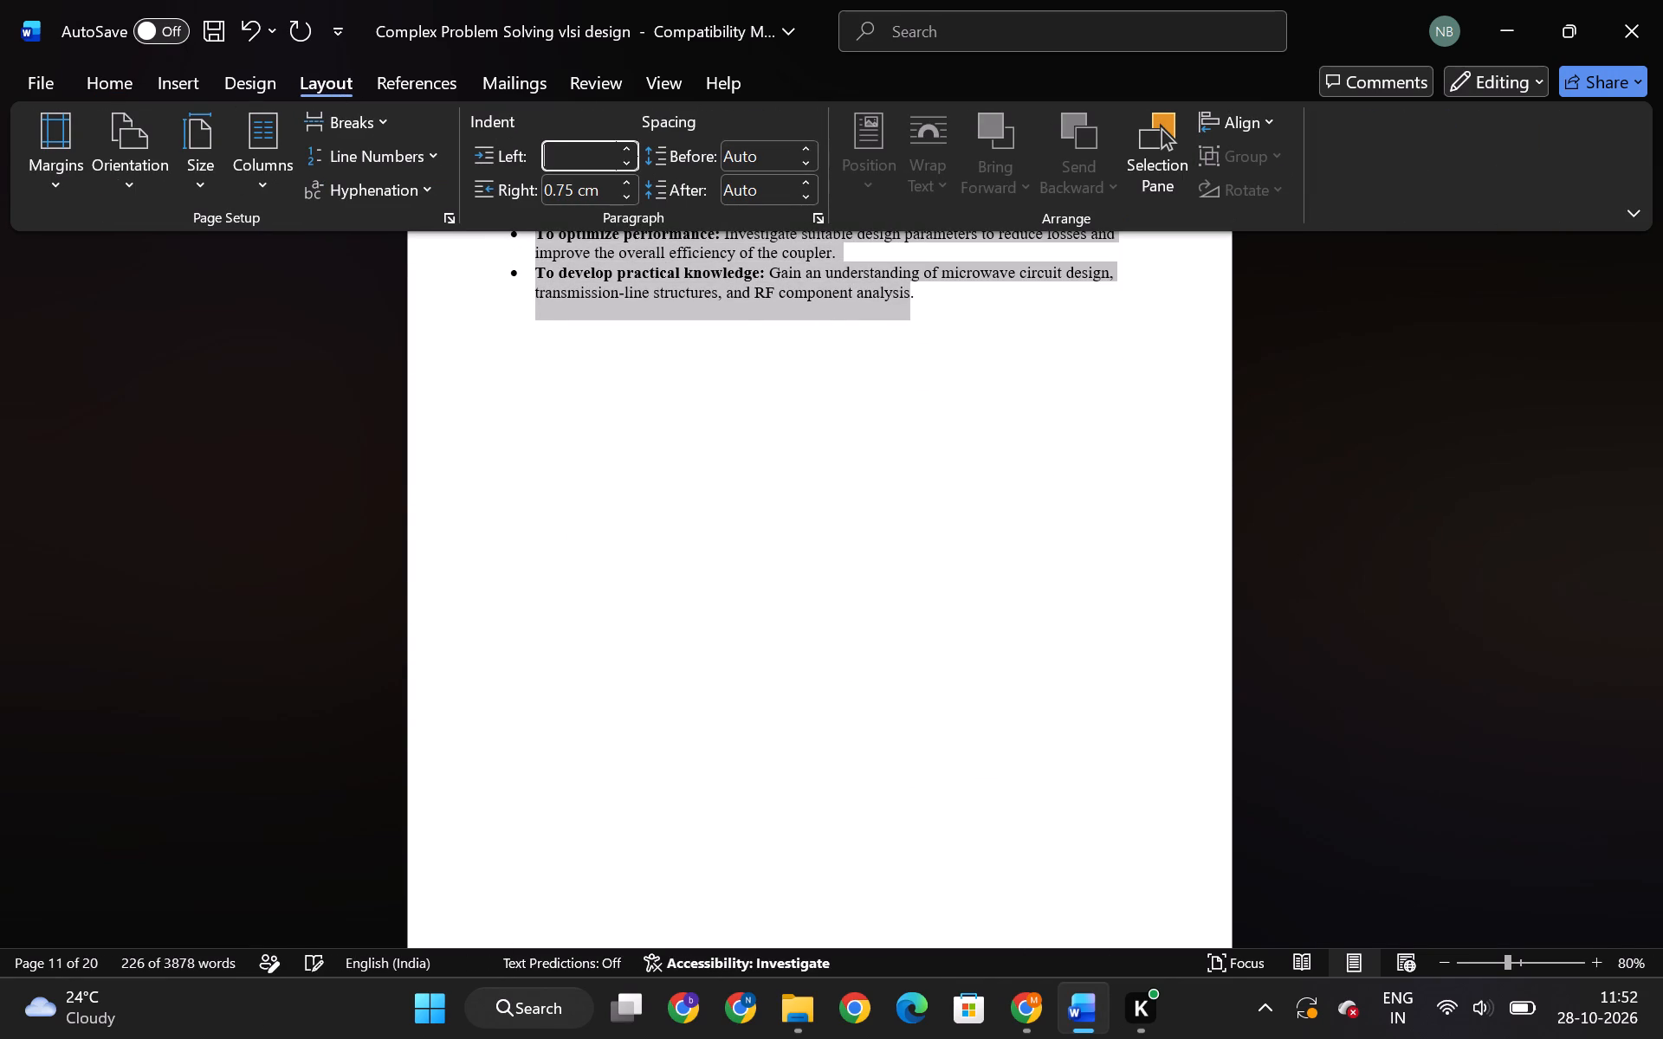
text(0.25)
key(Return)
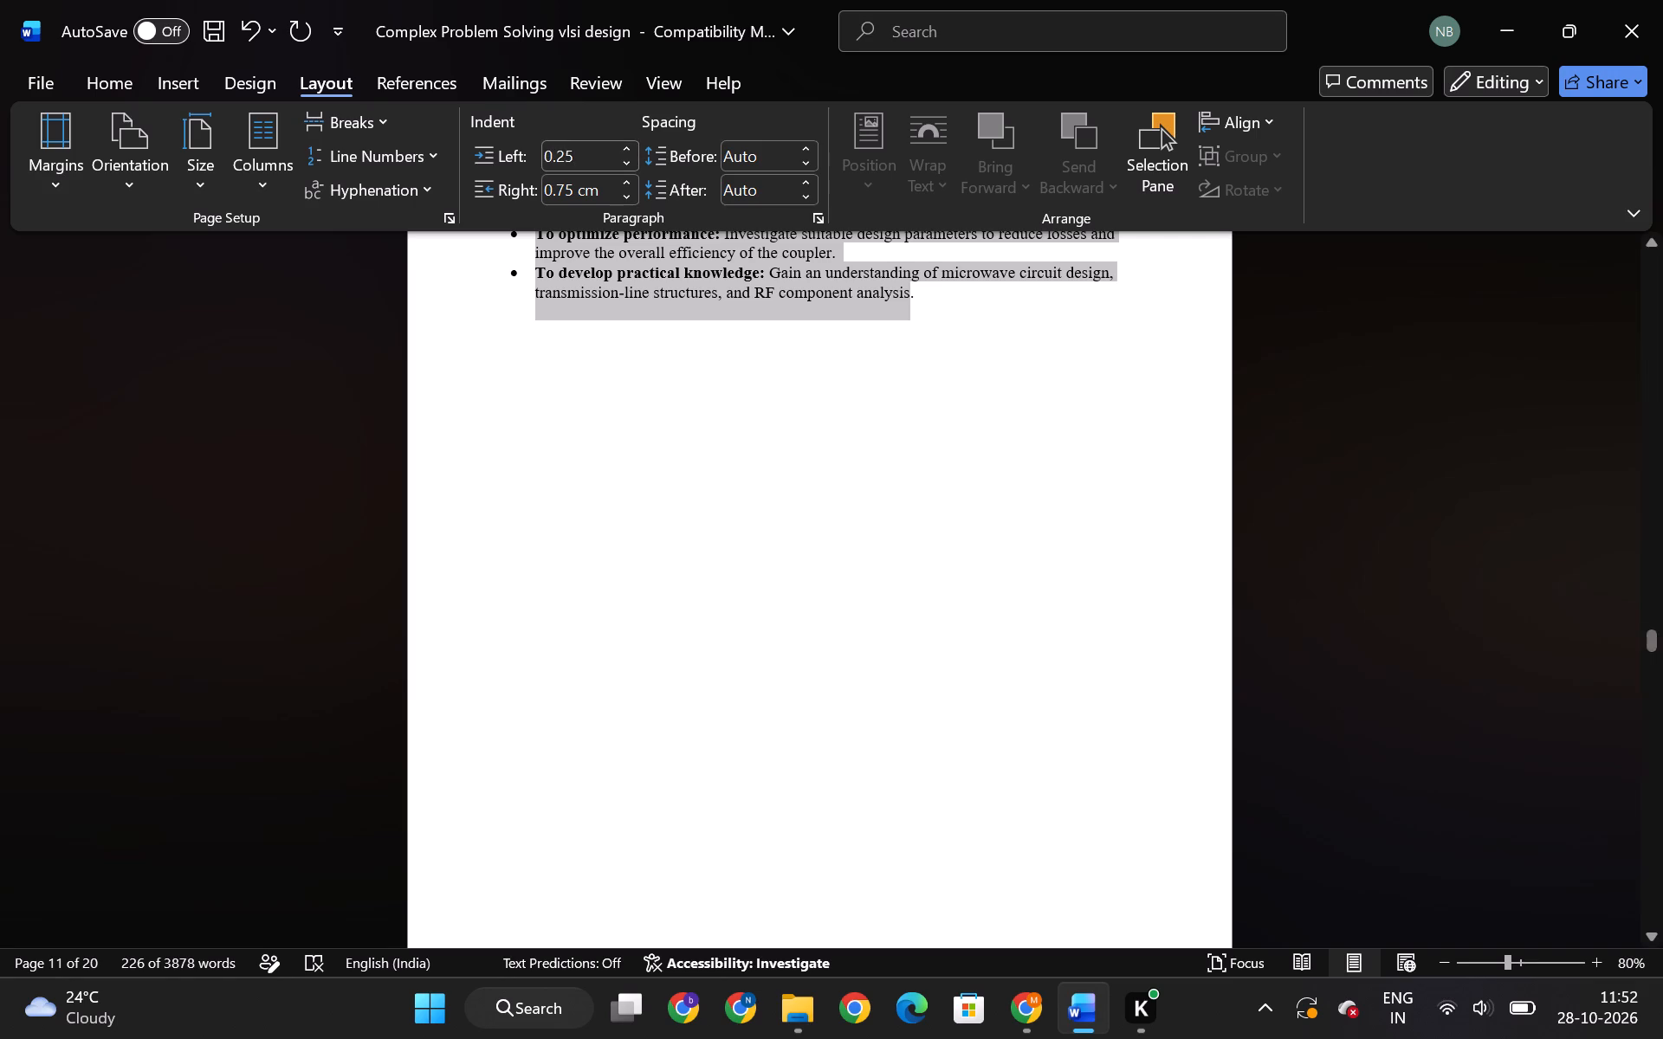
click(732, 551)
scroll(756, 530, up, 8)
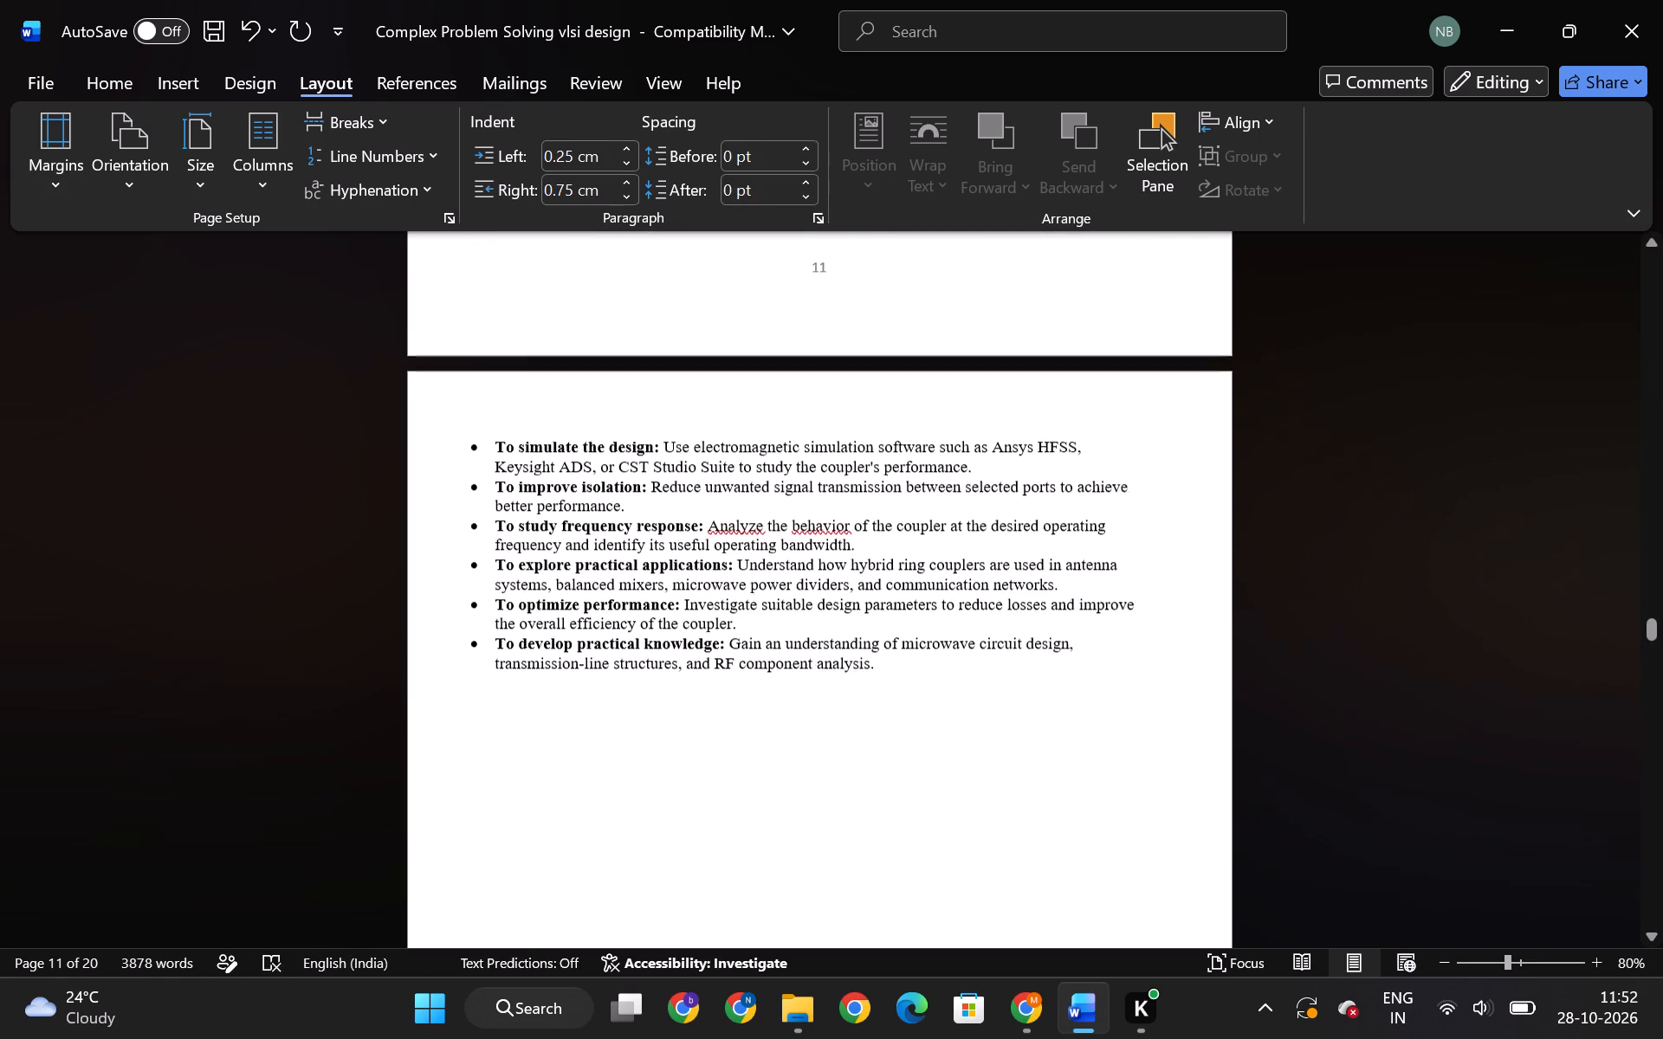
Add an empty bullet after each of the first four objectives under 1.2 Objectives.
scroll(635, 456, up, 4)
scroll(747, 692, up, 4)
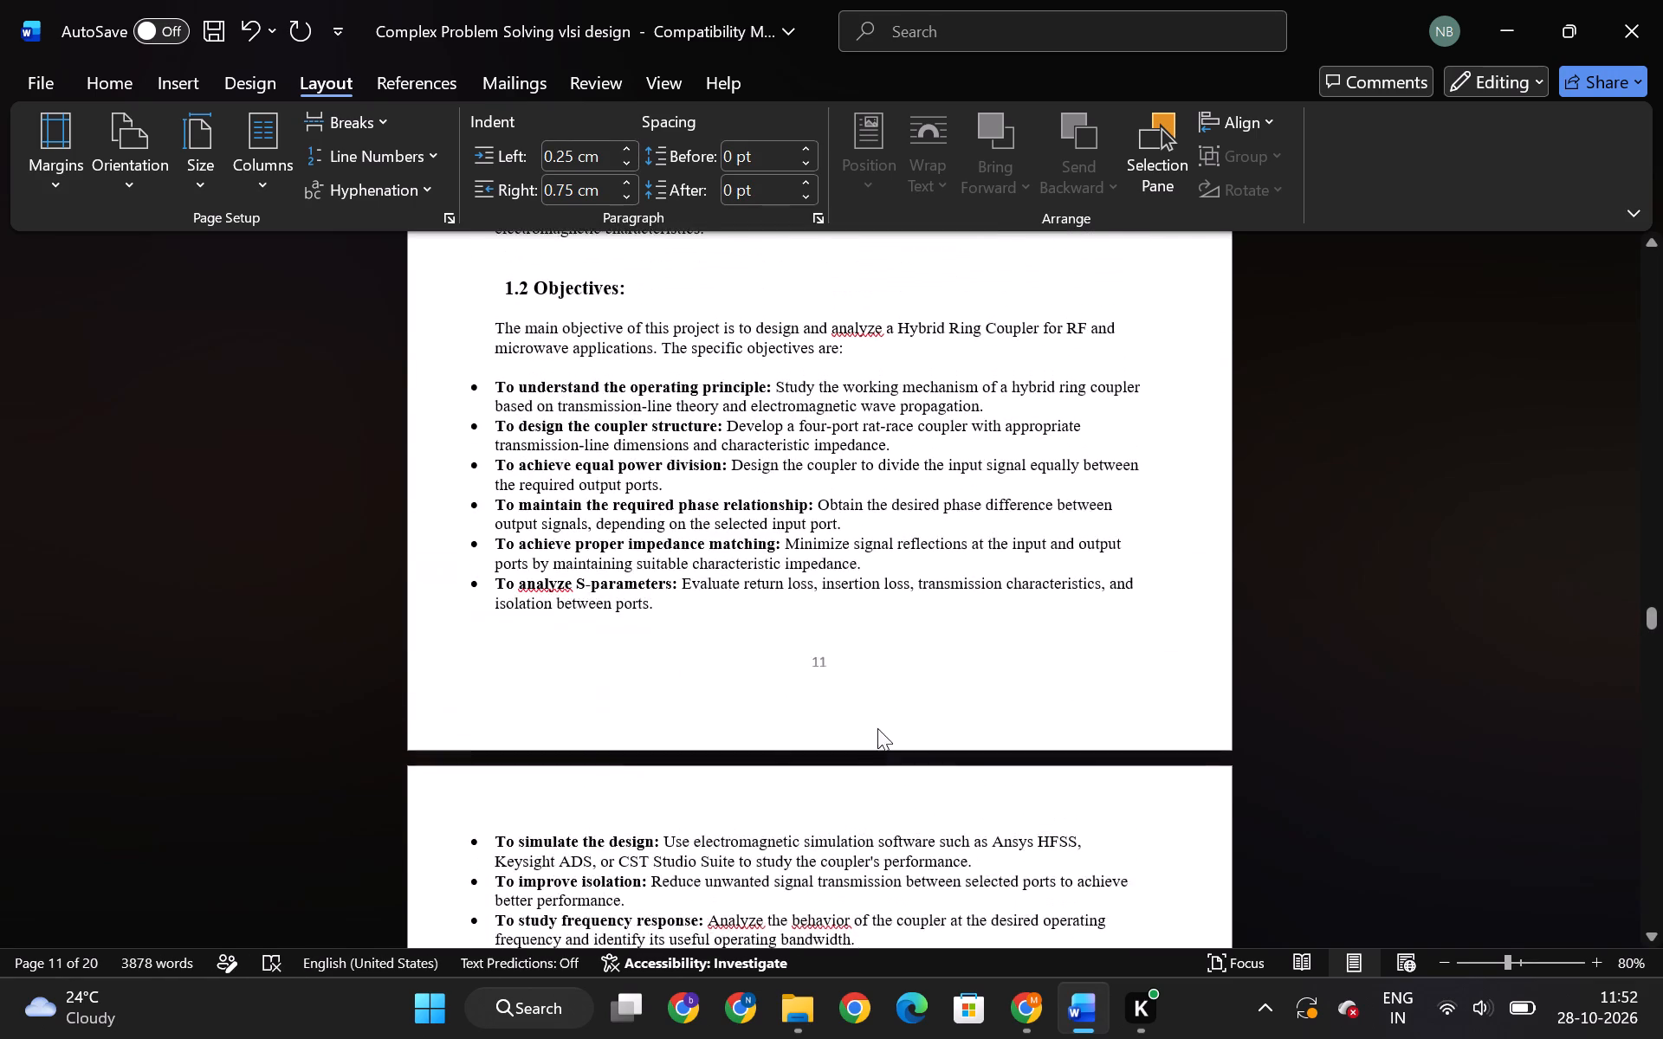
scroll(886, 721, up, 2)
click(1020, 511)
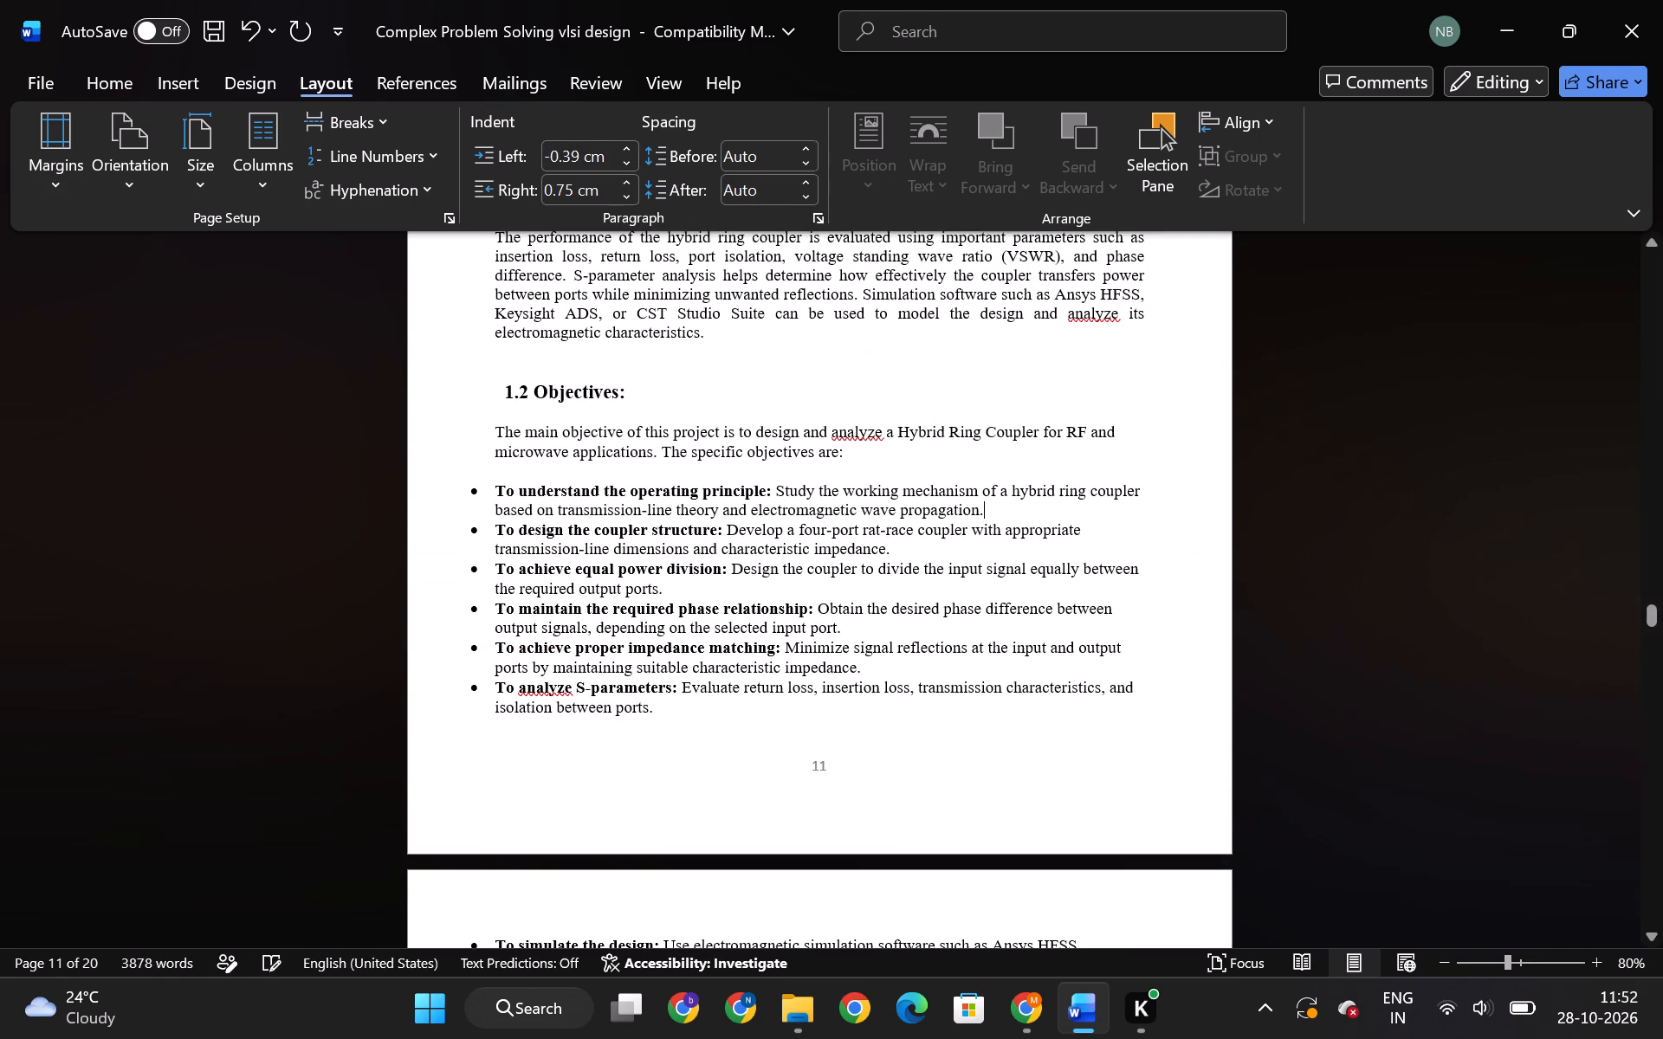
key(Return)
click(1010, 571)
key(Return)
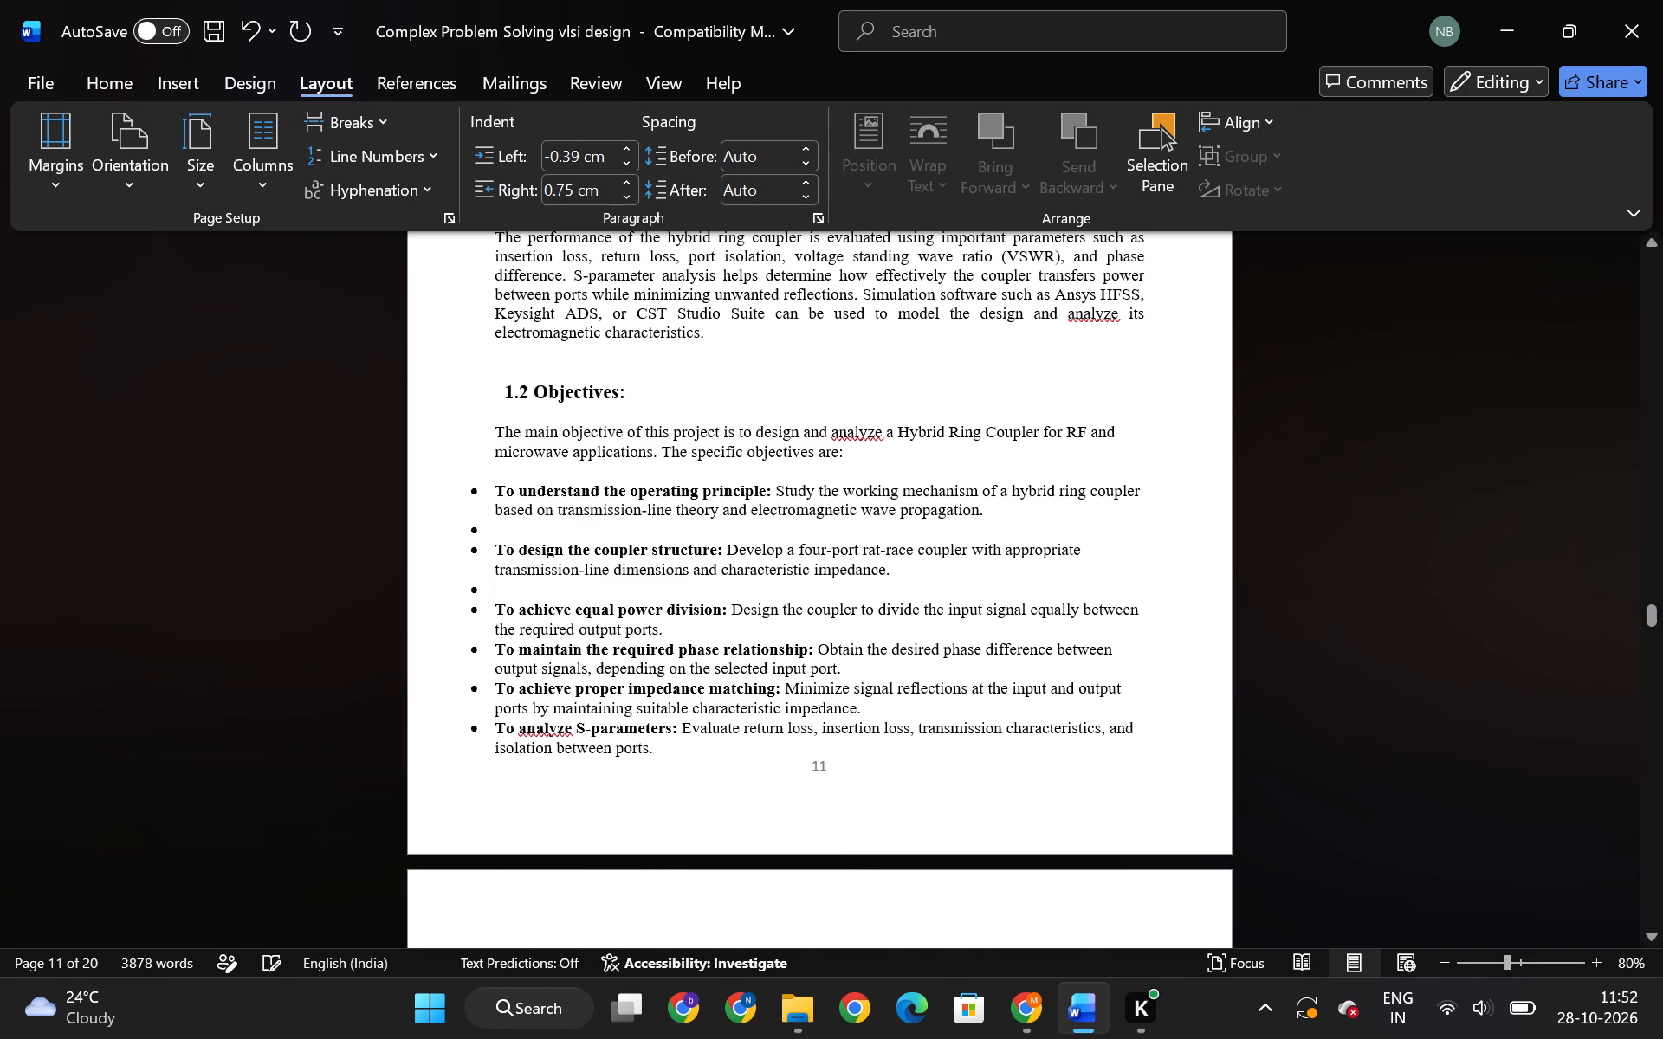
click(999, 623)
key(Return)
click(944, 684)
key(Return)
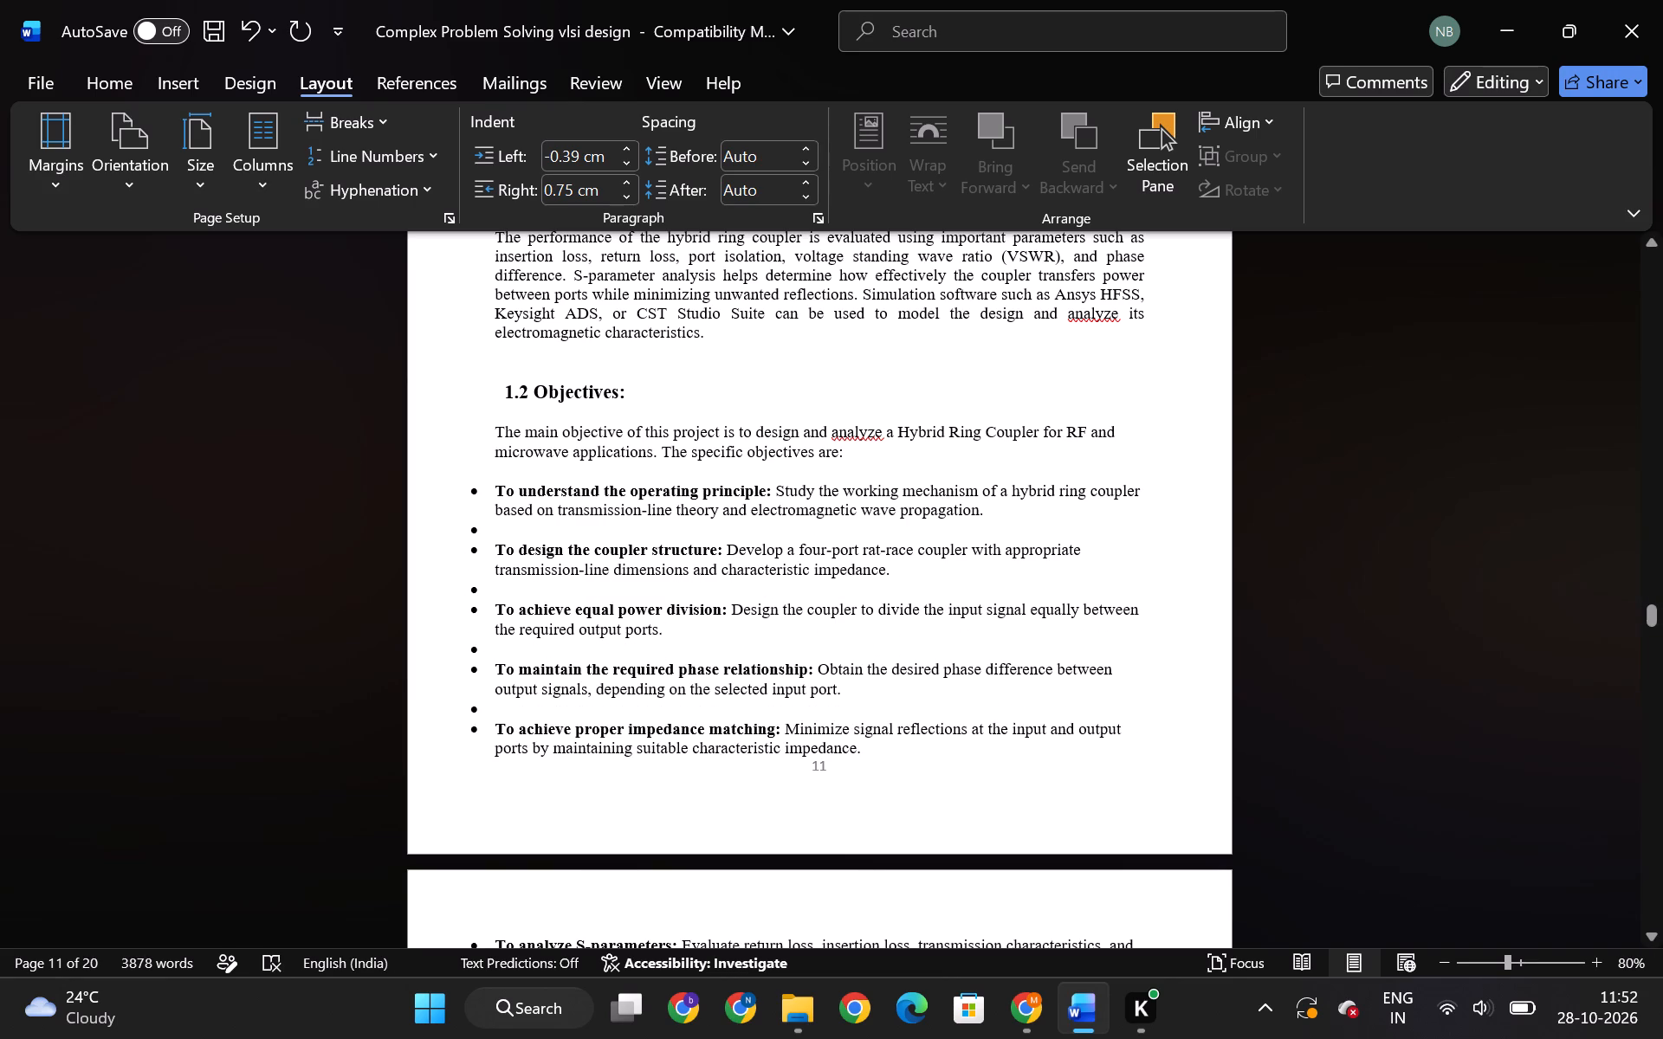
Remove the bullets from the four empty lines between the first five objectives, keeping them as blank lines.
key(BackSpace)
click(644, 641)
key(BackSpace)
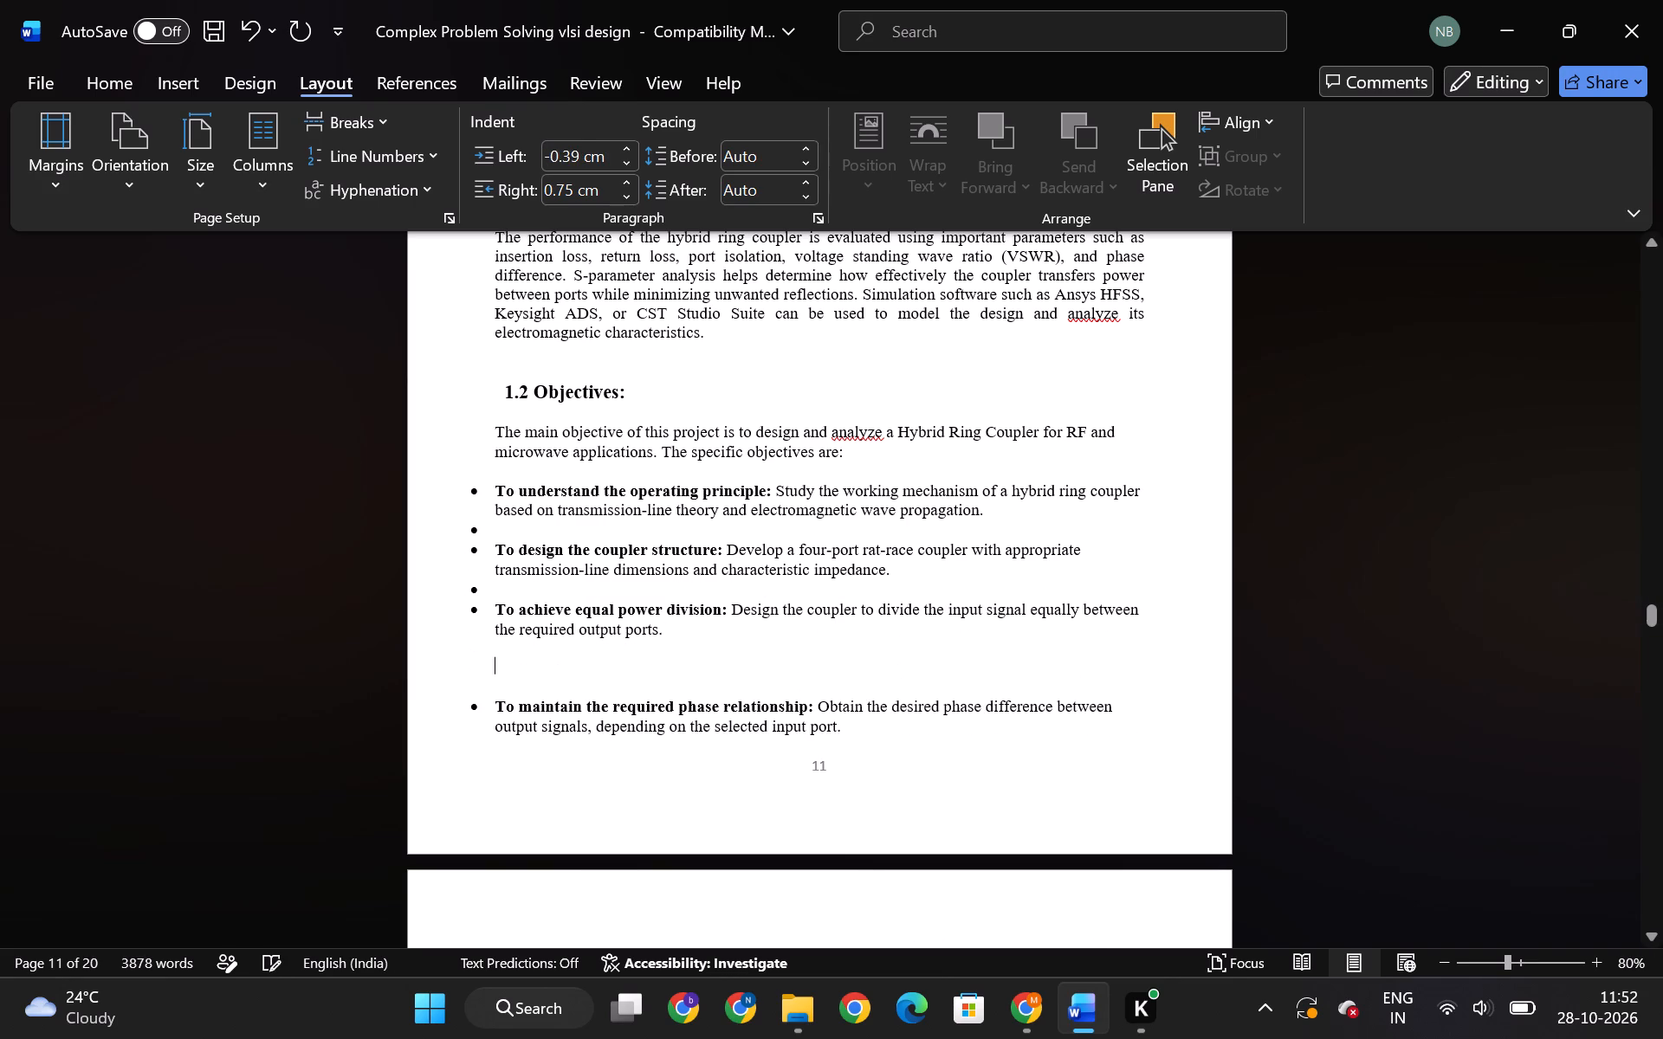
click(603, 585)
key(BackSpace)
click(601, 521)
key(BackSpace)
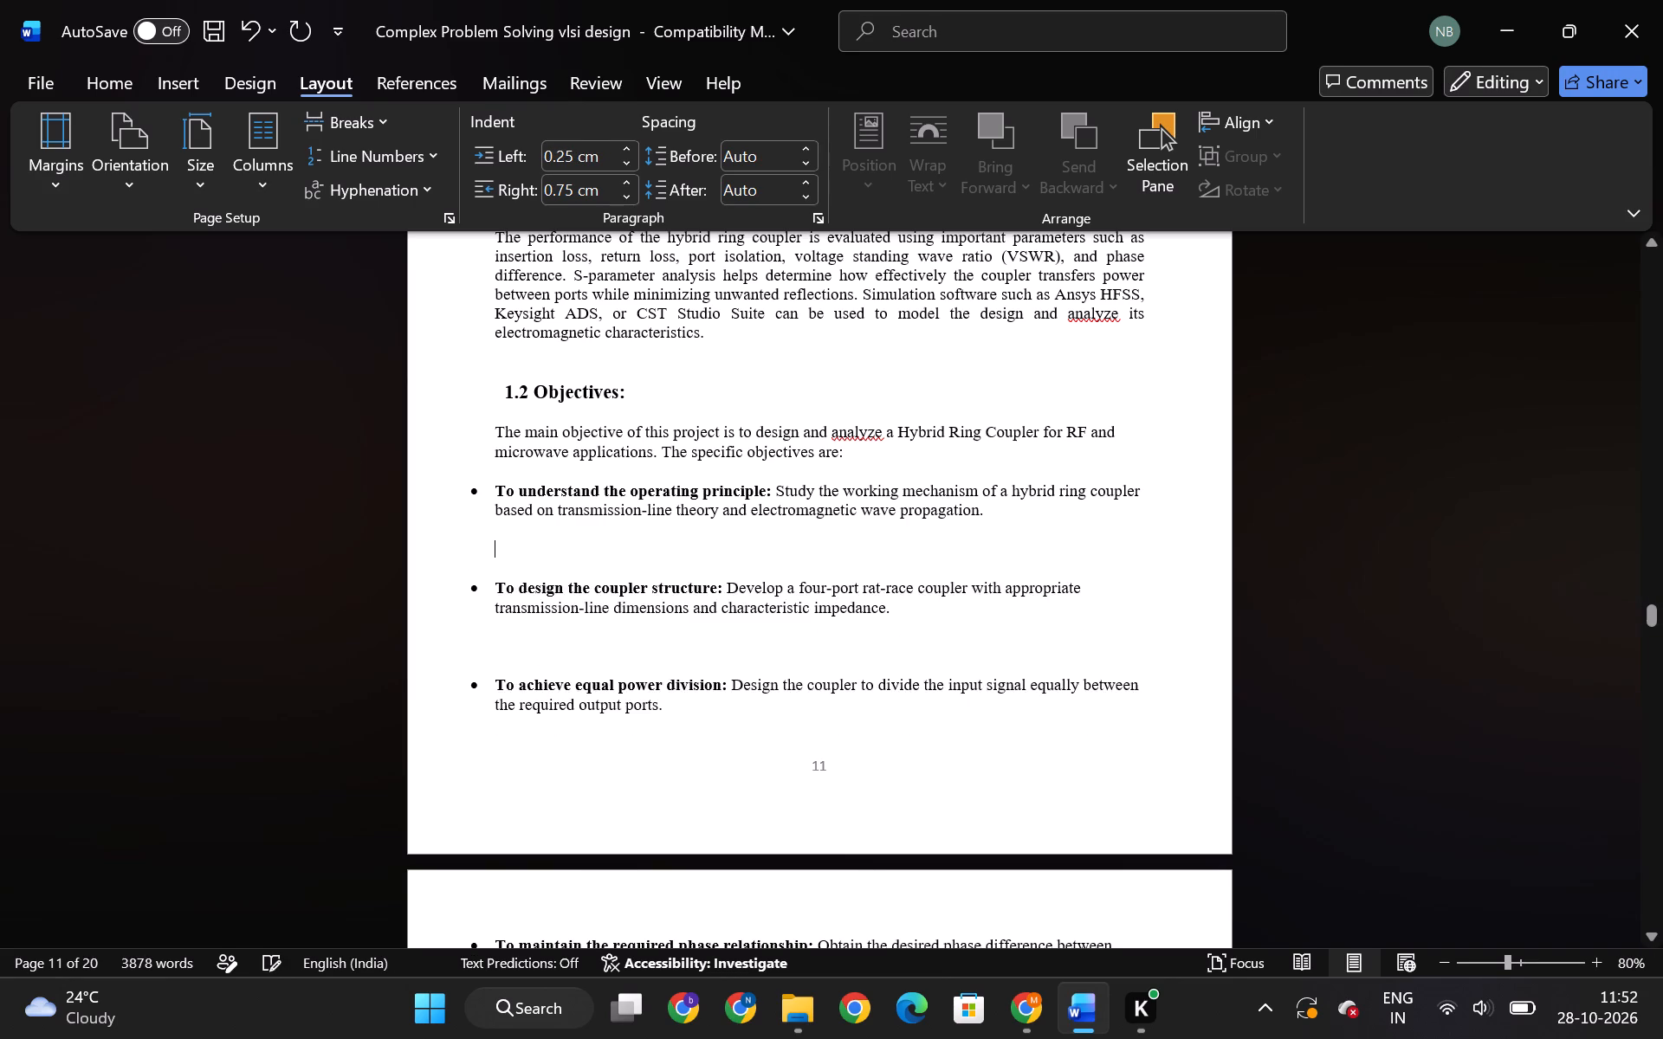
Add an empty bullet after each objective from simulating the design through optimizing performance.
scroll(695, 774, down, 8)
scroll(866, 699, down, 3)
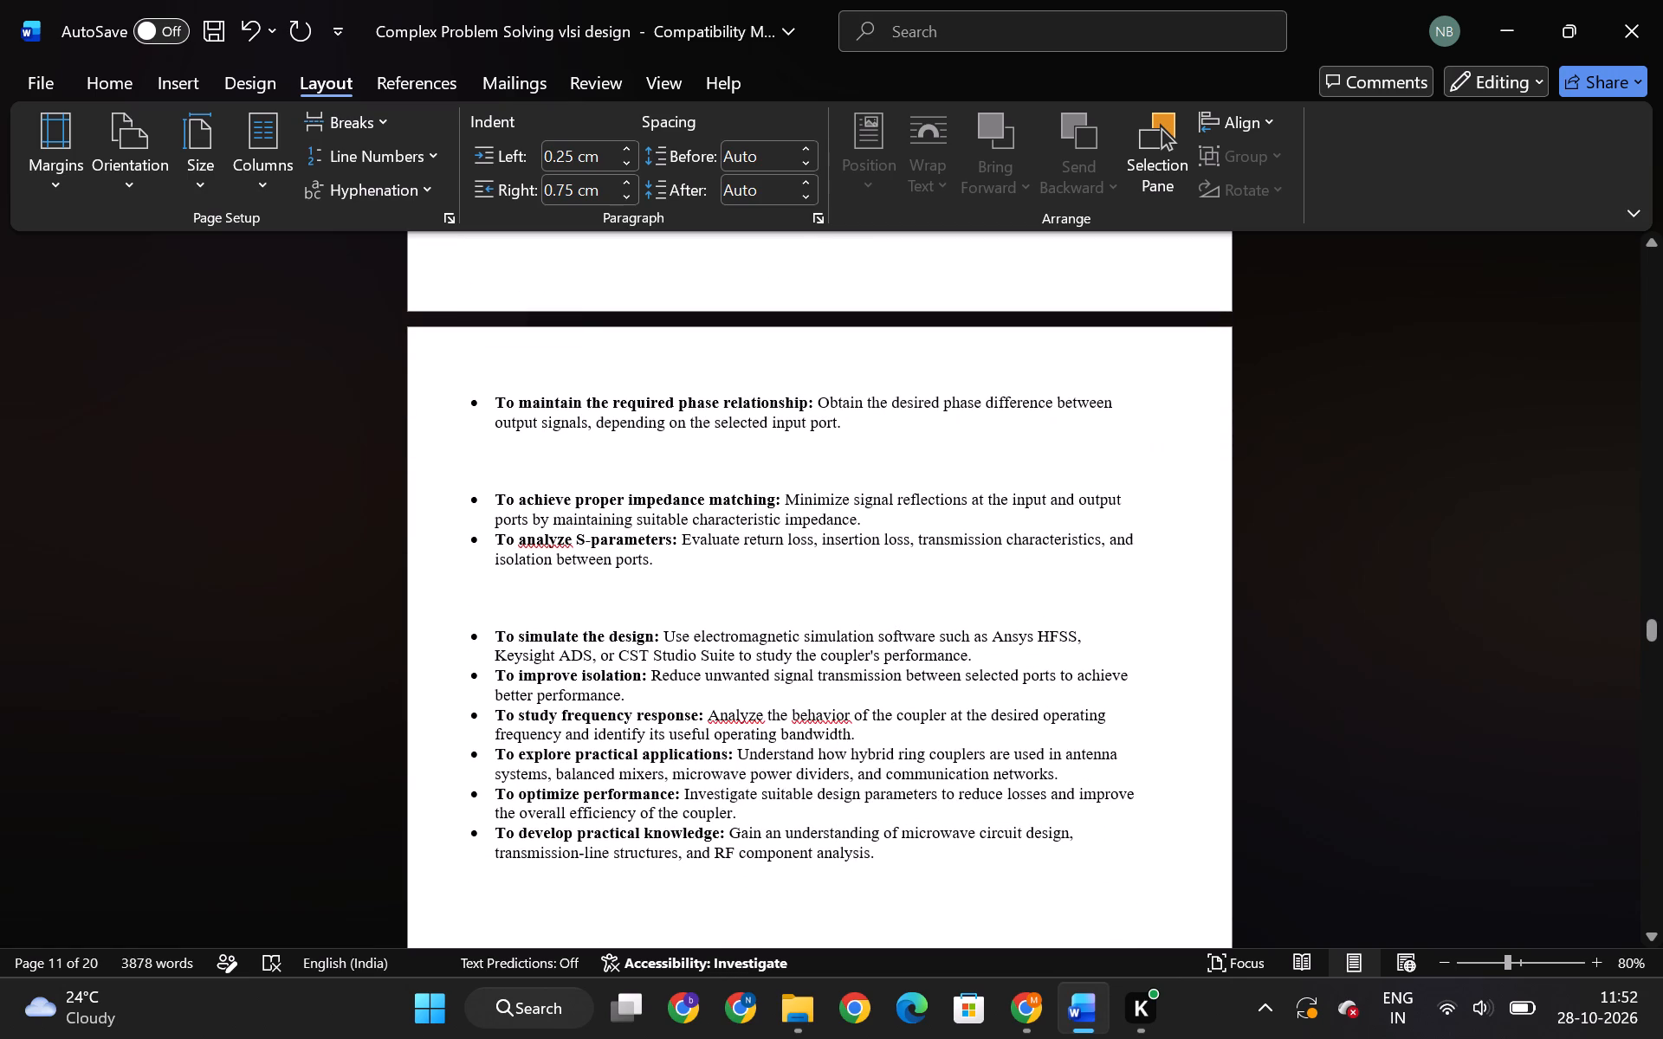
click(1017, 652)
key(Return)
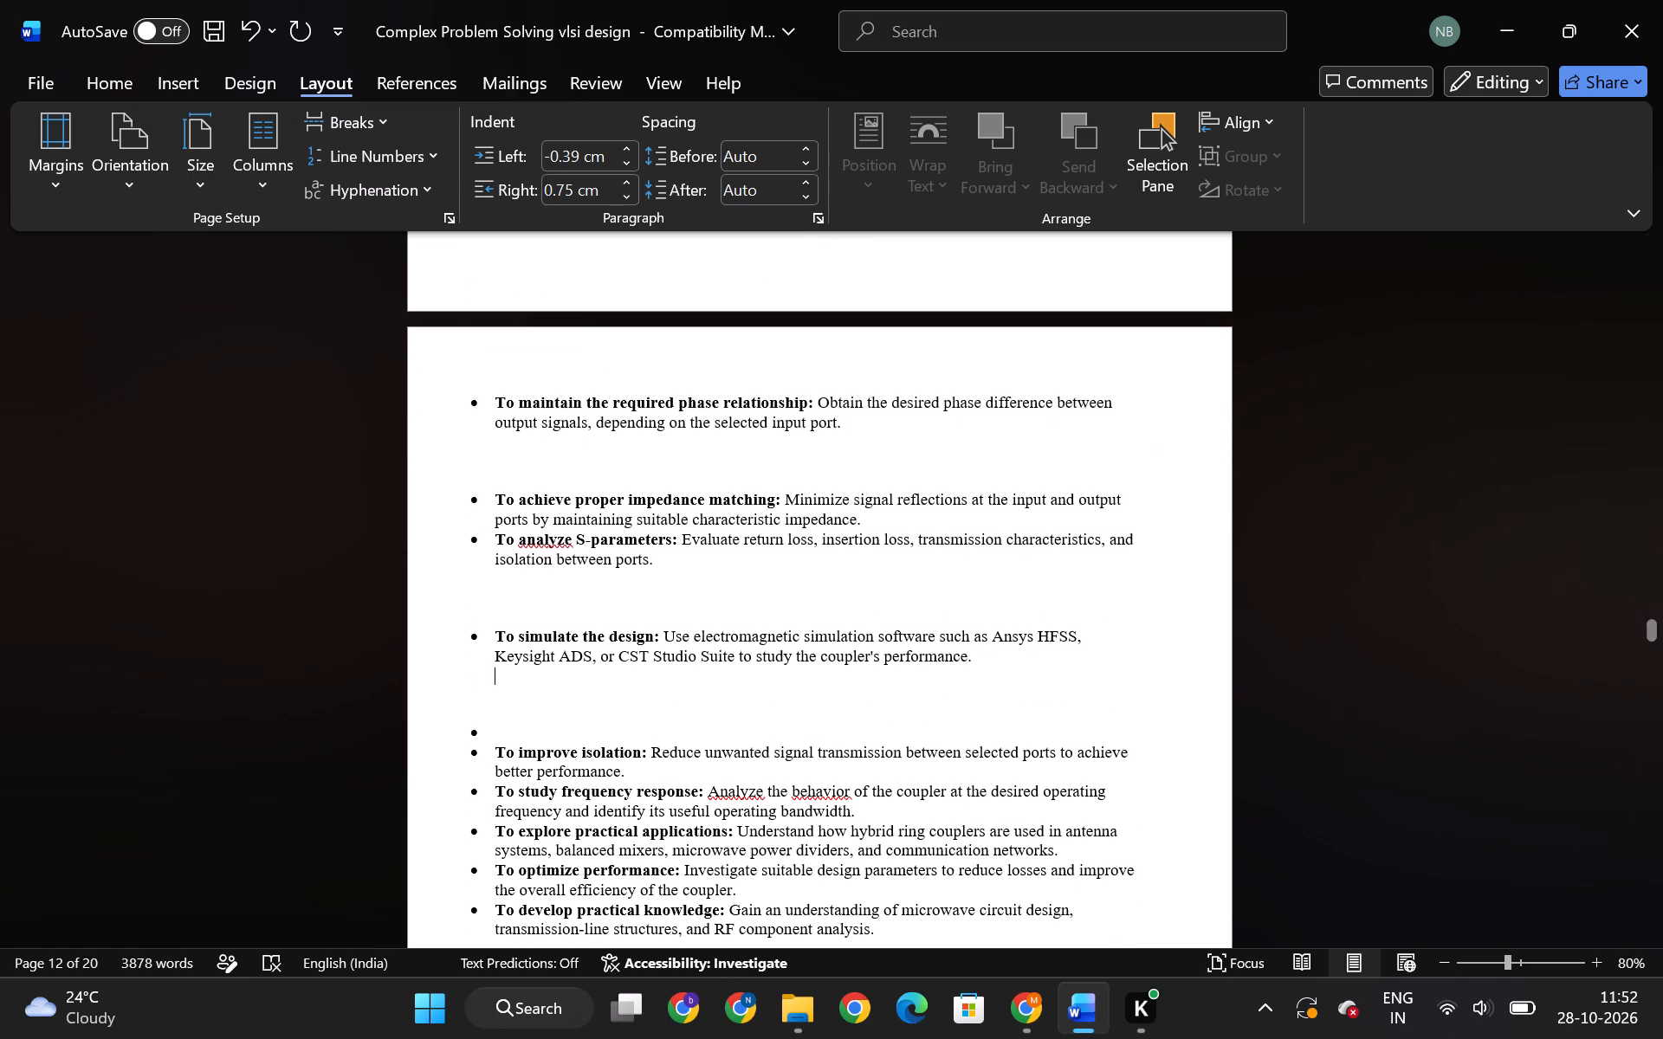
click(863, 781)
click(868, 771)
key(Return)
click(877, 834)
key(Return)
scroll(885, 888, down, 3)
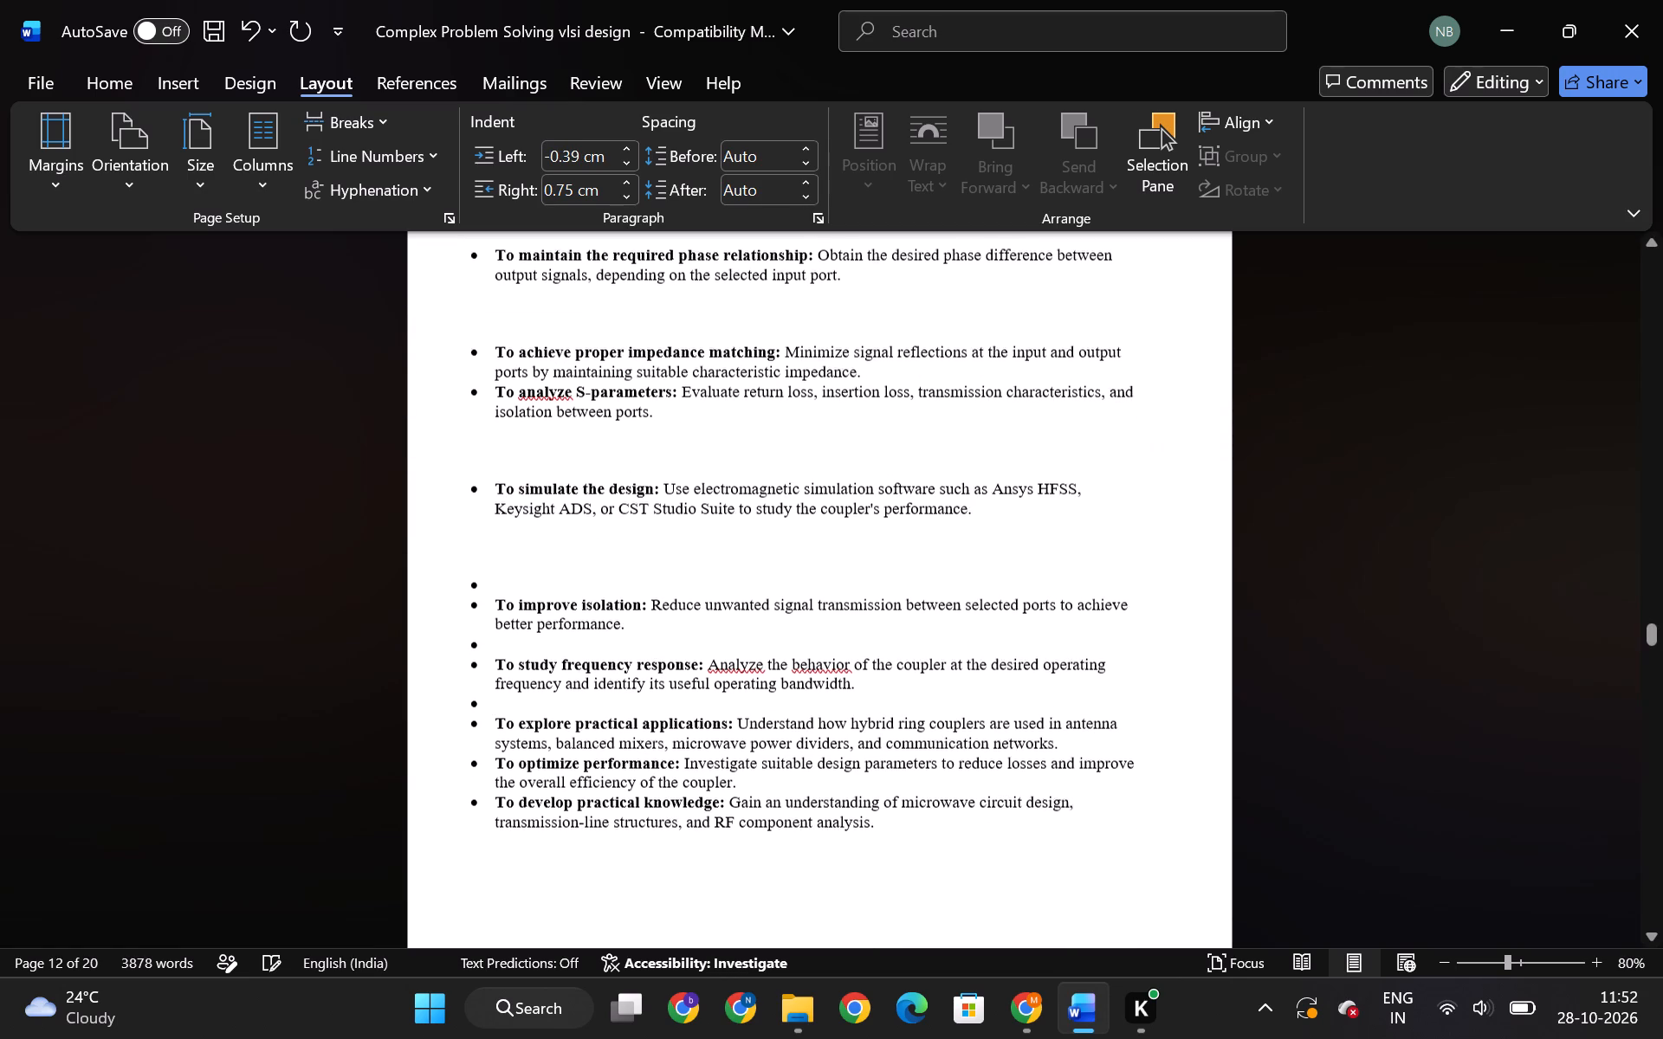
click(1087, 744)
key(Return)
click(941, 808)
key(Return)
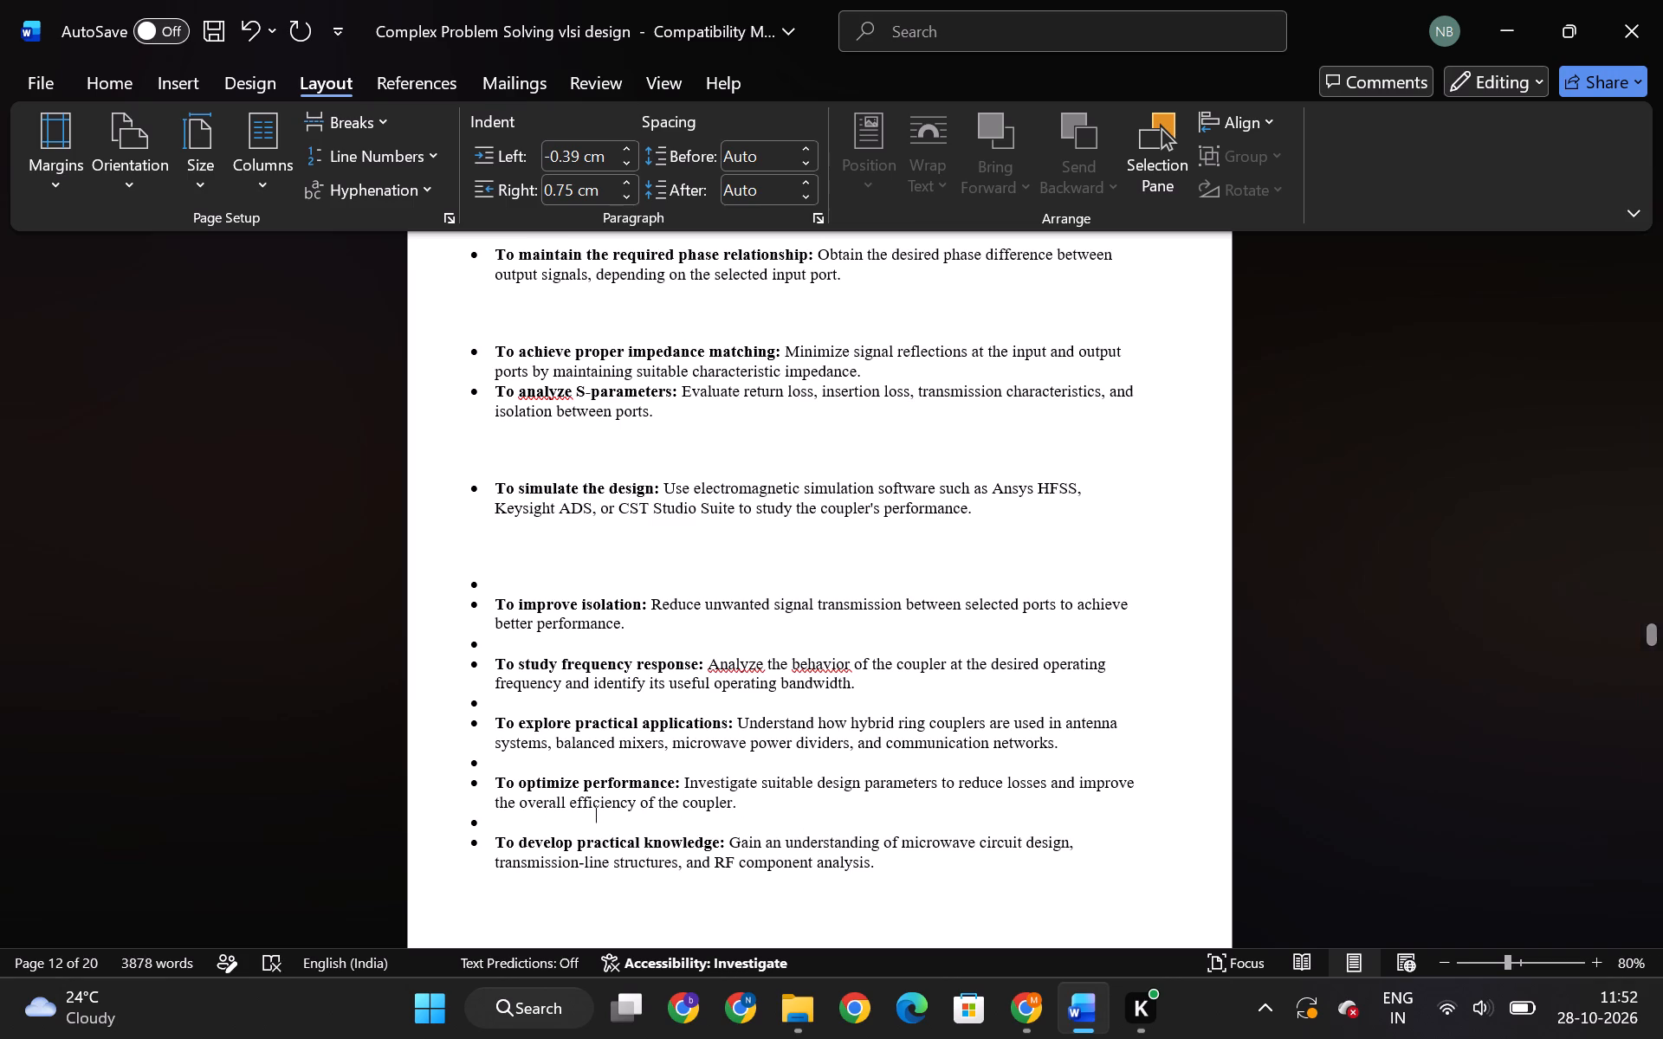
Remove the bullets from the five empty lines between the simulation and practical knowledge objectives, keeping them as blank lines.
key(BackSpace)
click(552, 745)
click(556, 760)
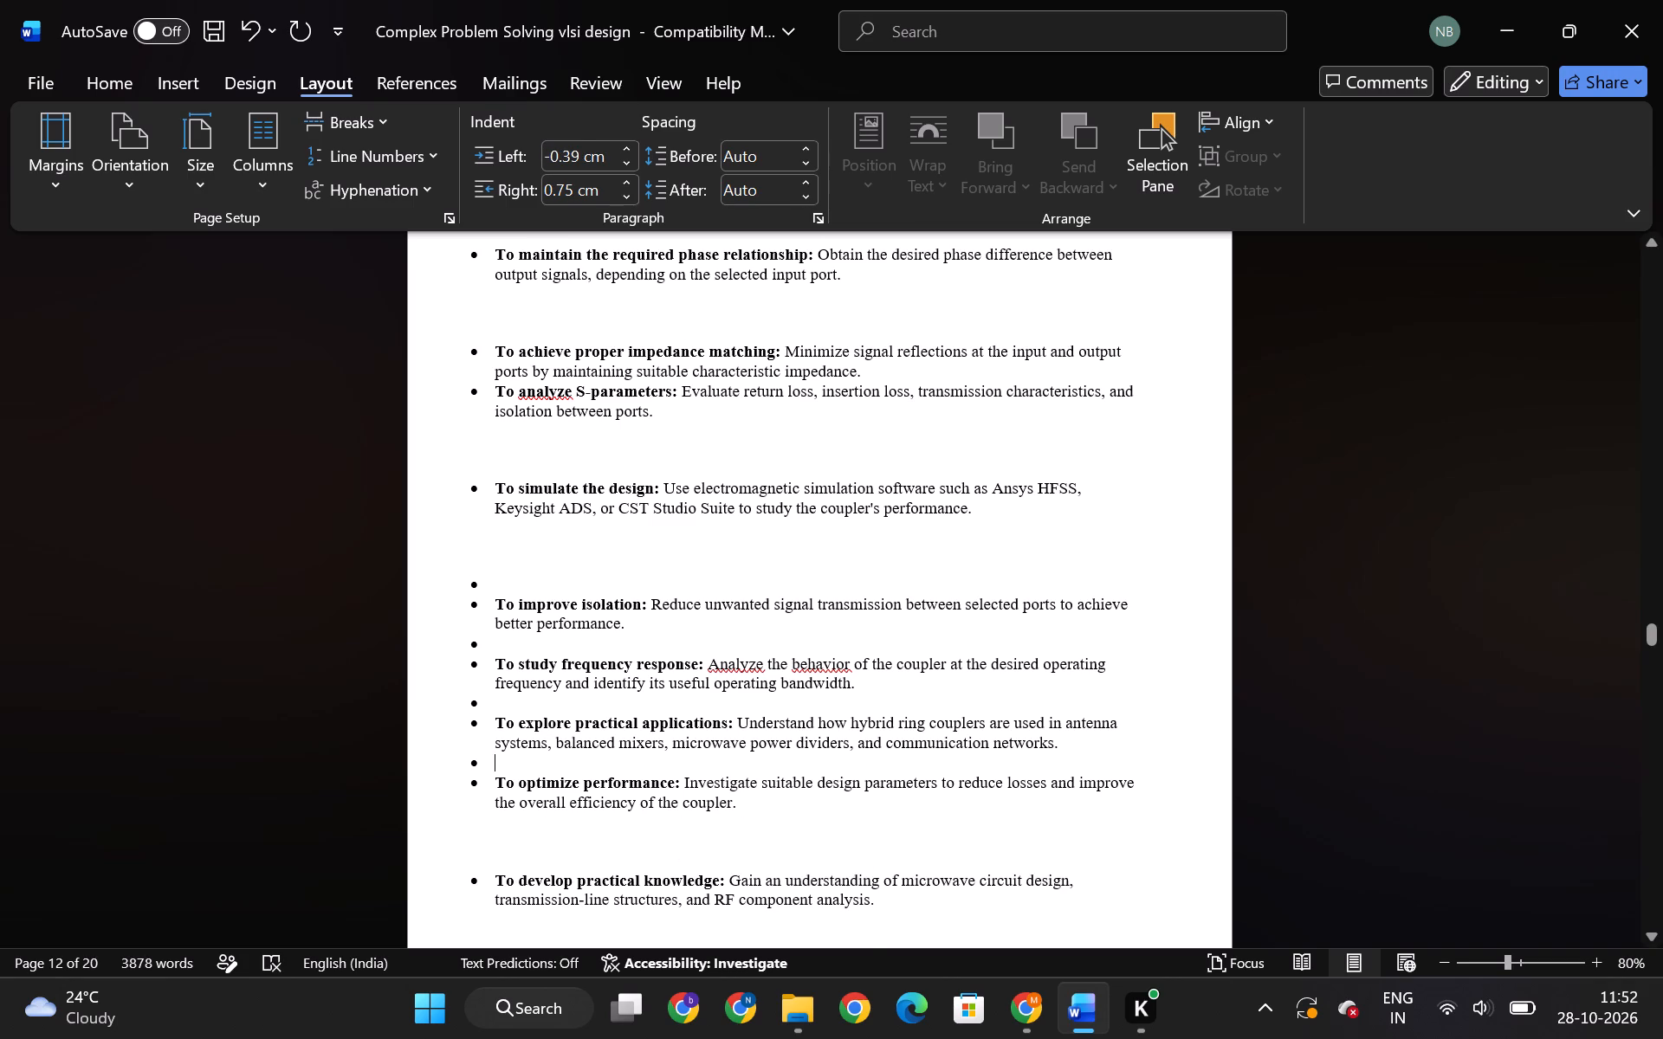
key(BackSpace)
click(563, 704)
key(BackSpace)
click(574, 642)
key(BackSpace)
click(588, 572)
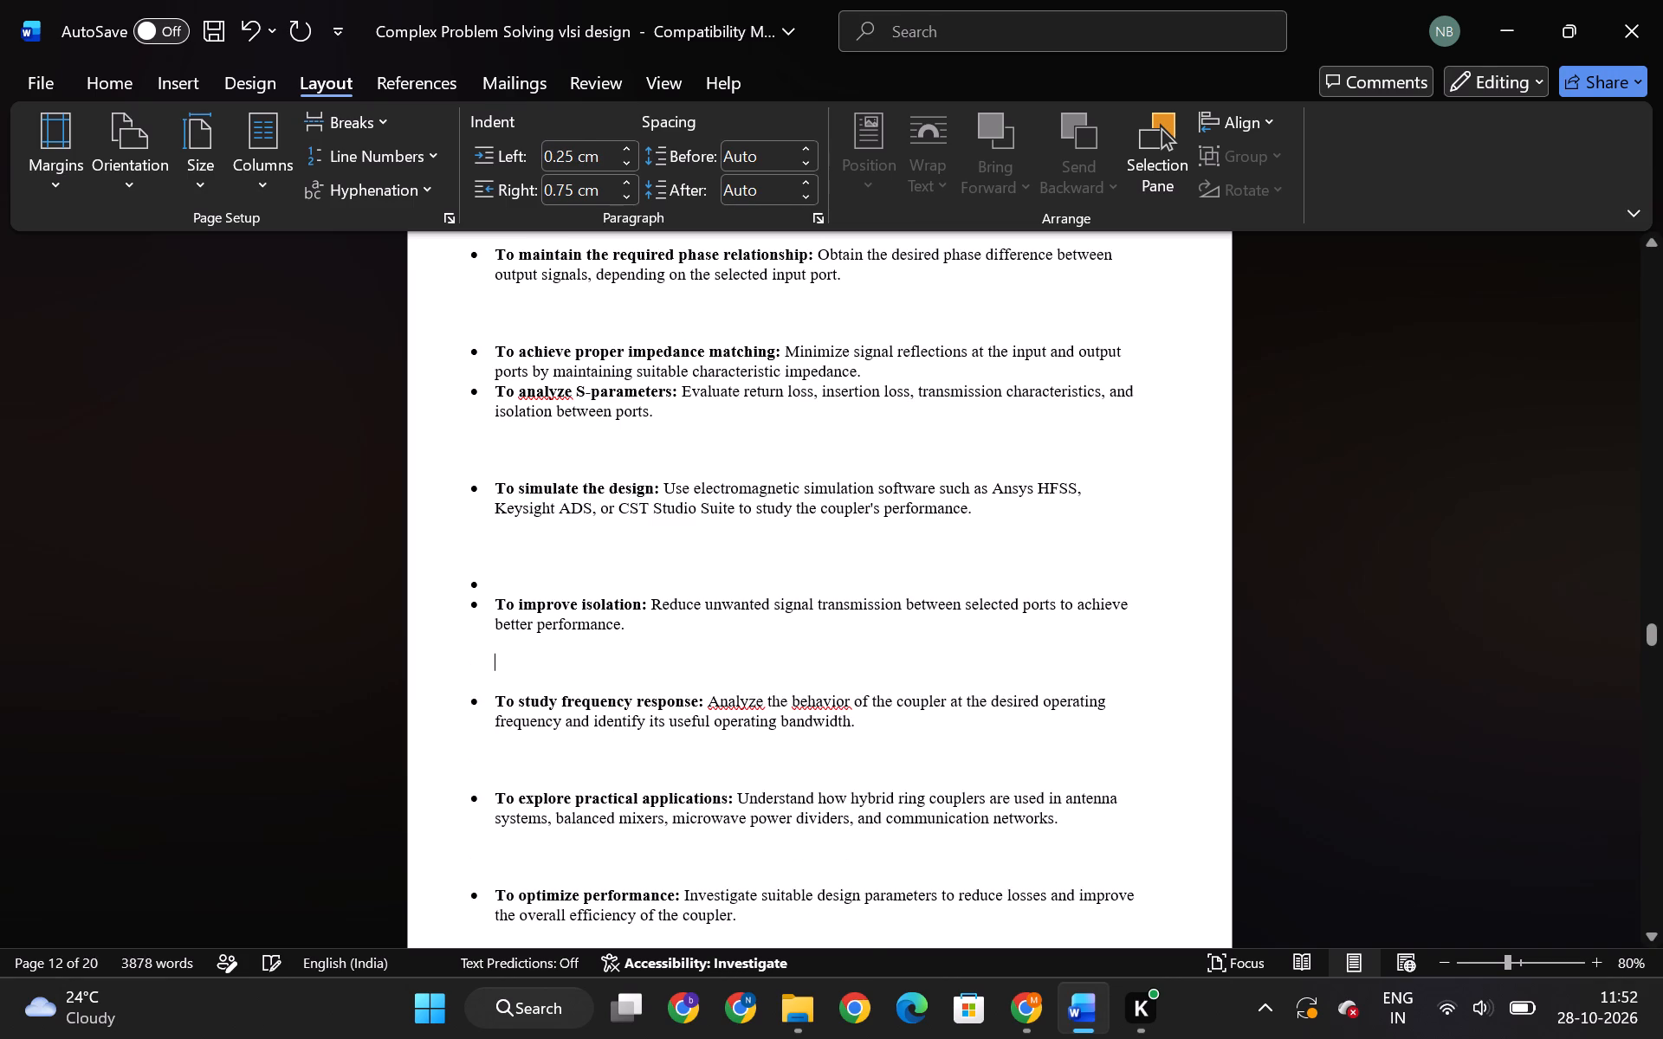
key(BackSpace)
Insert an unbulleted blank line between the impedance matching and S-parameters objectives.
click(624, 432)
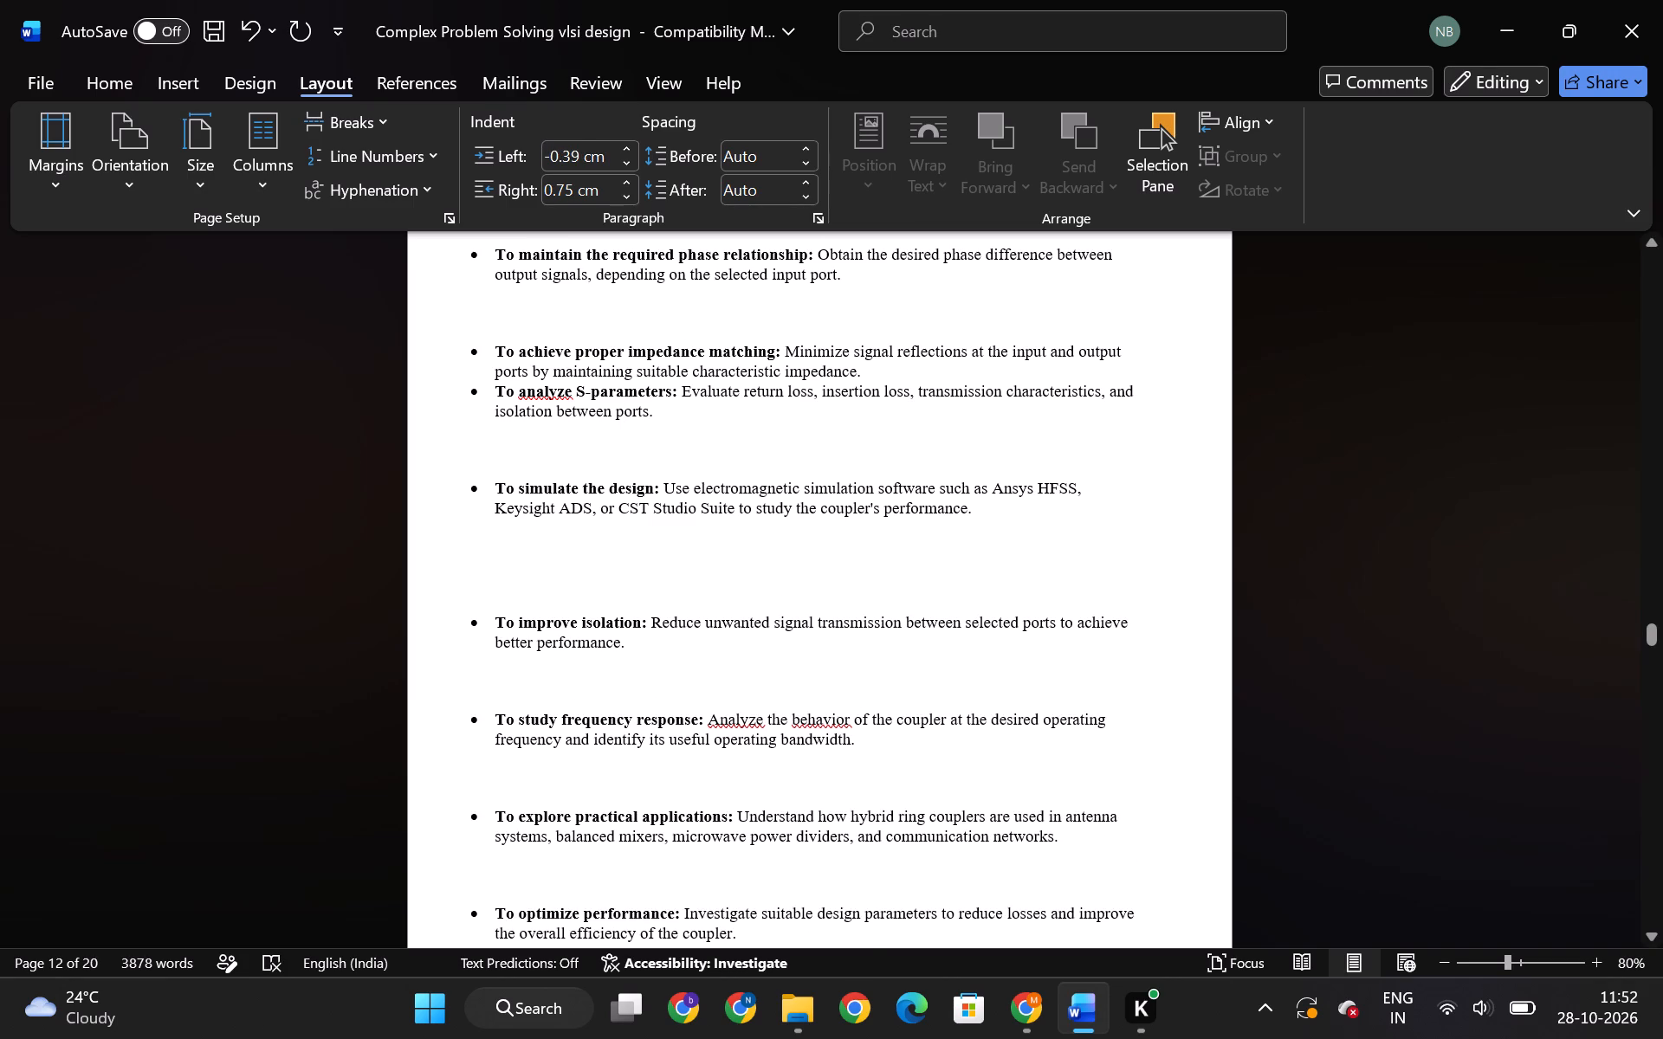
click(914, 368)
key(Return)
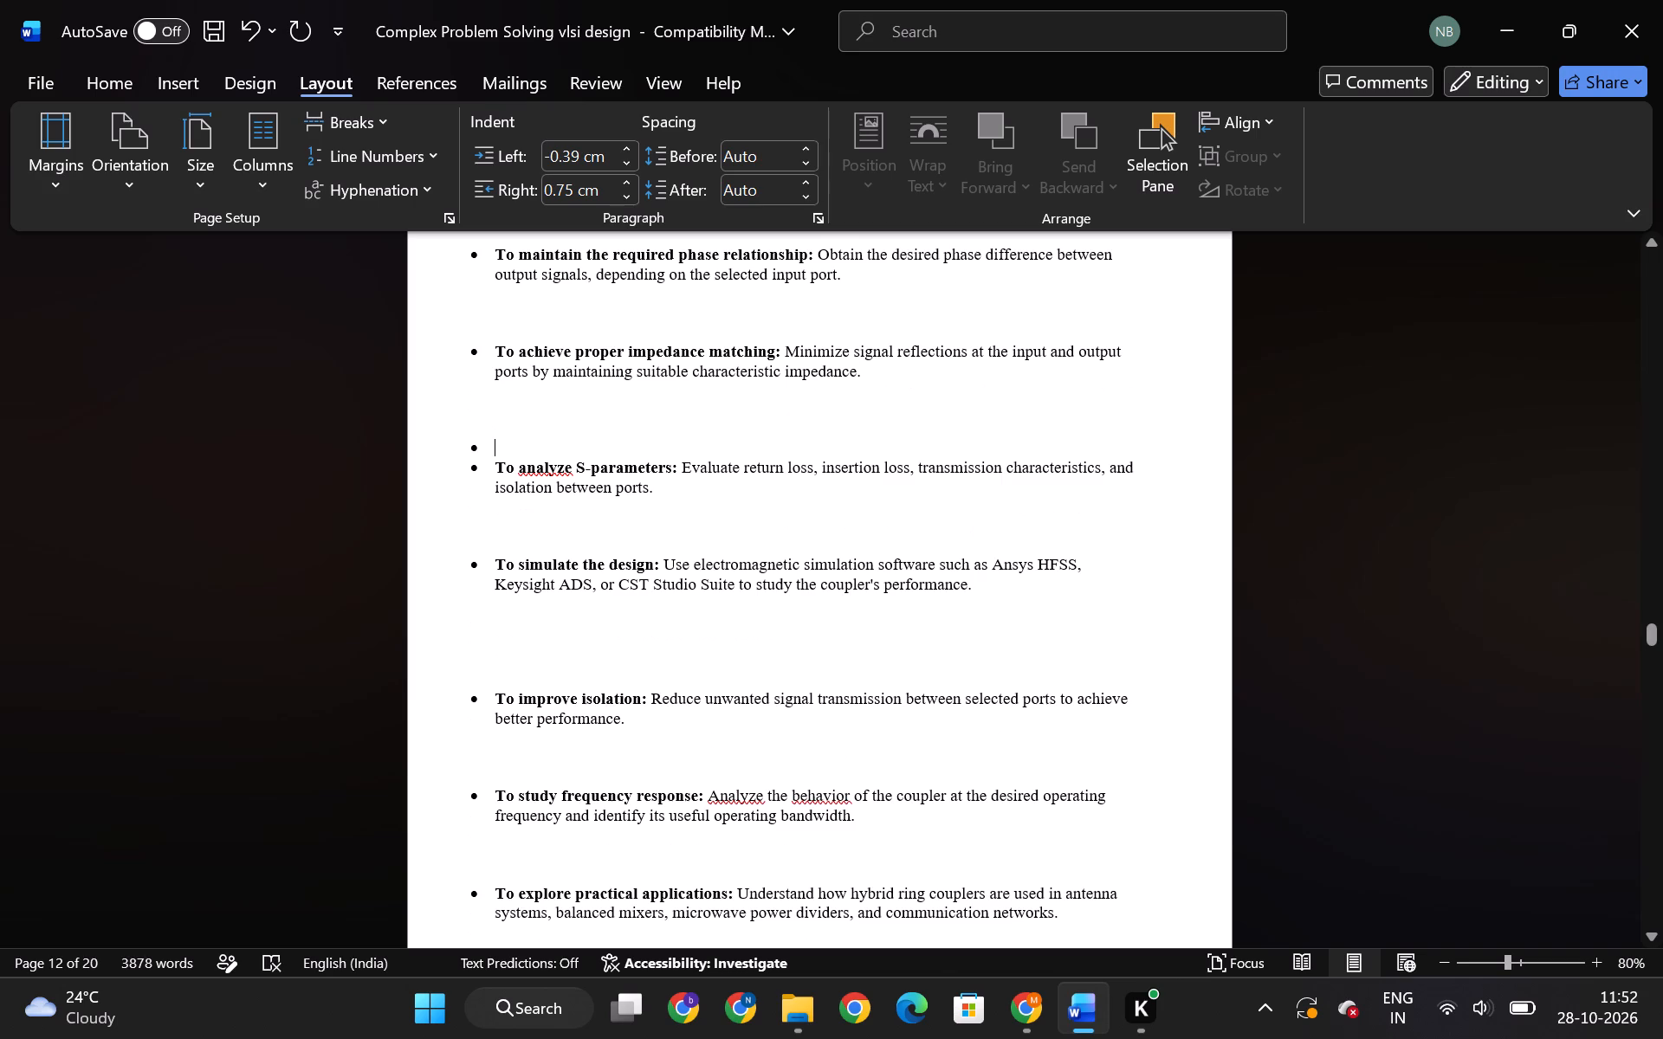
key(BackSpace)
key(BackSpace)
key(BackSpace)
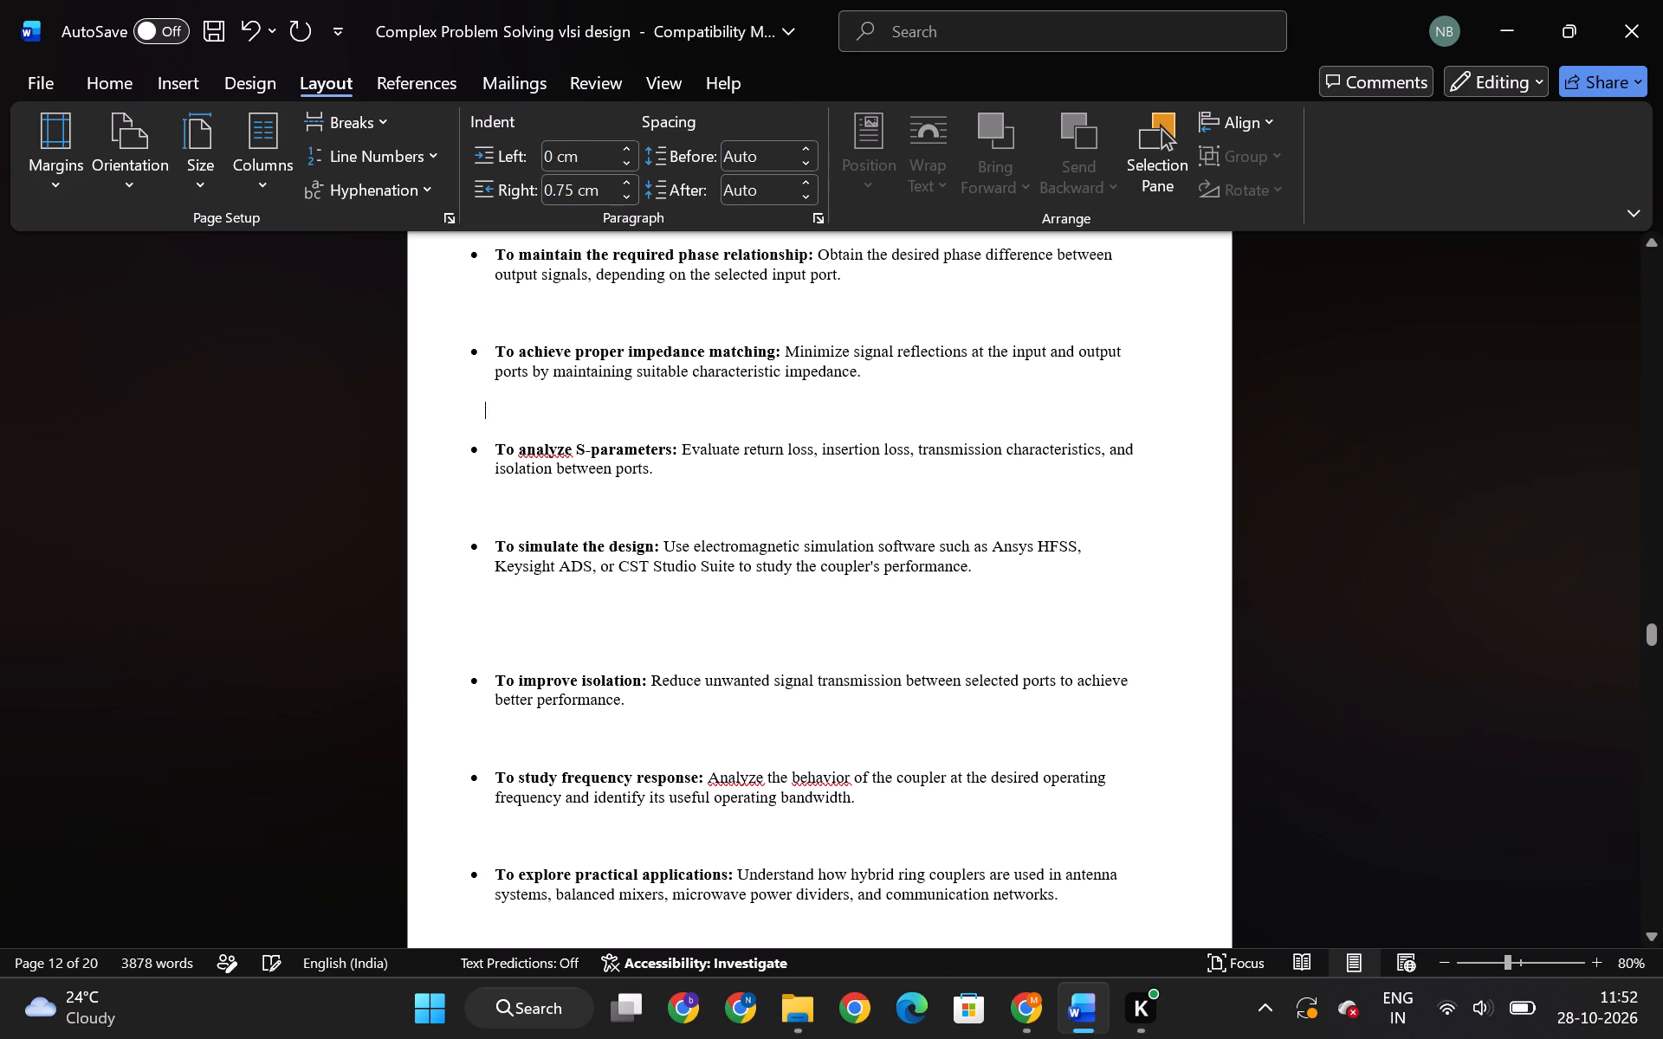
Remove the extra blank line between the simulation and isolation objectives.
scroll(782, 536, down, 8)
scroll(794, 561, up, 6)
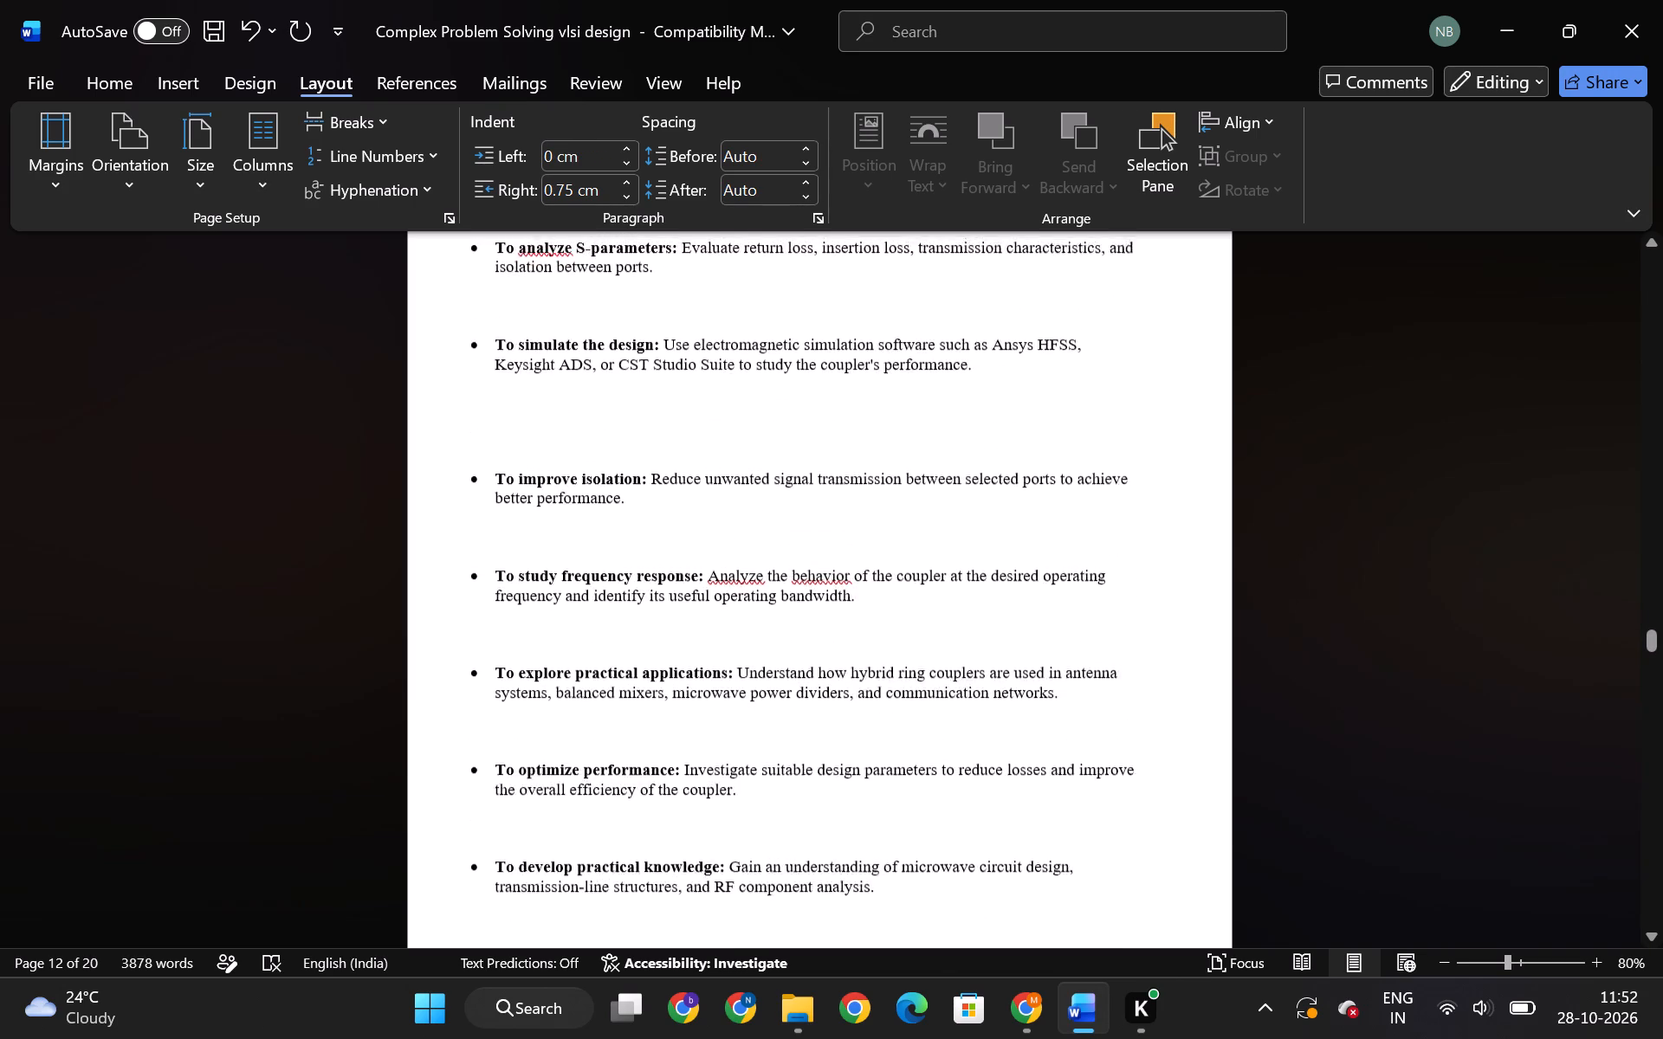
scroll(779, 623, up, 1)
click(637, 590)
key(BackSpace)
key(BackSpace)
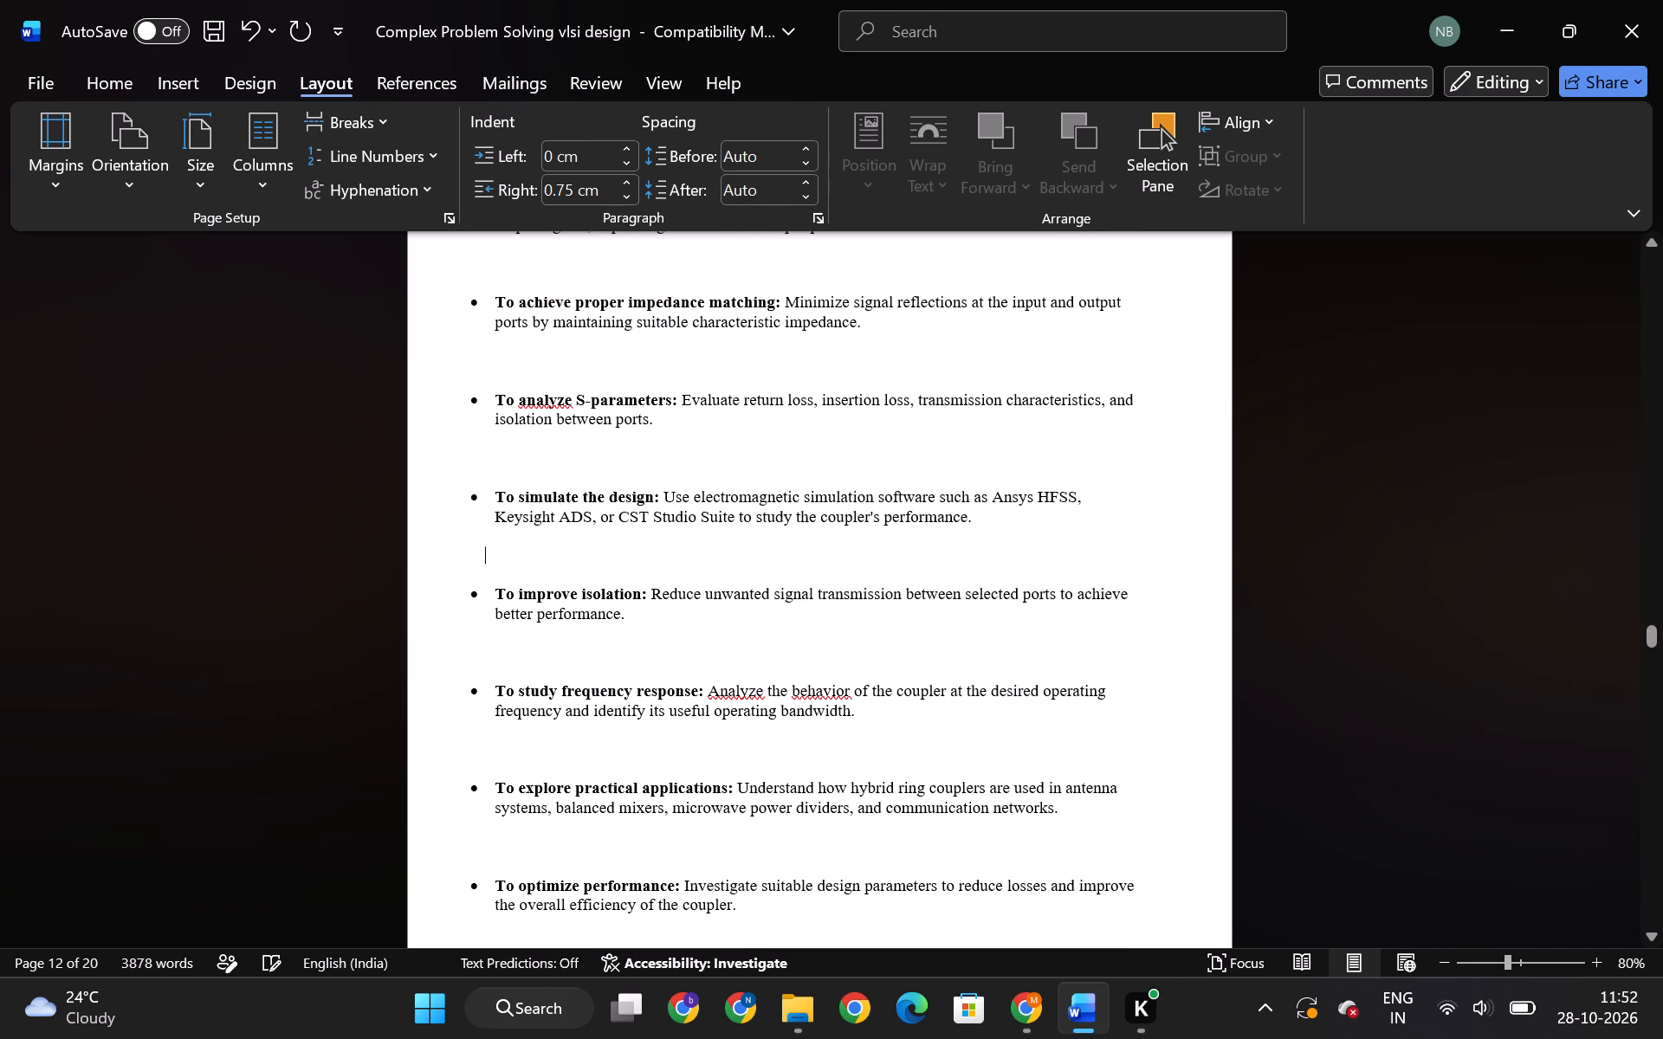
scroll(706, 567, up, 4)
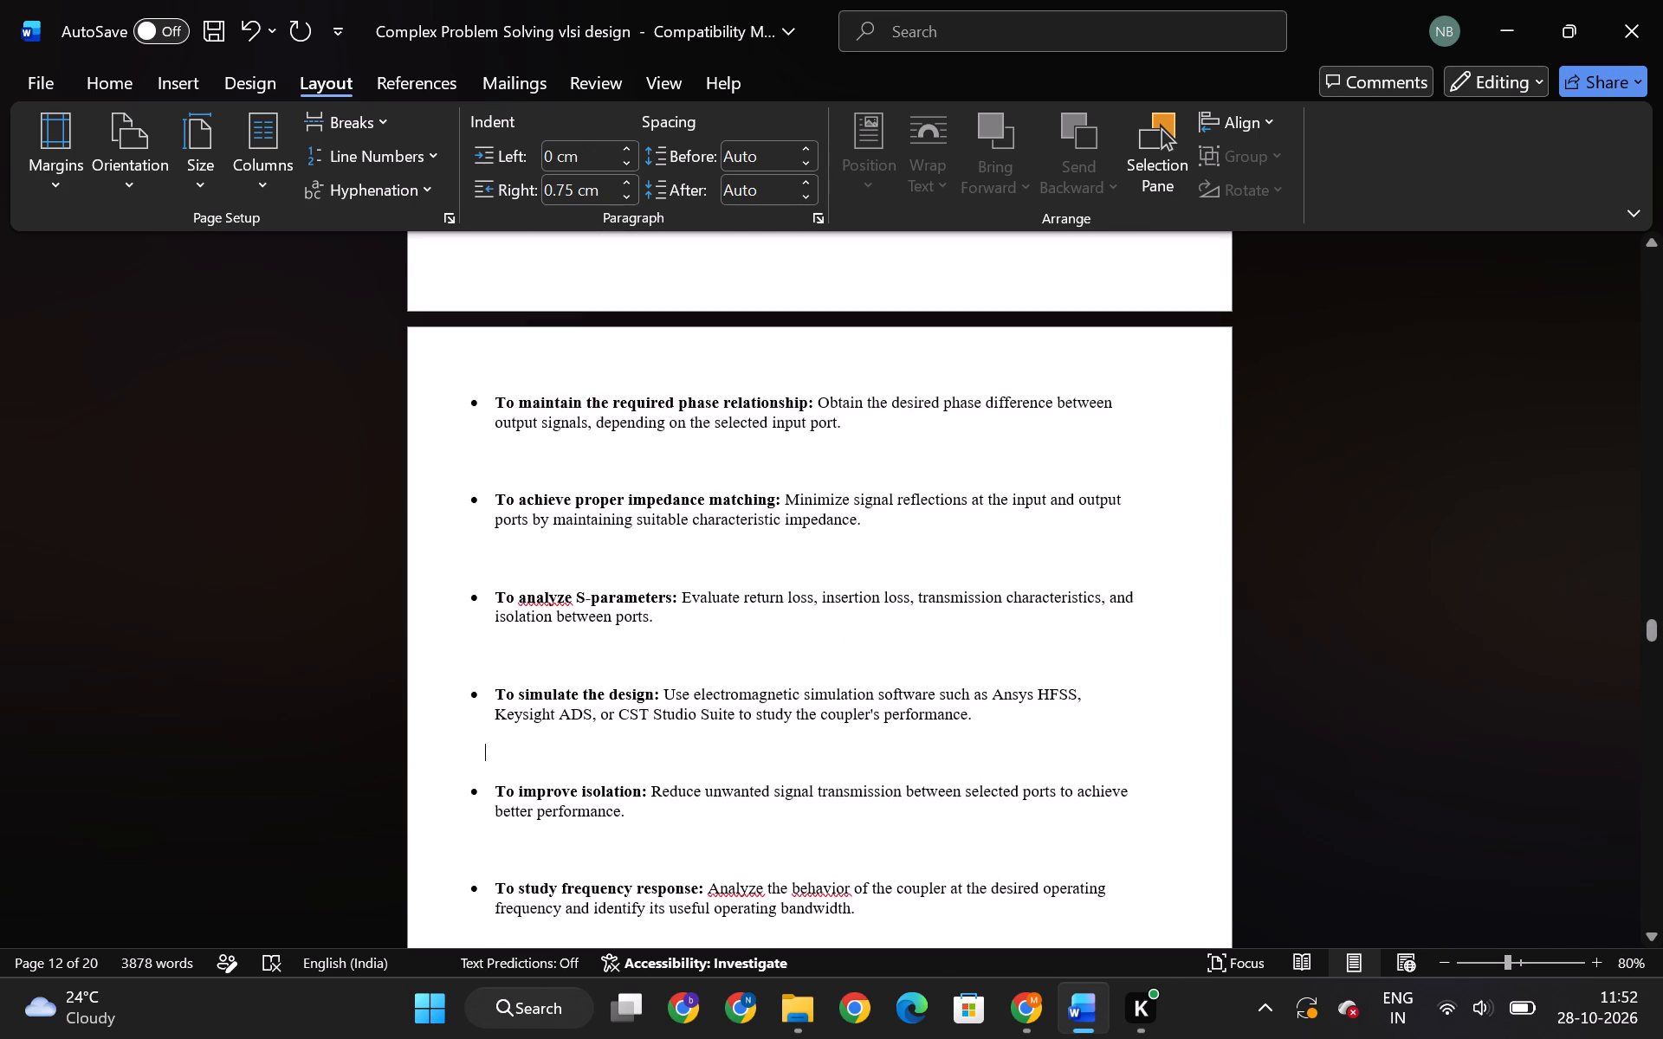
scroll(722, 502, up, 4)
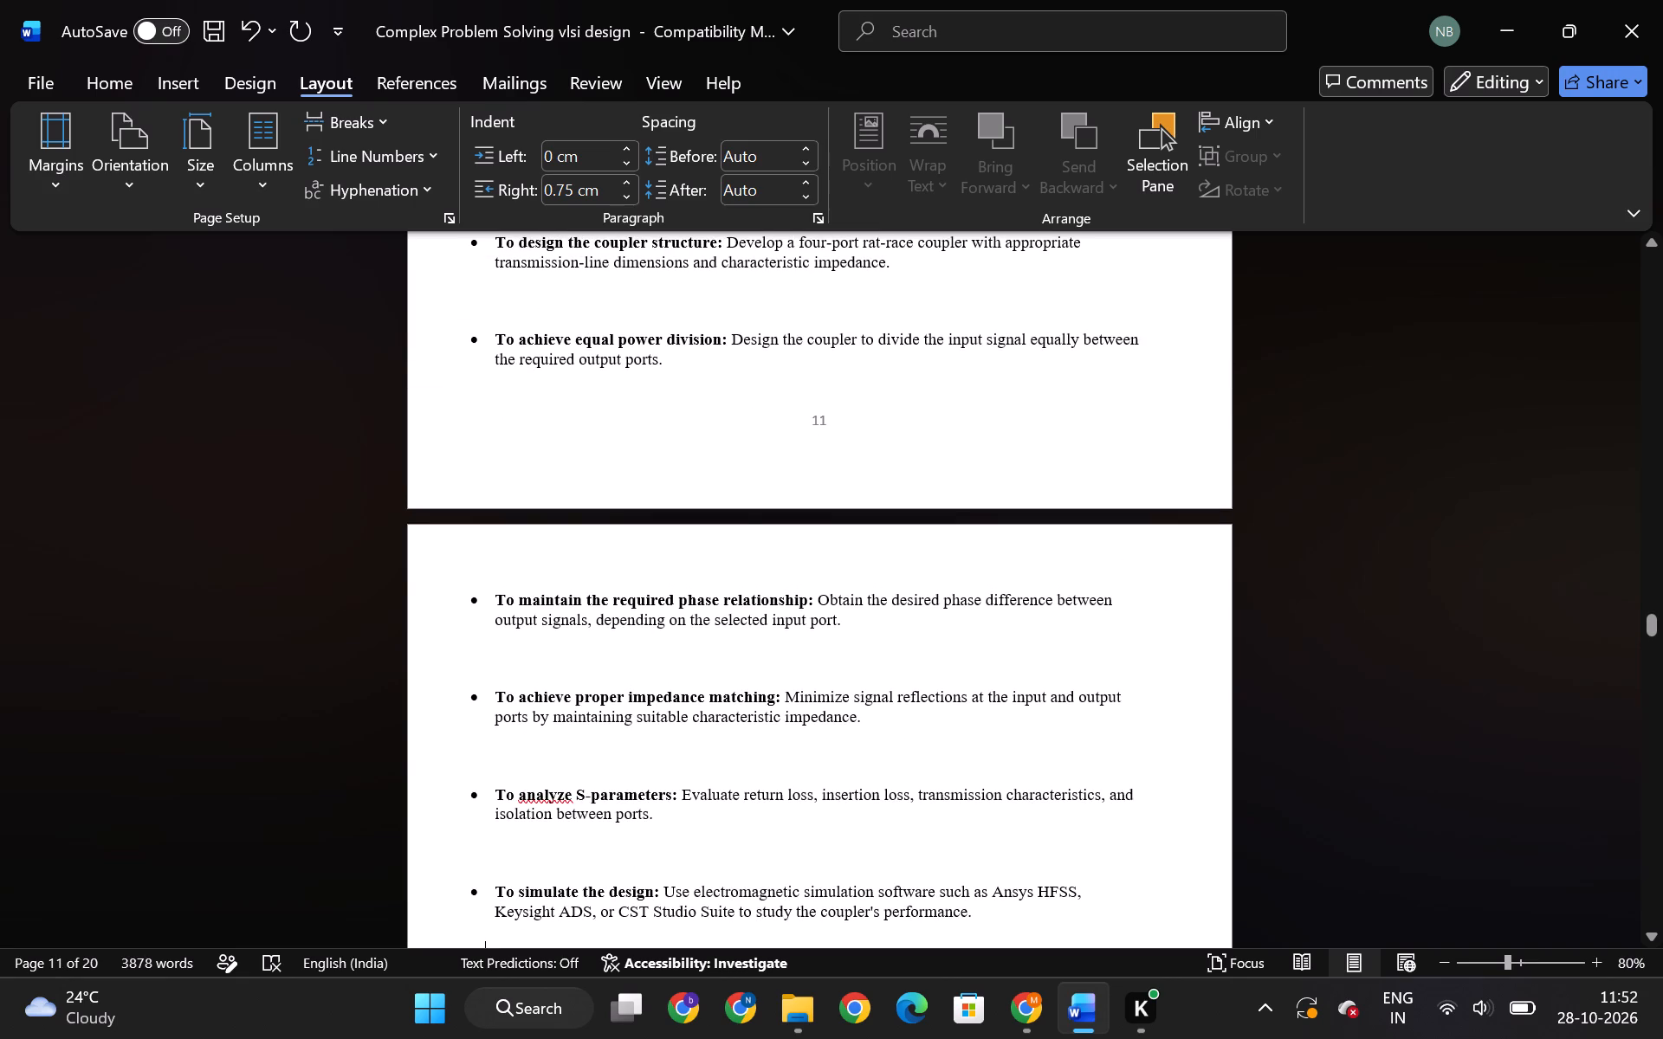
scroll(736, 514, up, 6)
scroll(731, 557, down, 5)
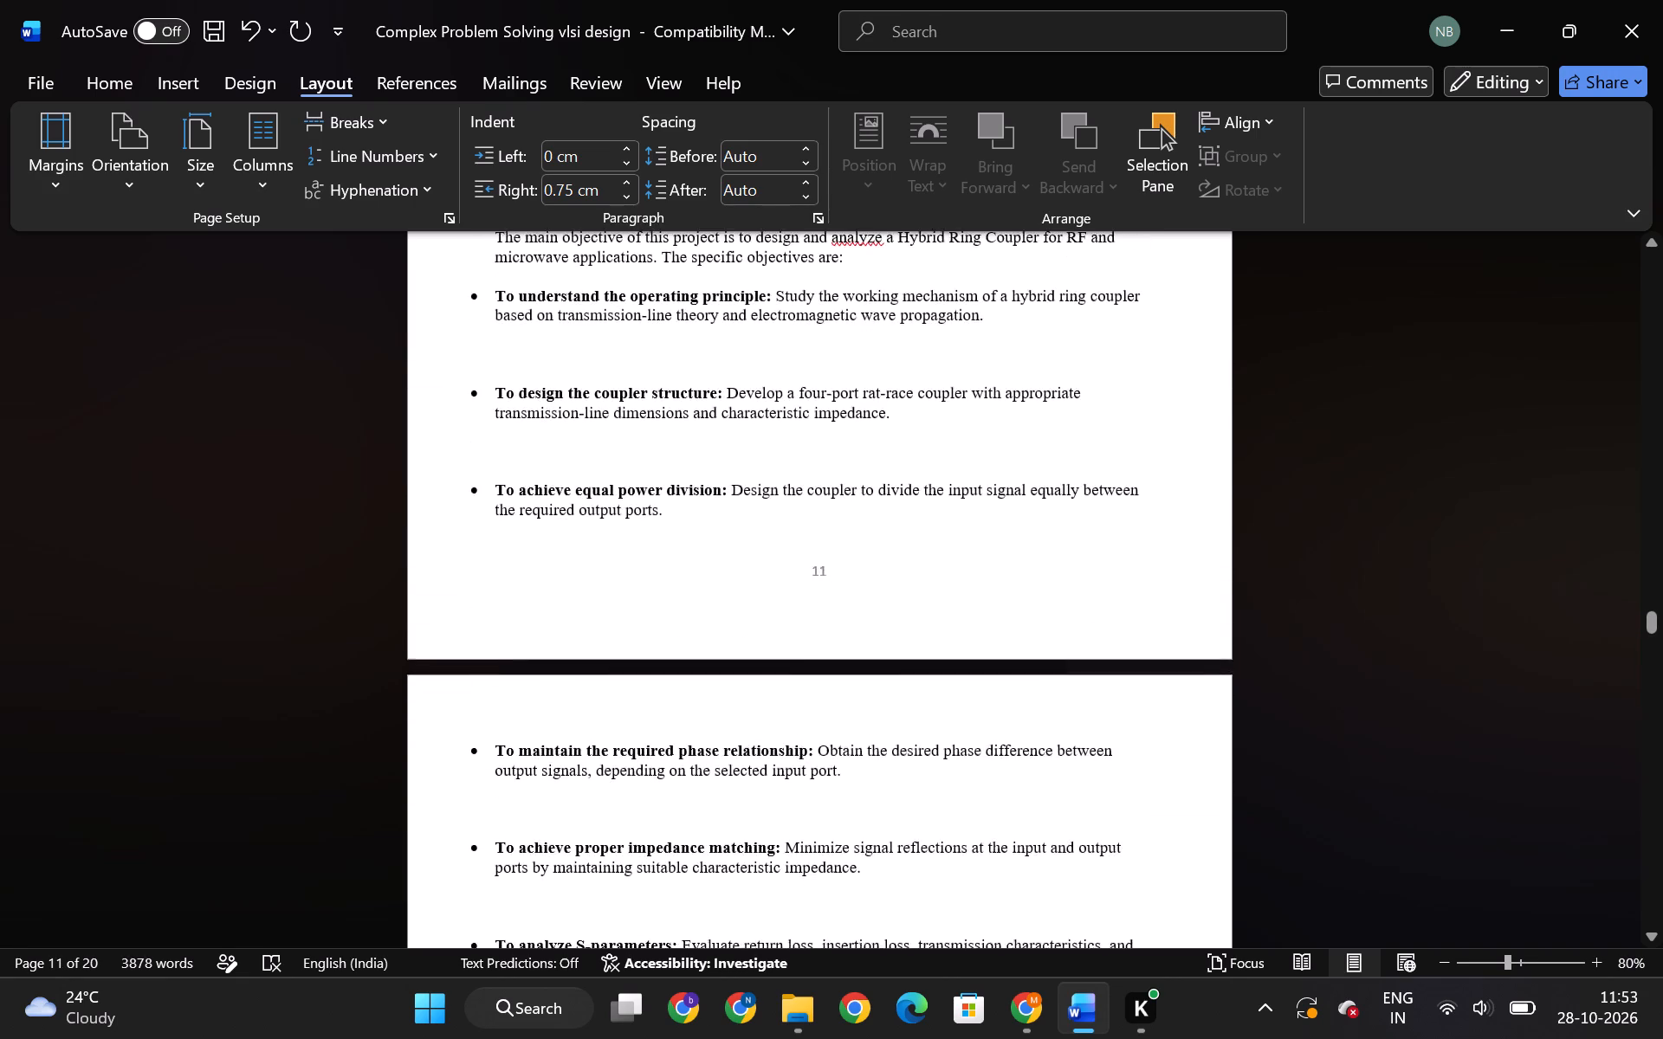
scroll(741, 618, down, 20)
scroll(741, 618, down, 5)
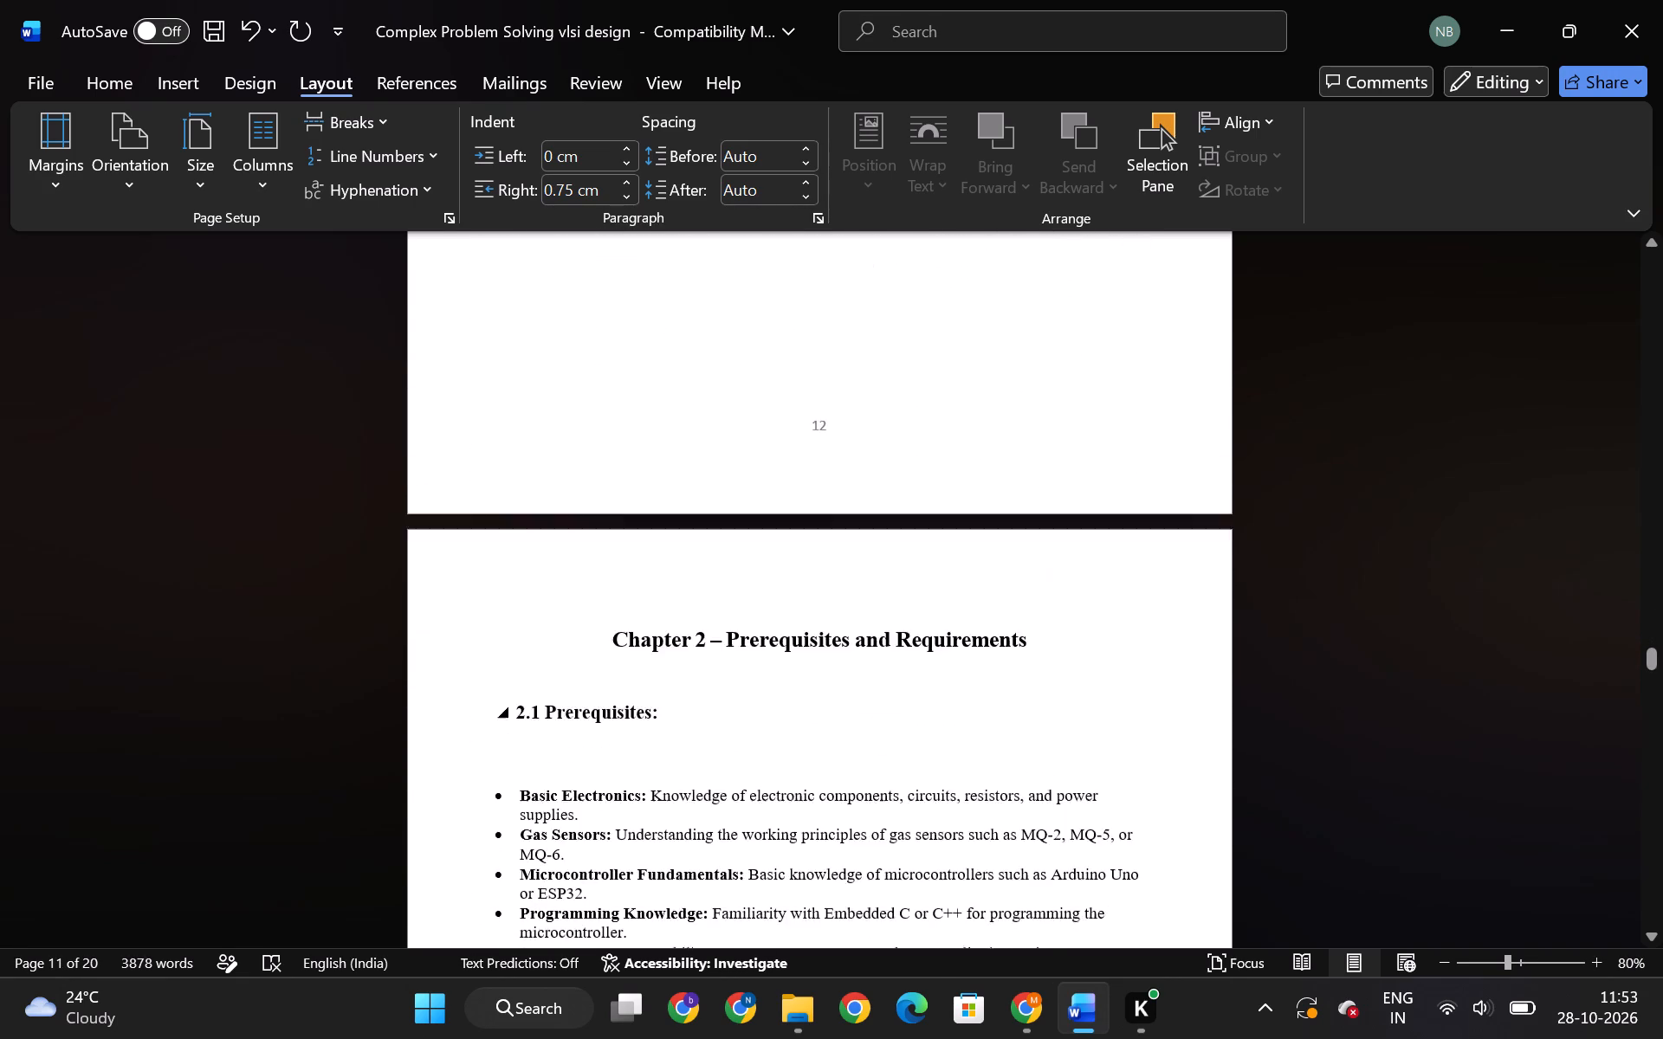
scroll(679, 702, down, 2)
double_click(610, 607)
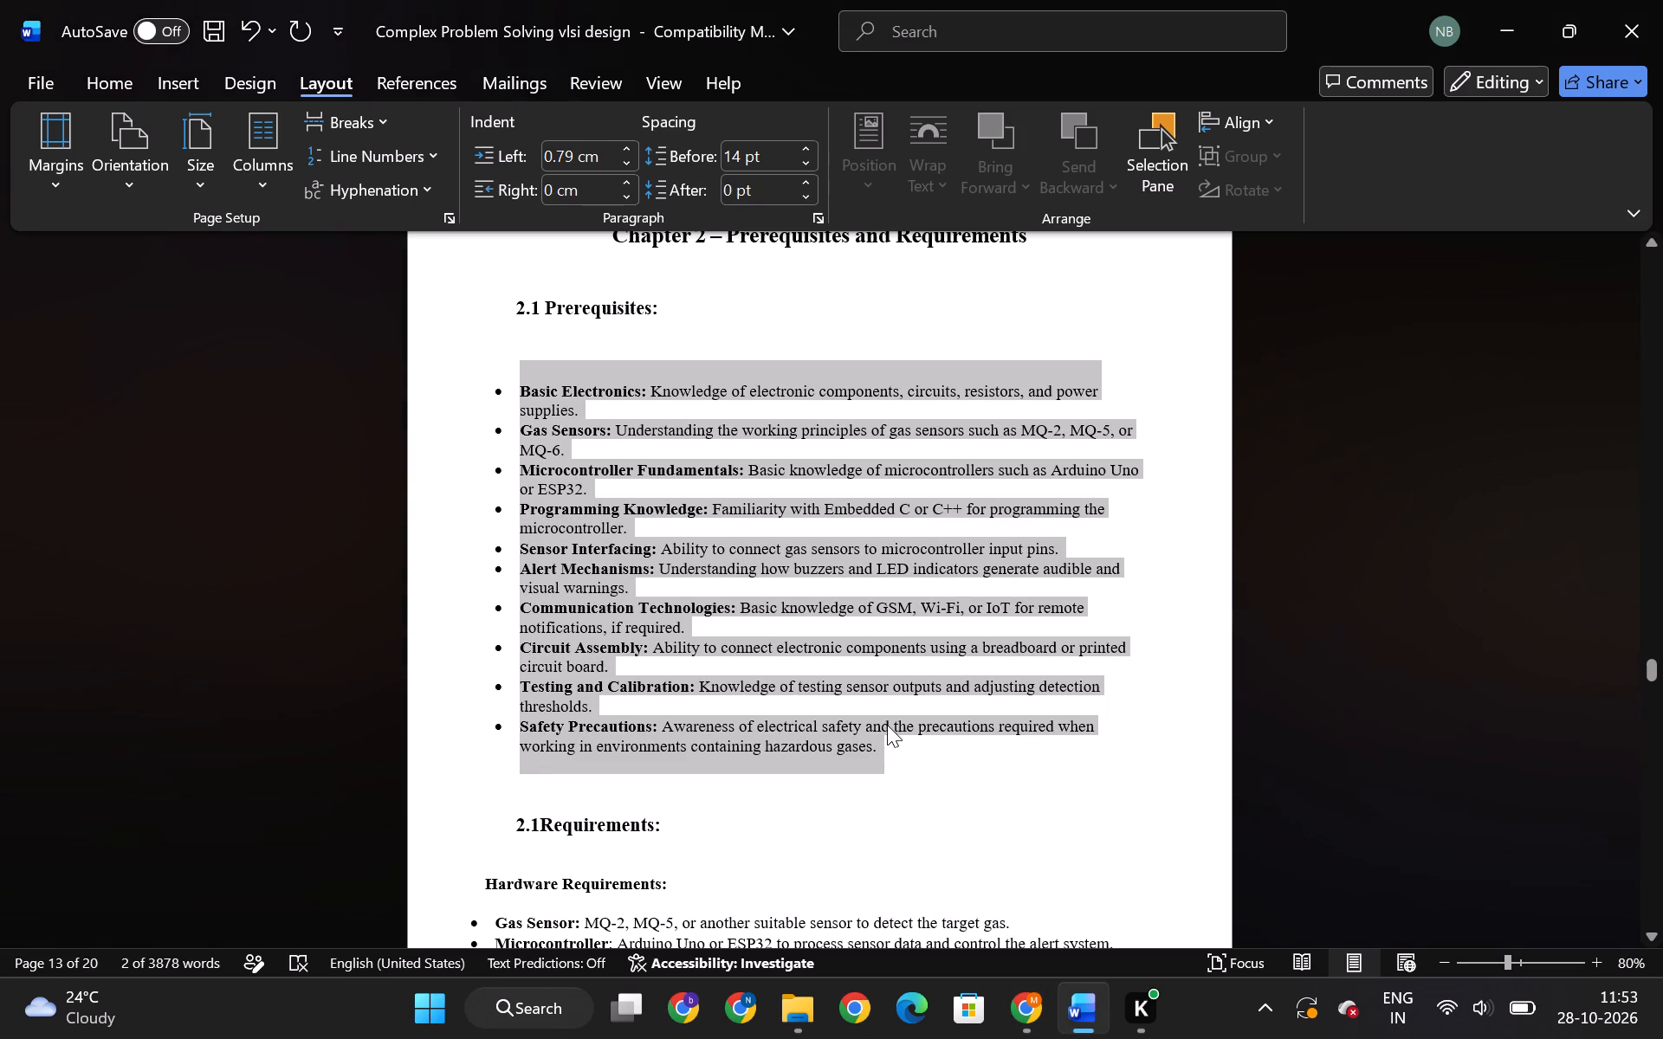
key(ctrl+v)
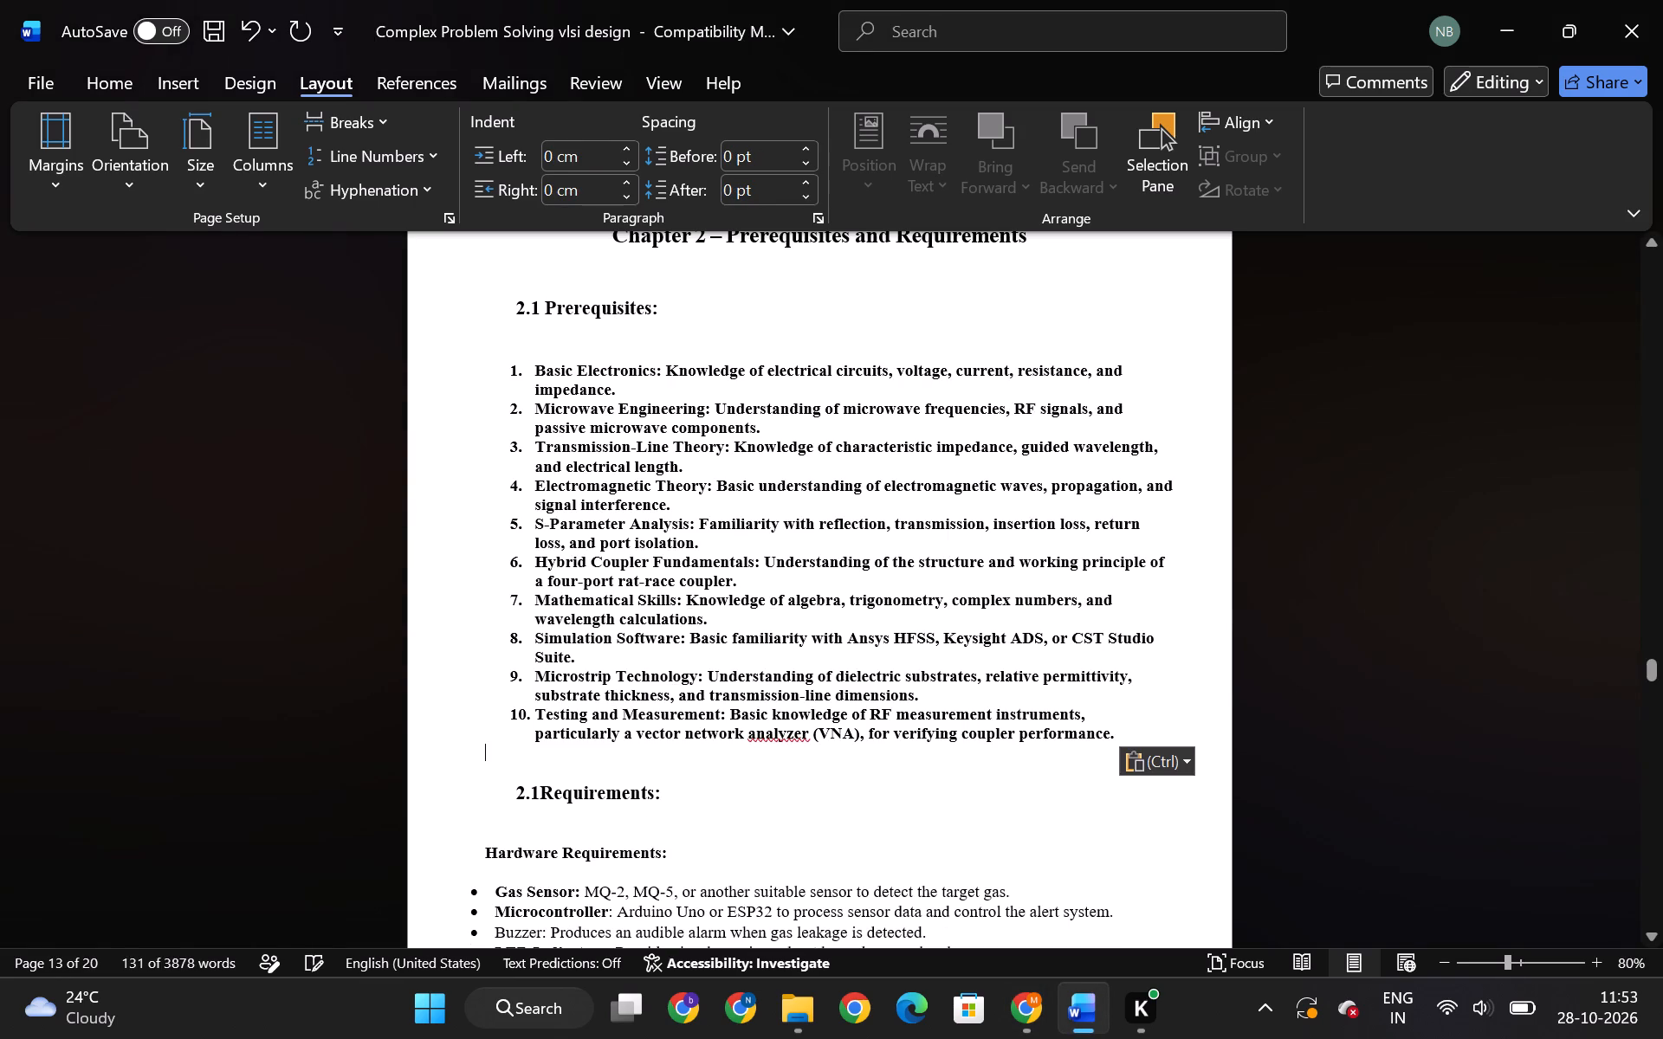
Set the ten-item list under 2.1 Prerequisites to a 0.25 cm left indent and a 0.75 cm right indent.
drag(529, 366, 1136, 746)
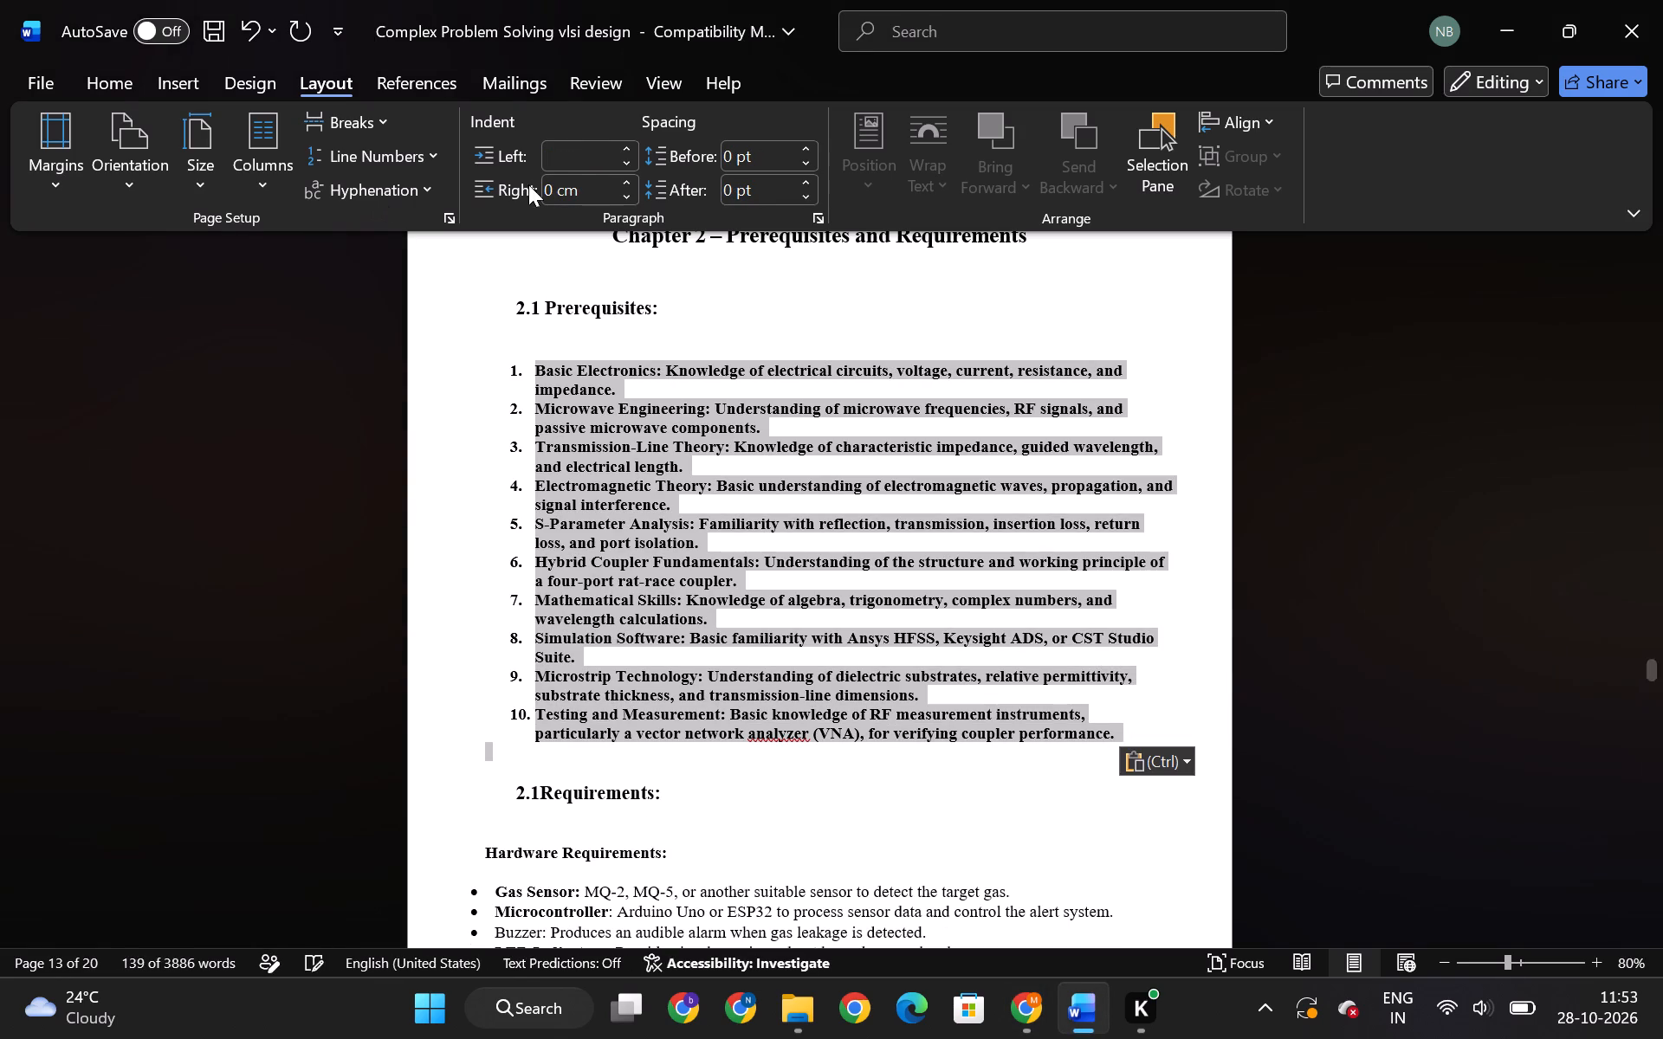
click(568, 157)
text(0.25)
key(Return)
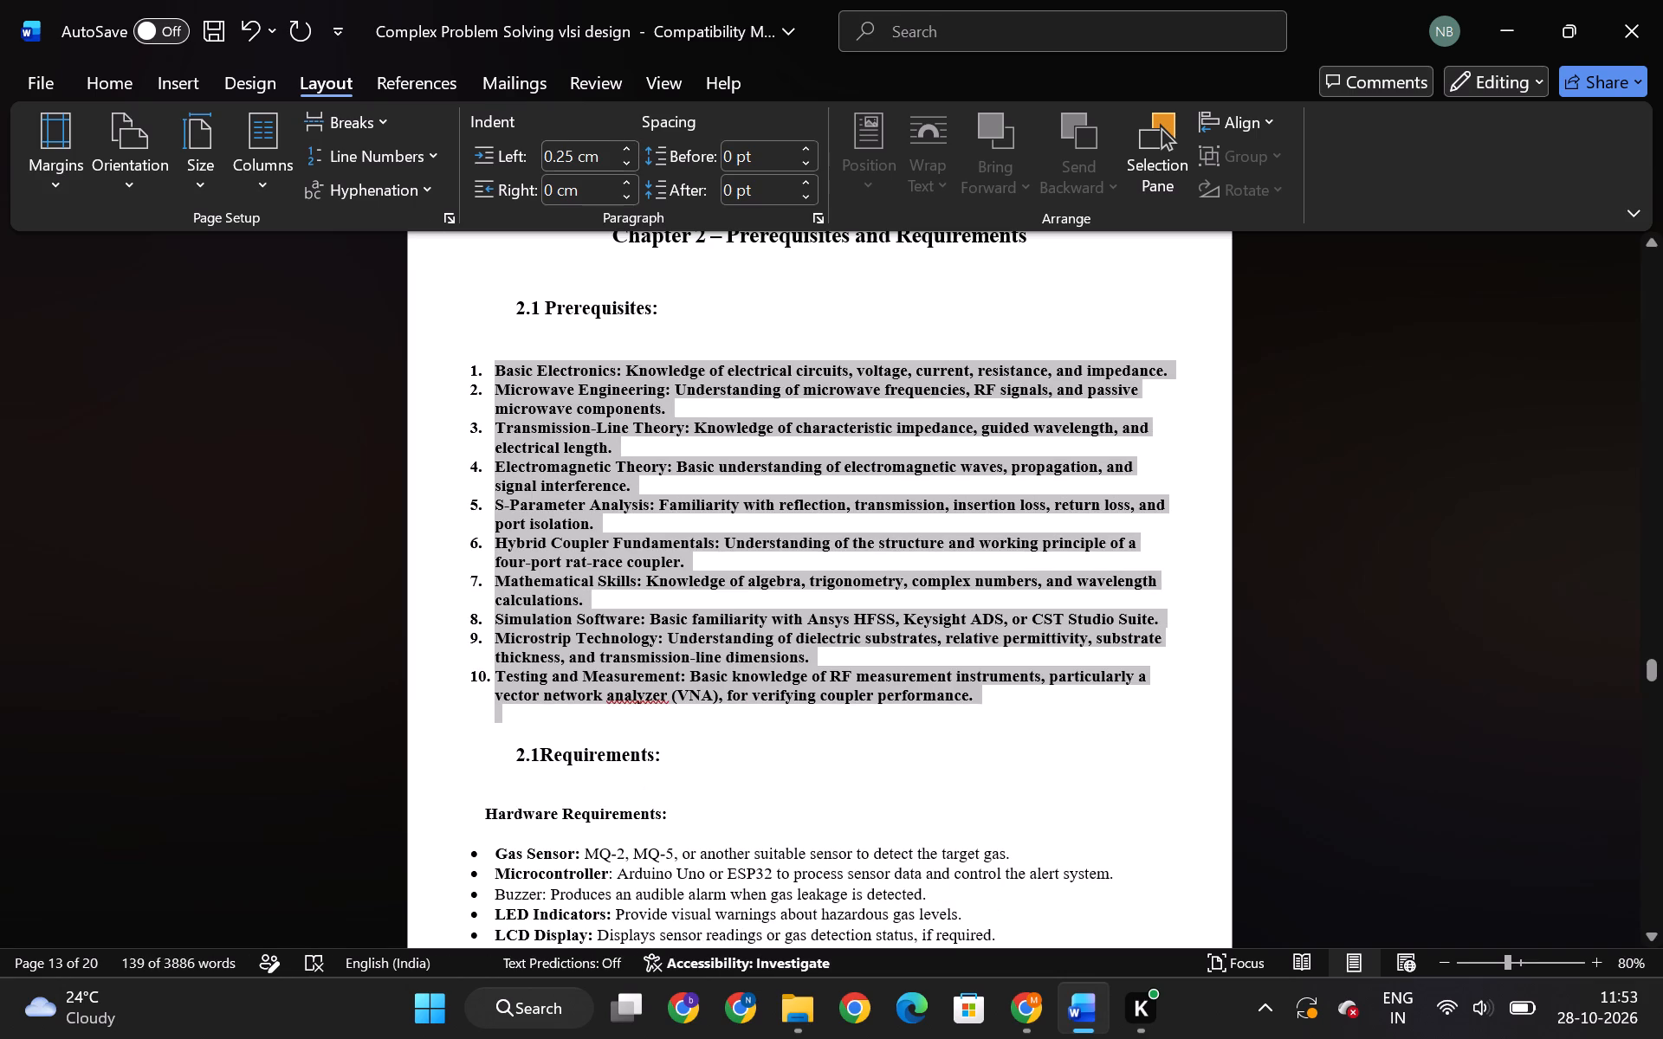
click(593, 184)
text(0.)
text(75)
key(Return)
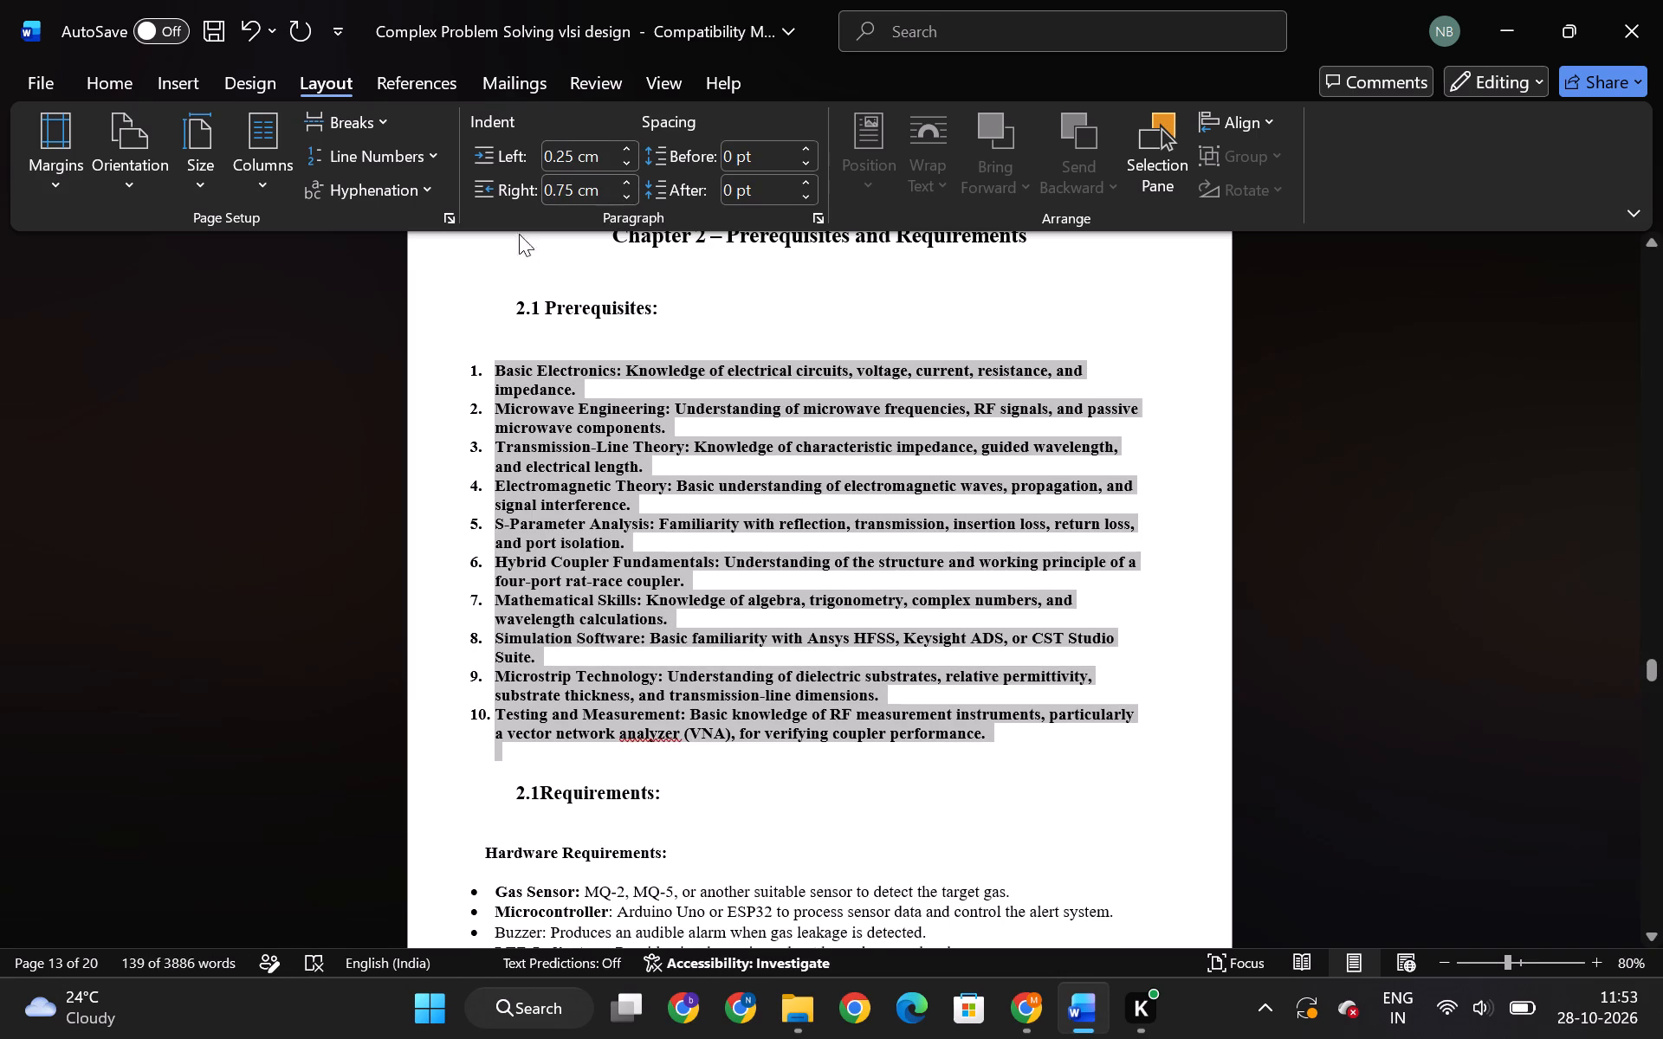
Remove the bold formatting from the whole prerequisites list.
click(84, 87)
click(155, 164)
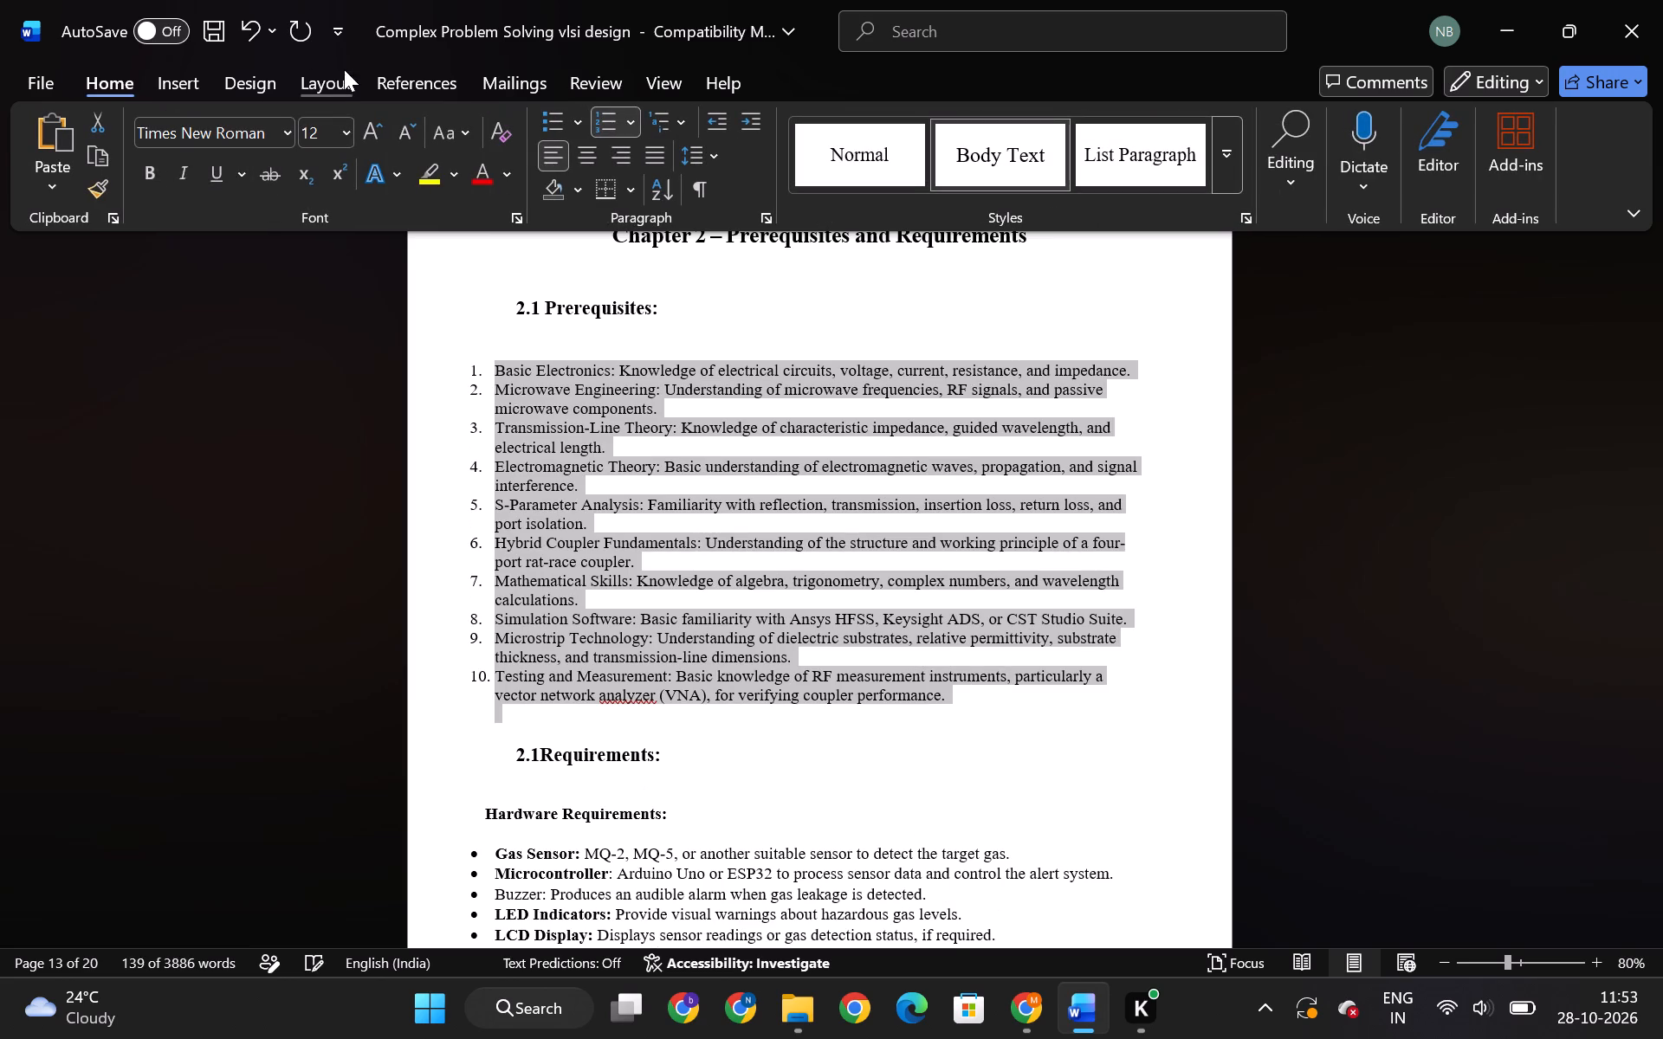
click(335, 80)
click(599, 360)
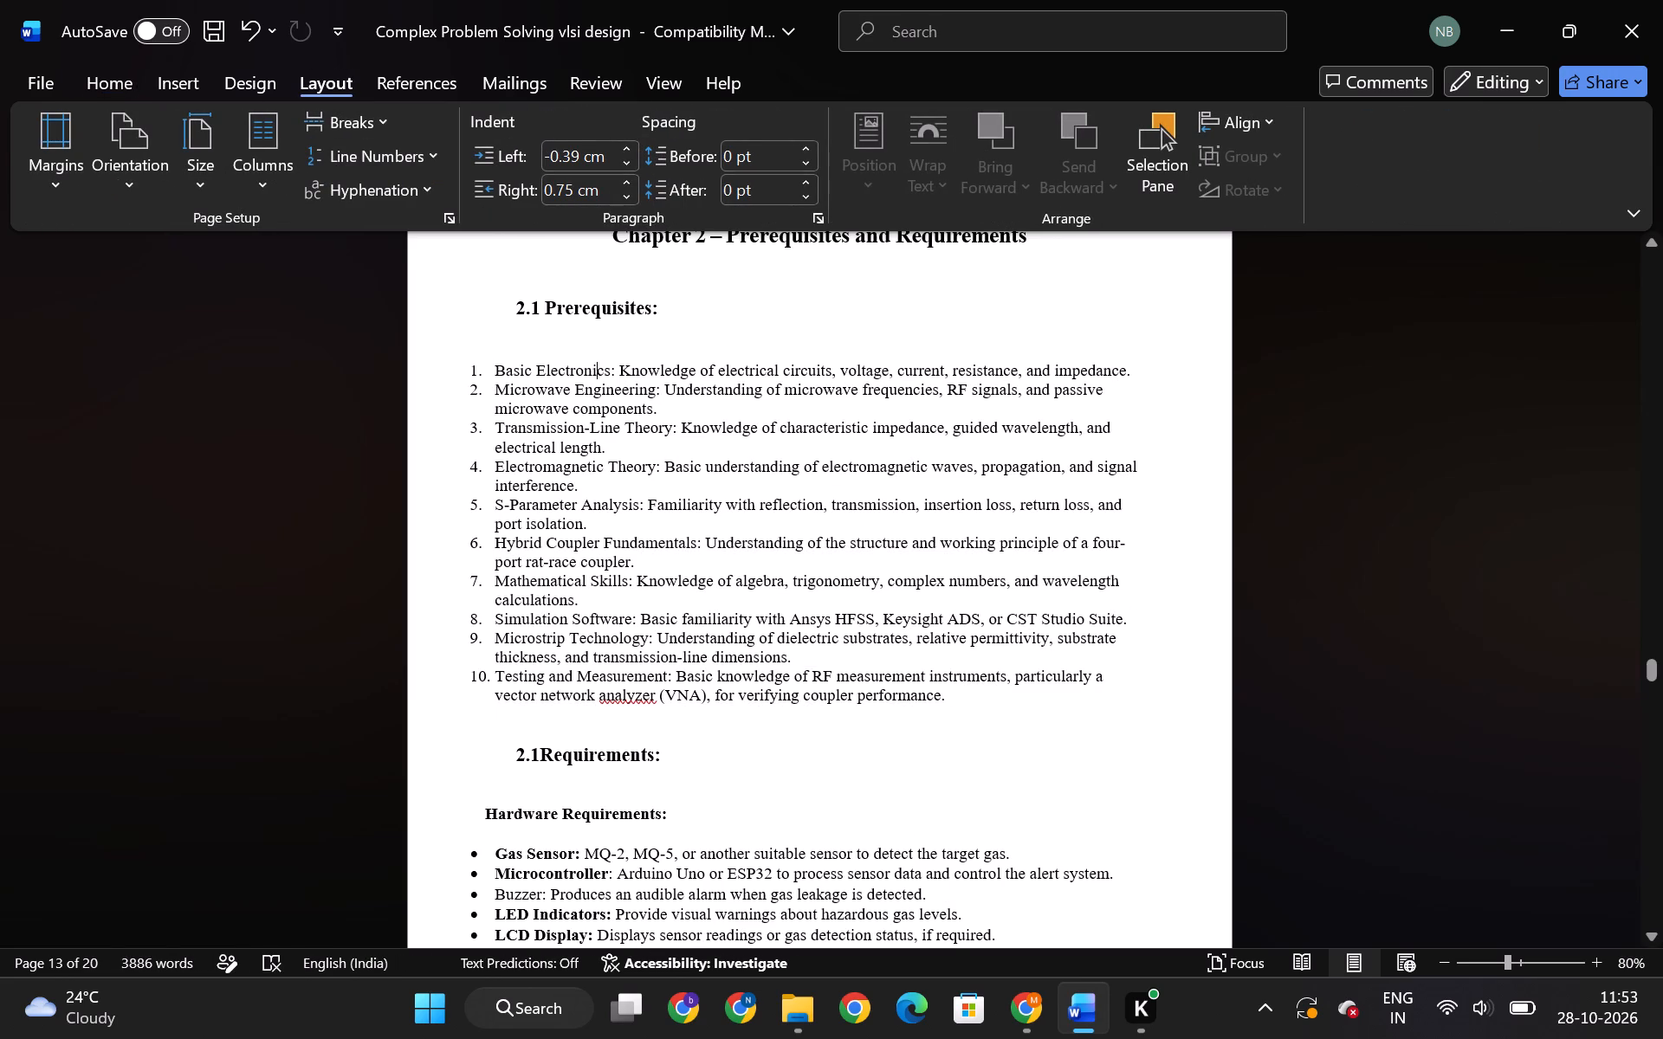
Convert the numbered prerequisites list to round bullets and set its left indent to 0.25 cm.
drag(495, 365, 1000, 713)
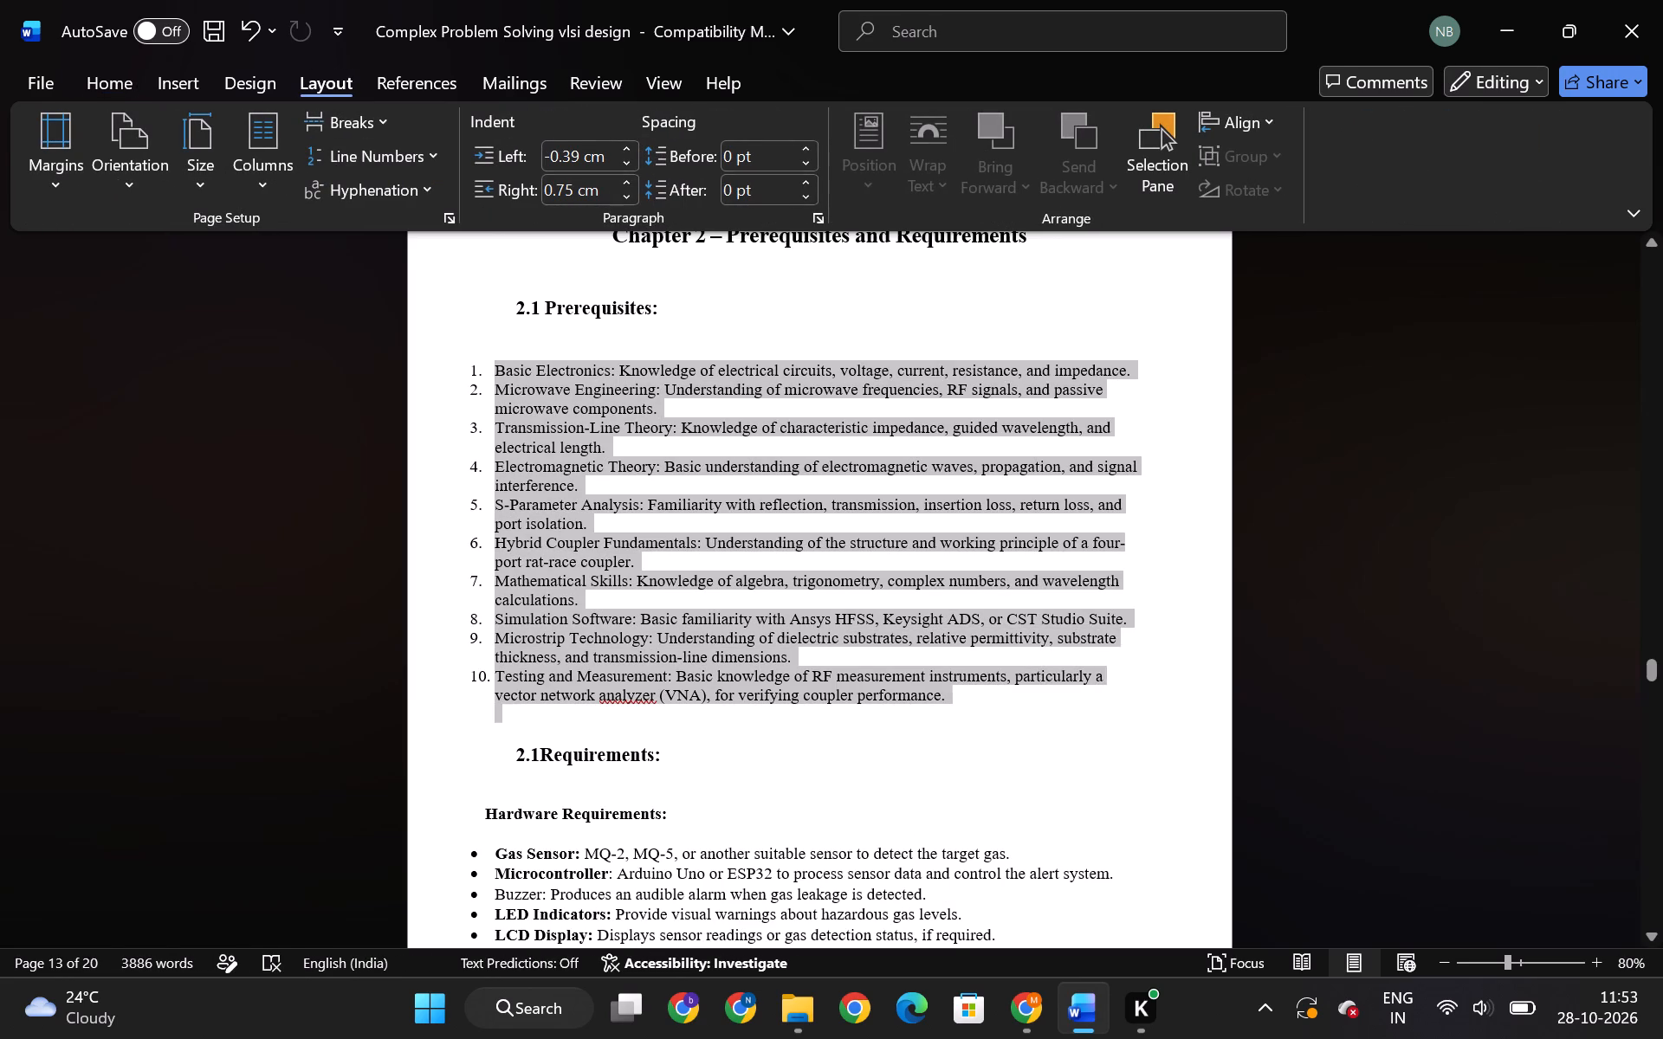
drag(1000, 713, 998, 712)
click(93, 71)
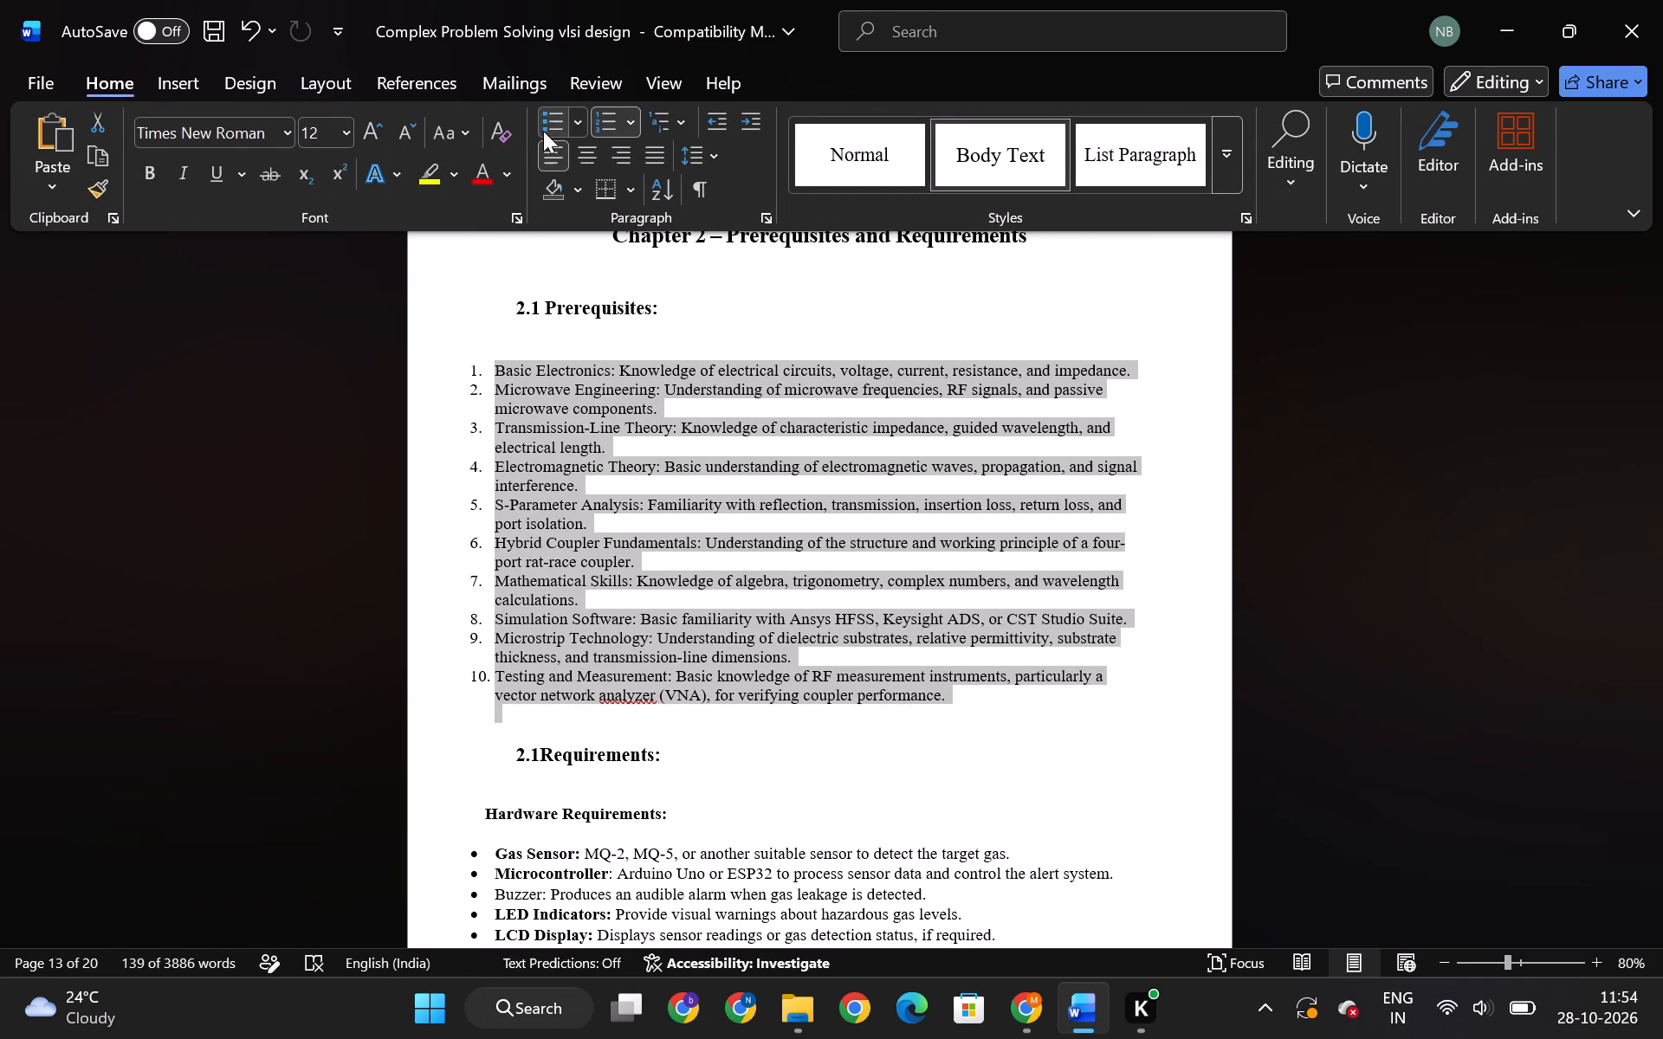
click(556, 112)
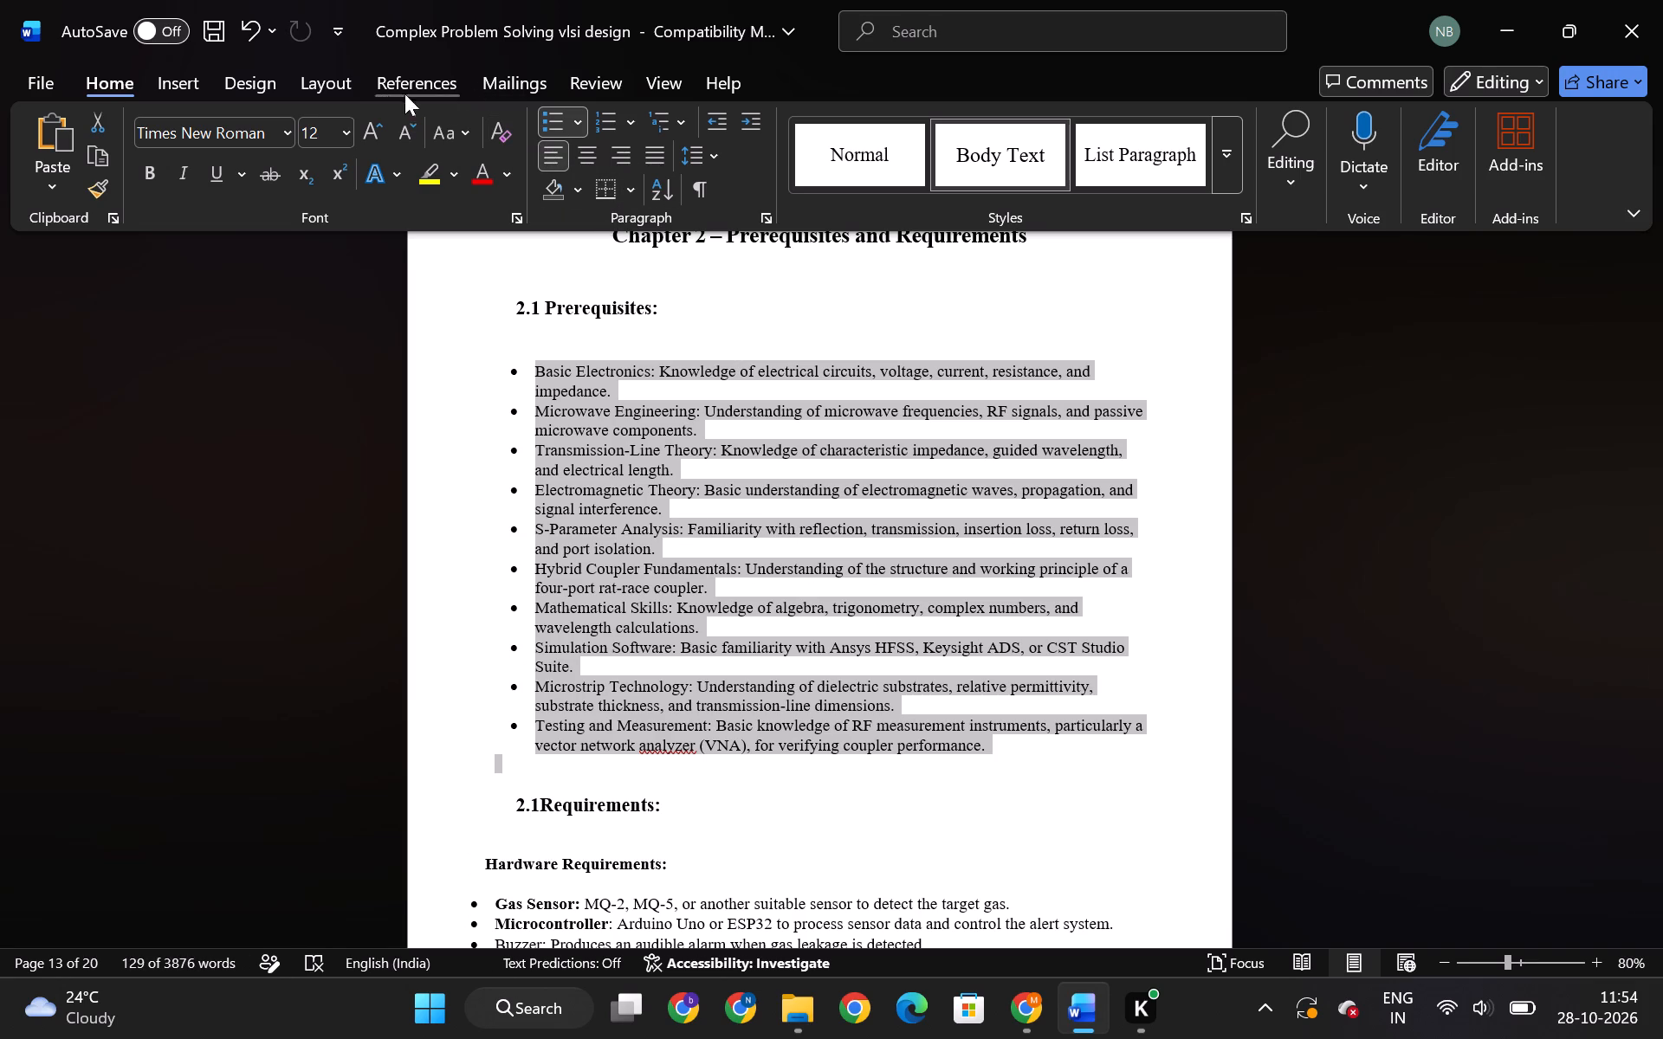
click(310, 81)
click(580, 156)
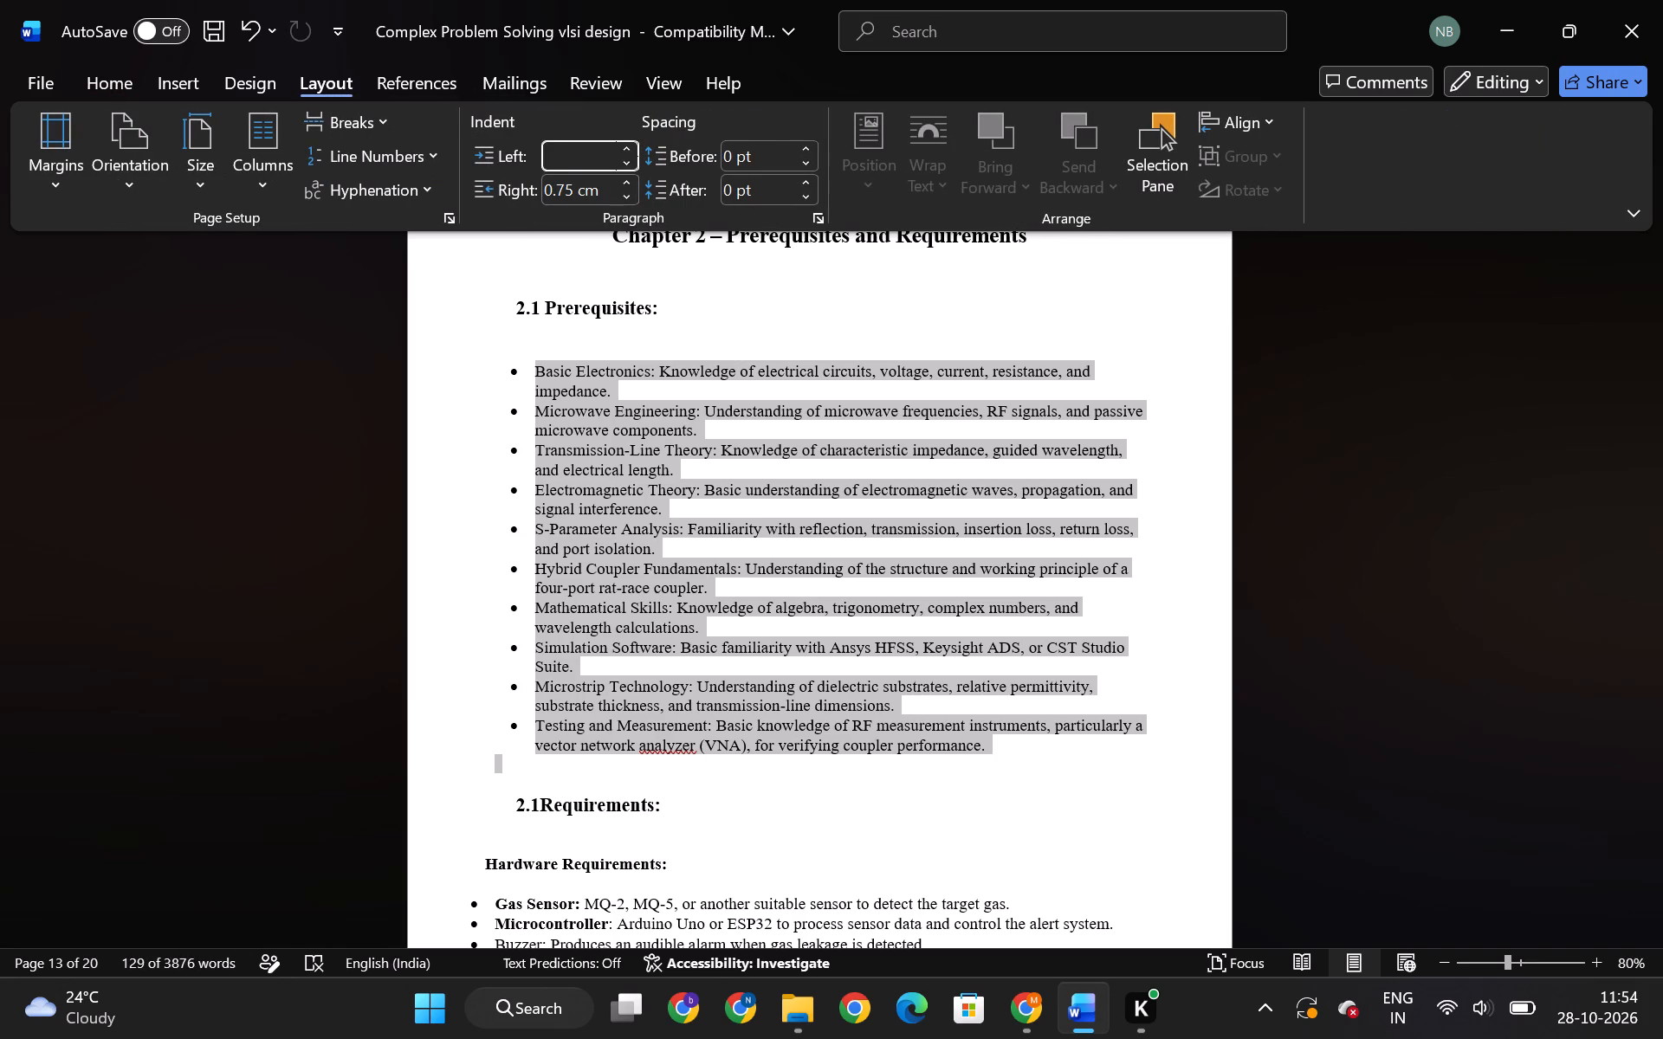
text(0.25)
key(Return)
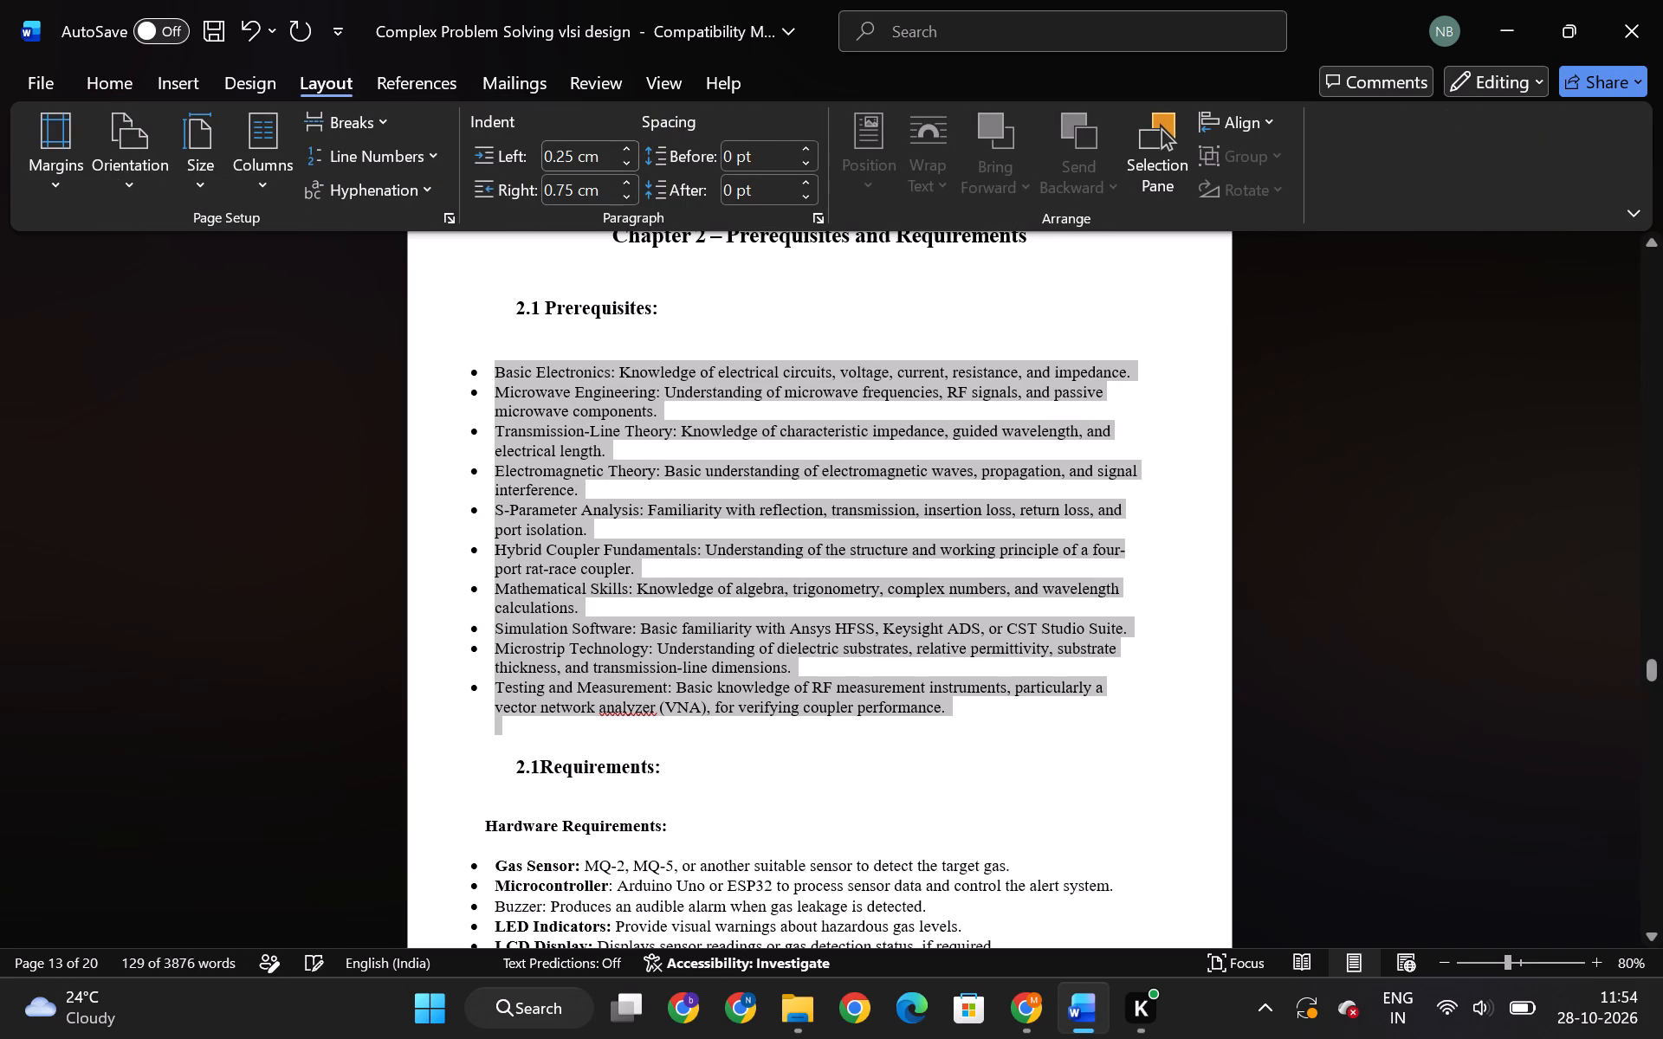
click(690, 688)
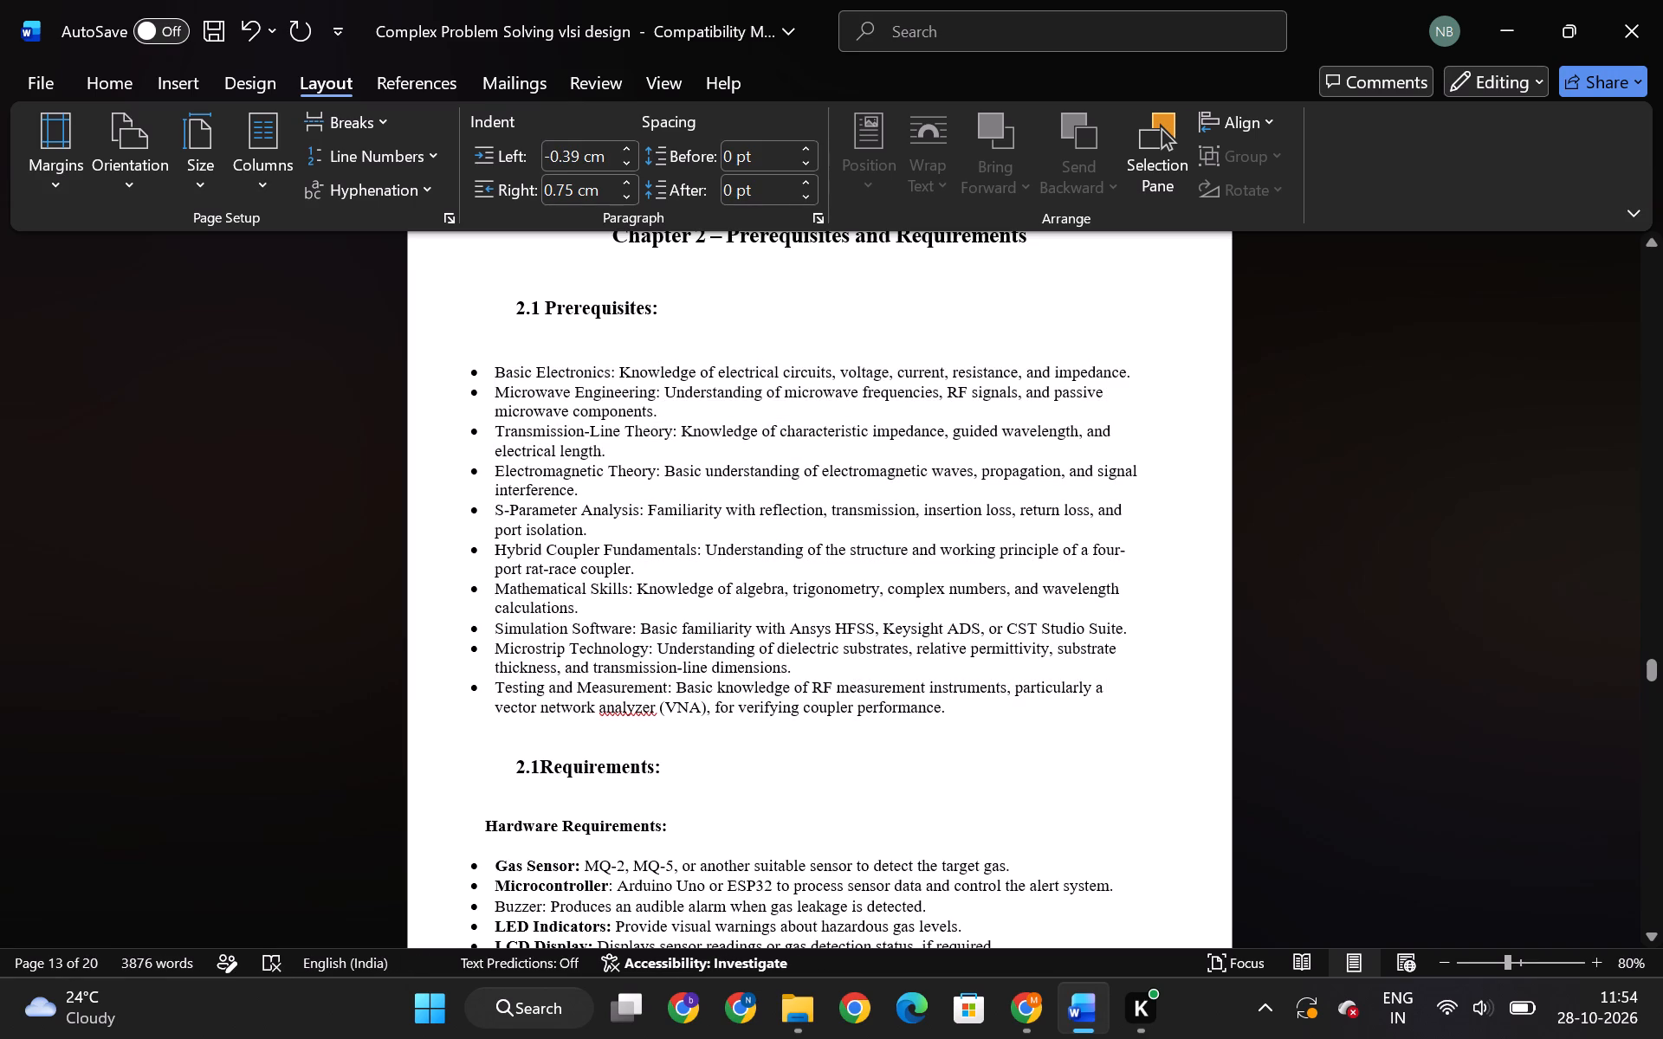
Bold the lead terms of the first five prerequisites, from Basic Electronics through S-Parameter Analysis.
drag(616, 371, 502, 375)
click(521, 328)
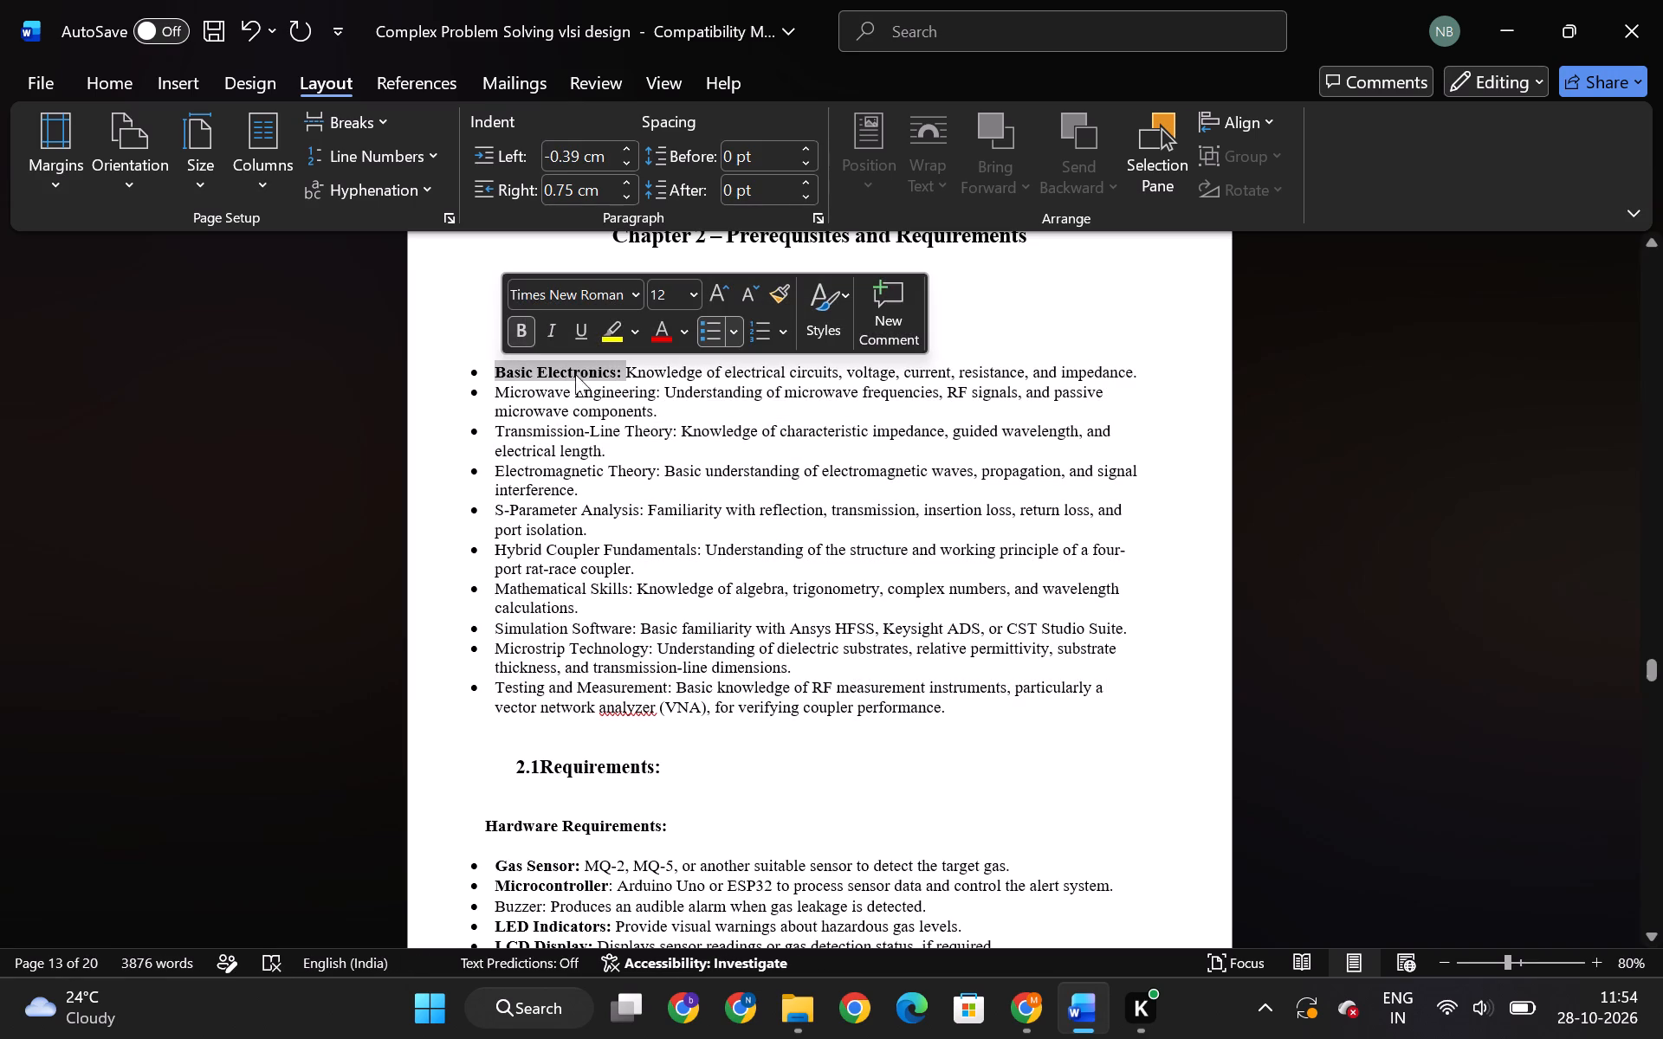
drag(661, 394, 500, 397)
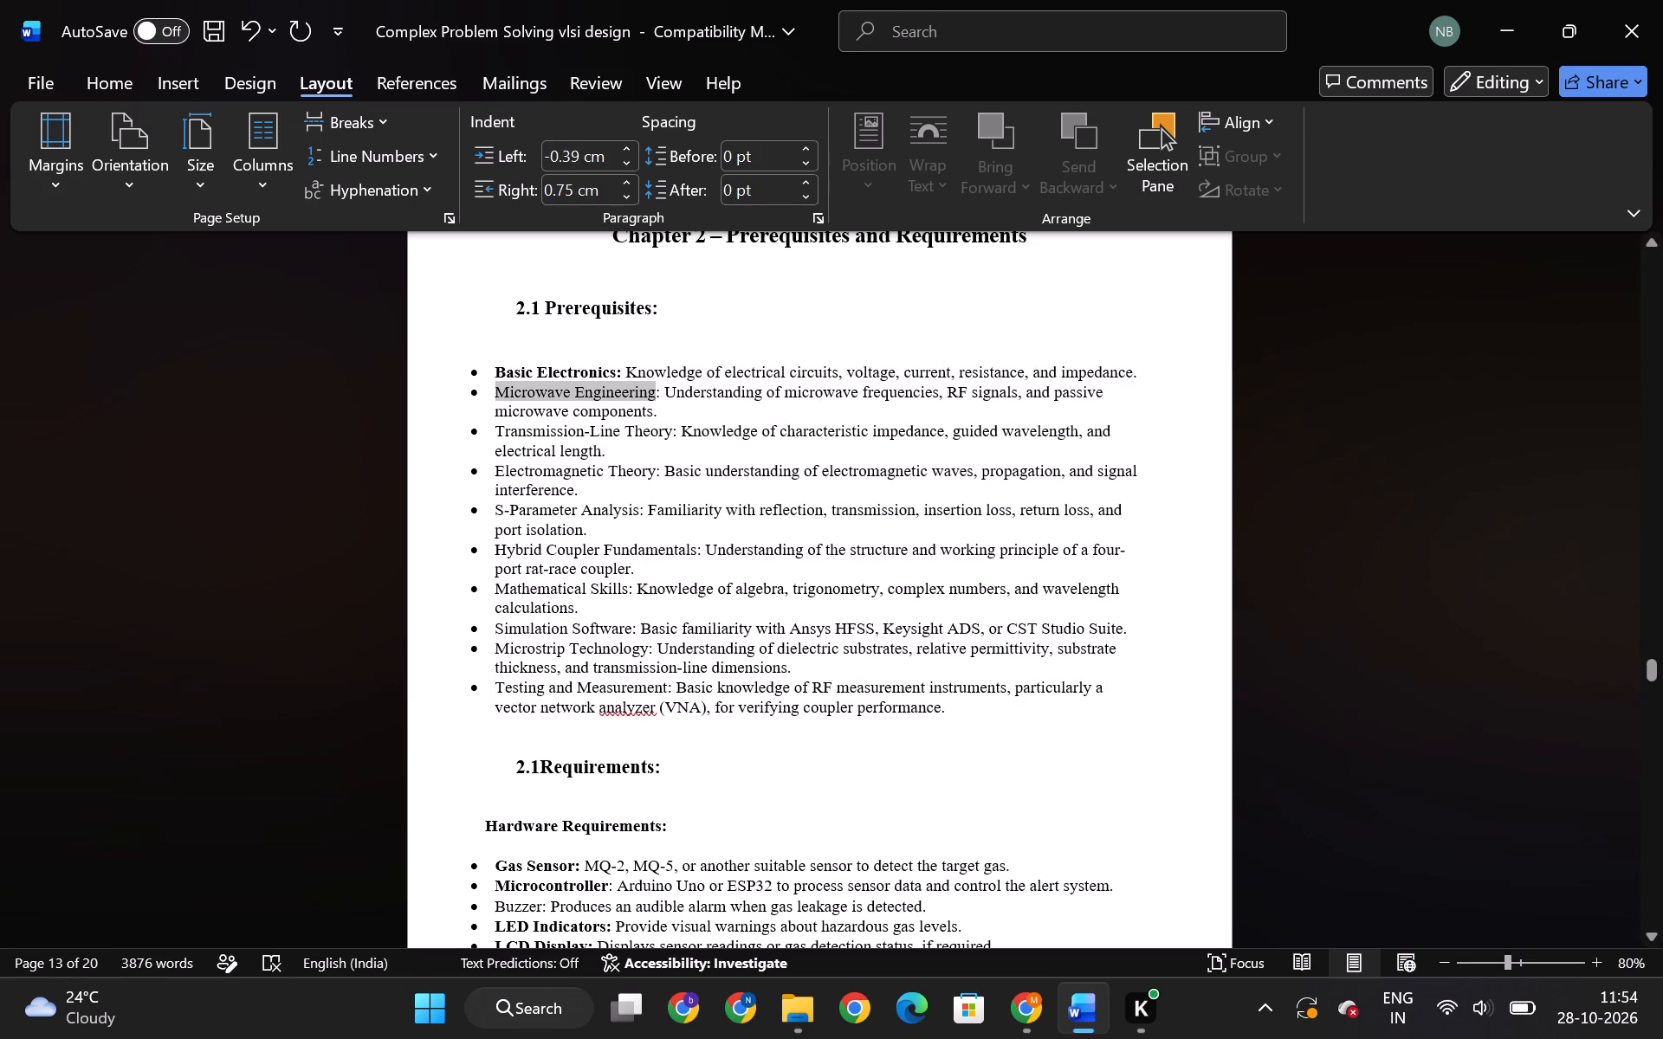
drag(500, 397, 494, 397)
click(514, 358)
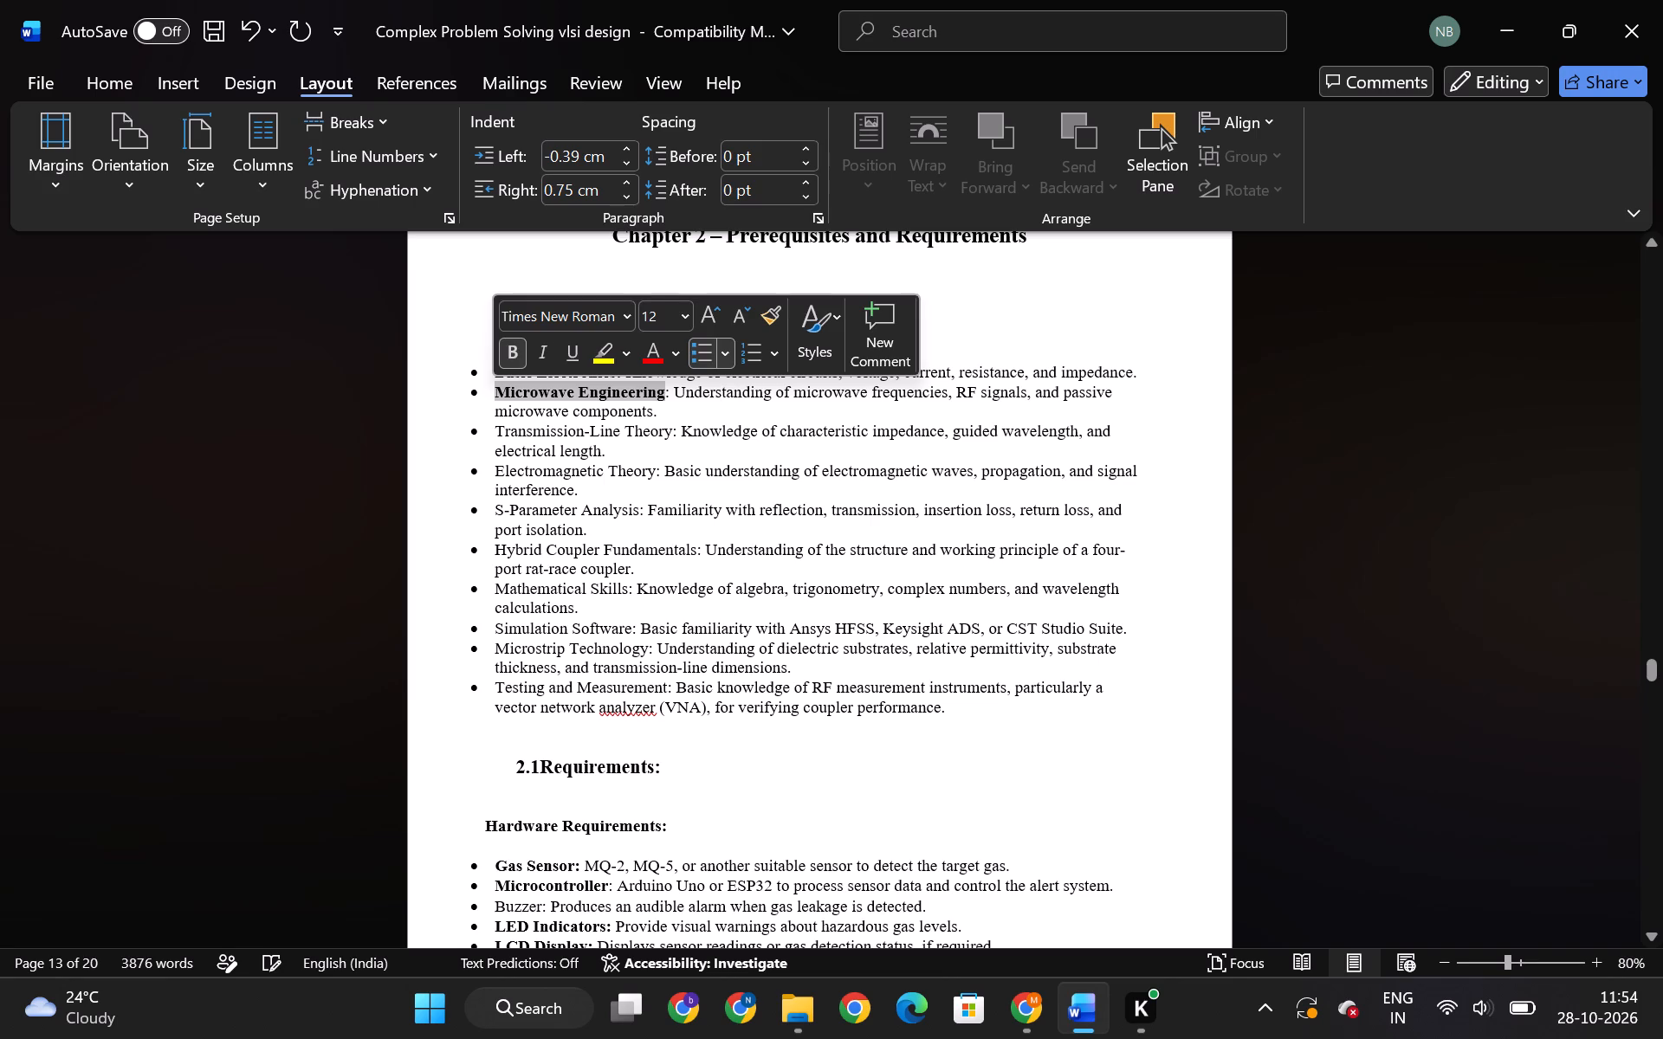
drag(679, 431, 516, 430)
click(534, 390)
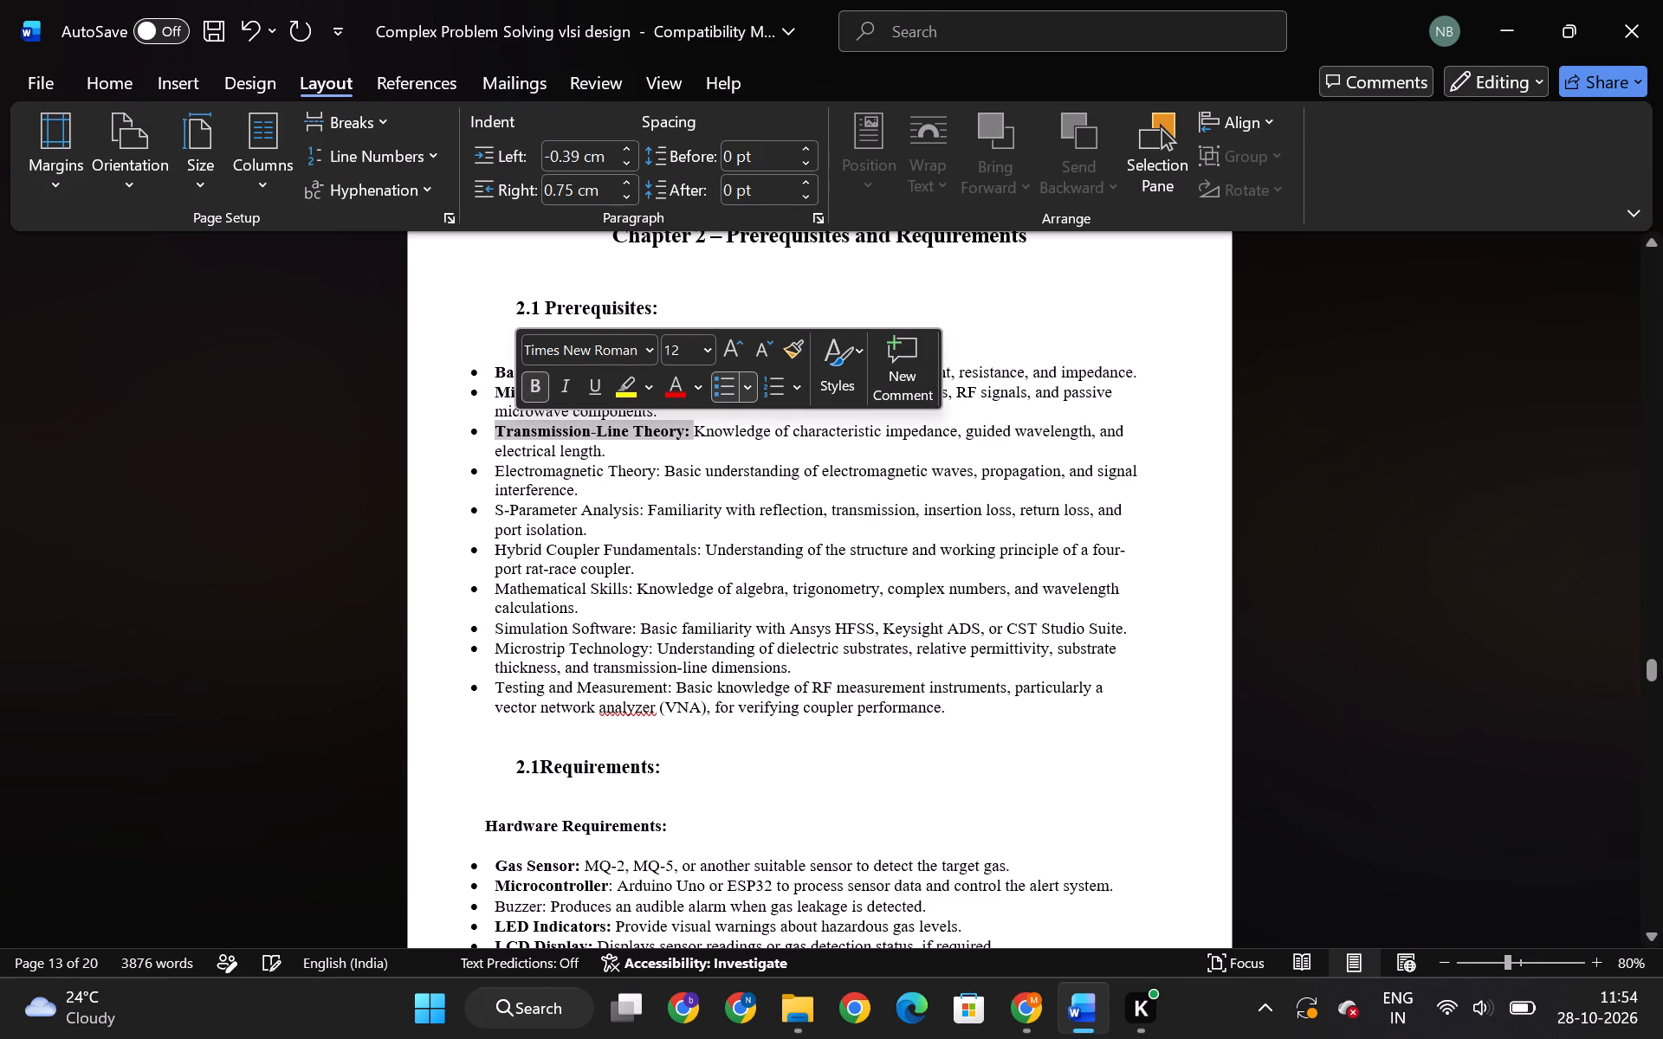
drag(663, 468, 510, 476)
click(514, 430)
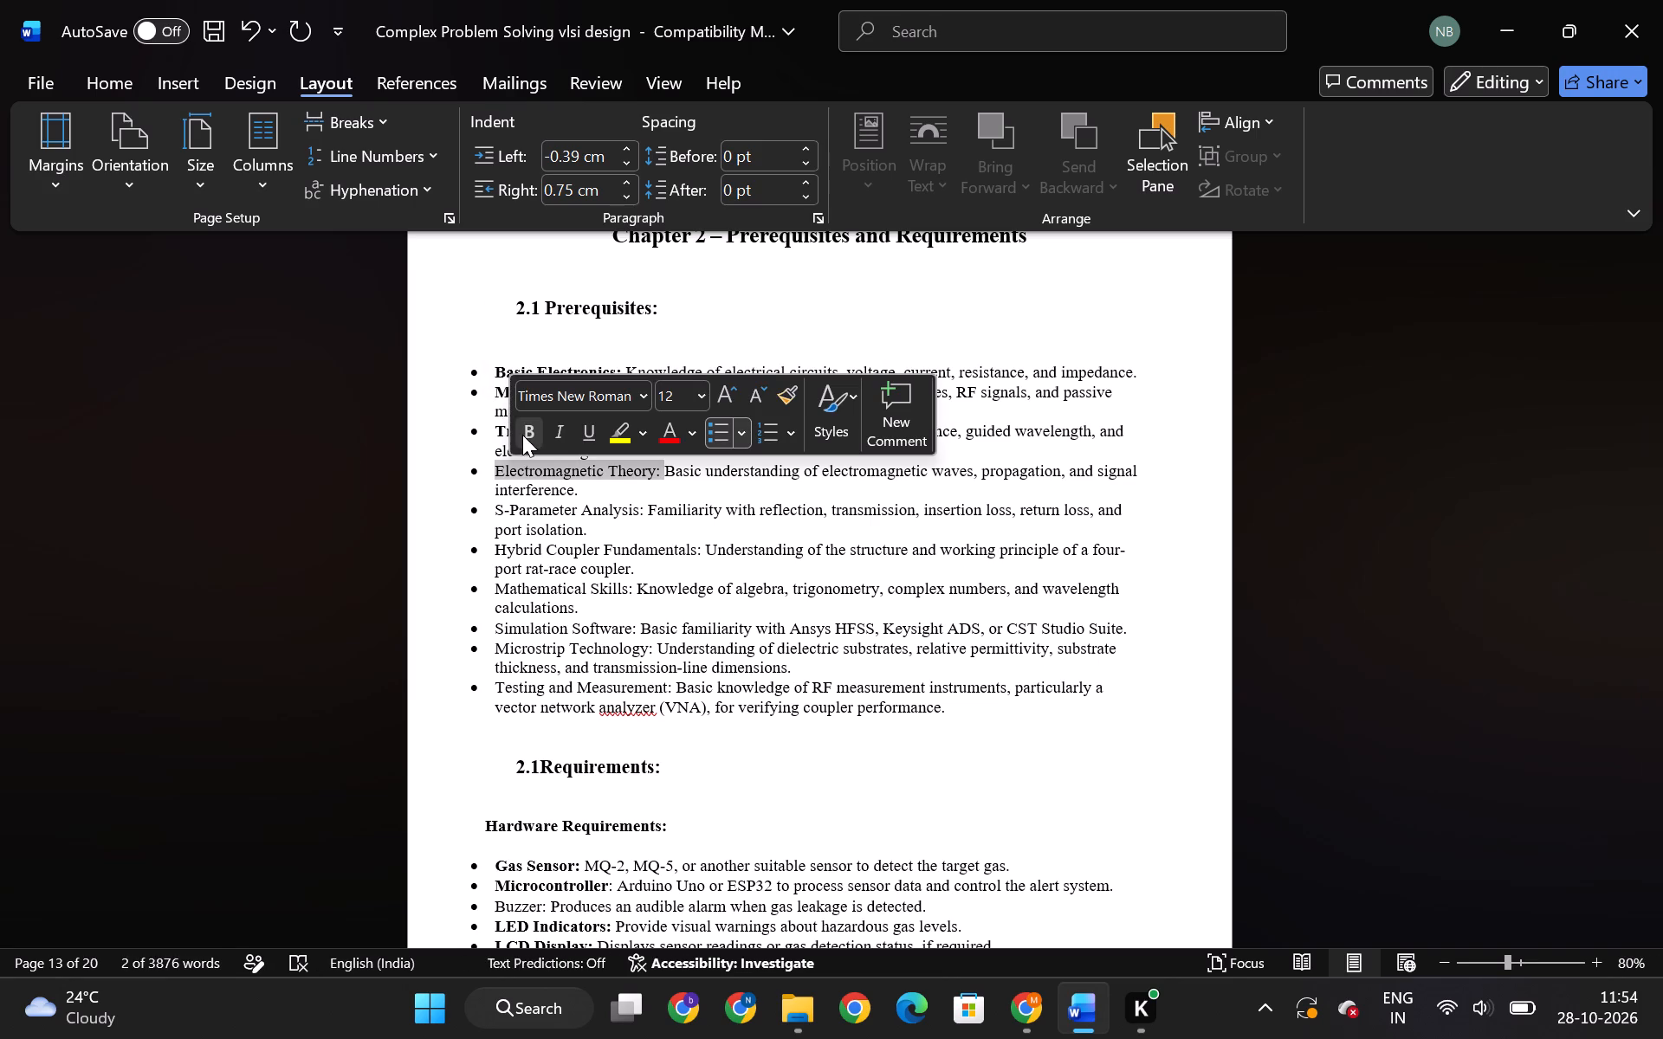
click(522, 435)
drag(643, 508, 483, 513)
click(501, 475)
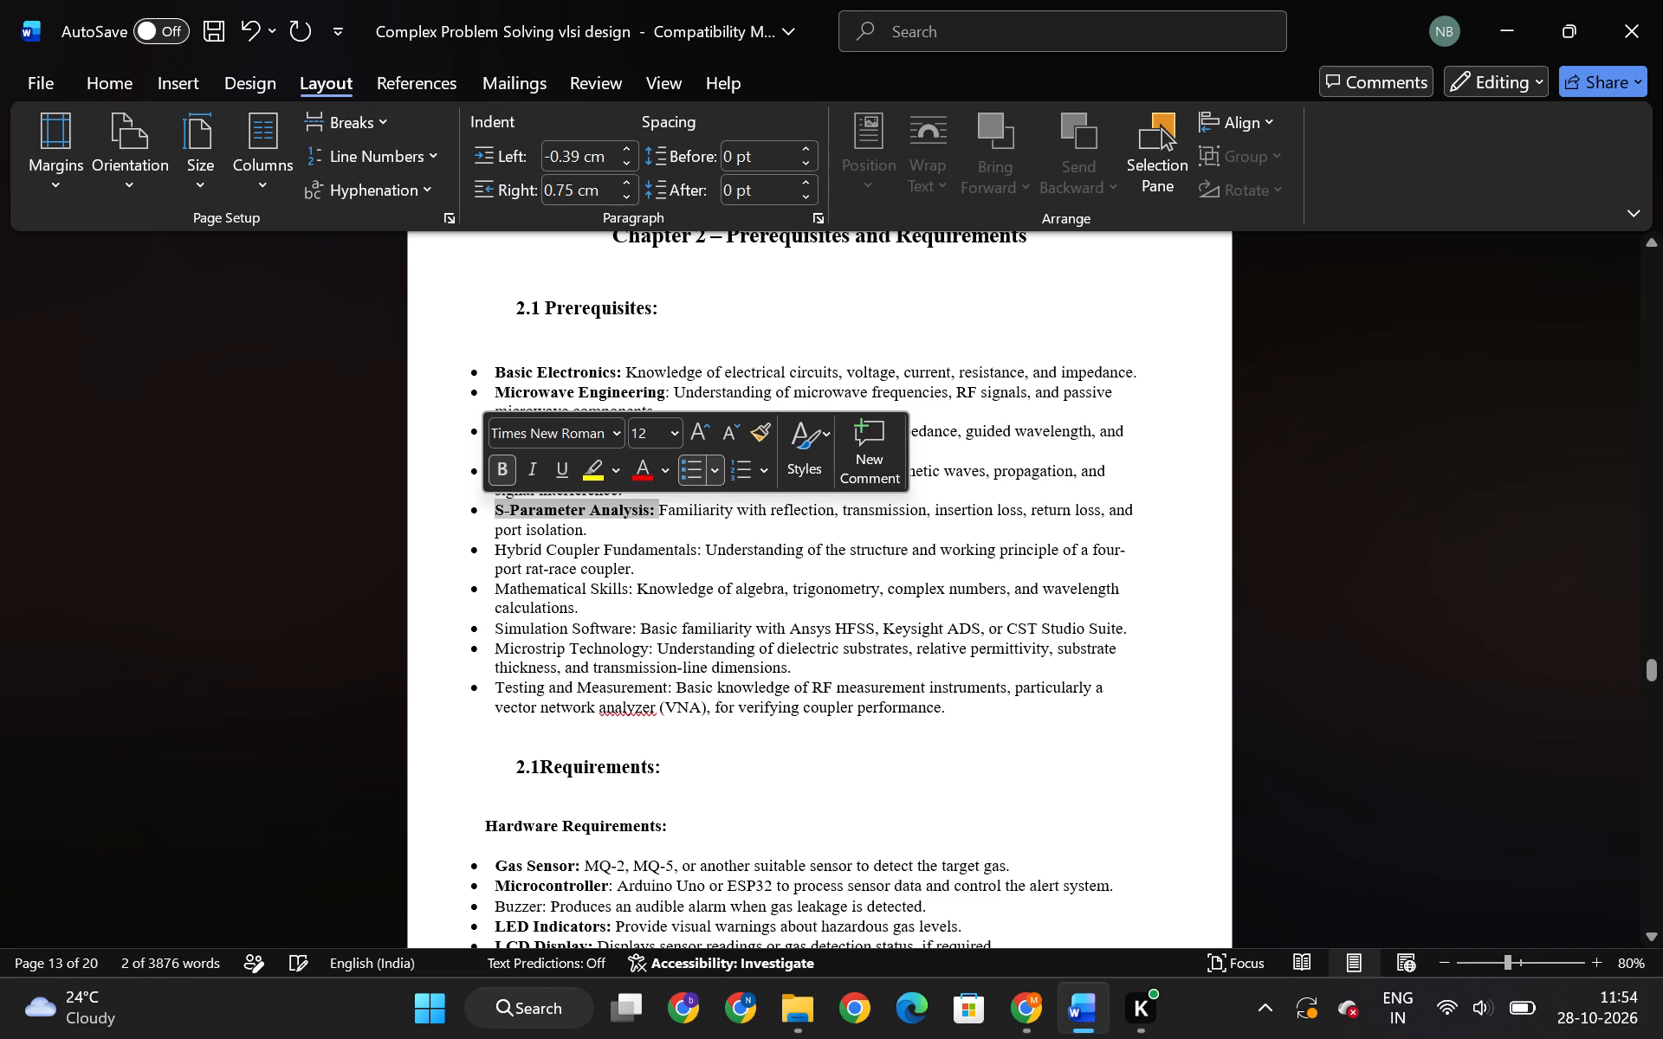
Bold the lead terms of the last five prerequisites, from Hybrid Coupler Fundamentals through Testing and Measurement.
drag(702, 552, 488, 552)
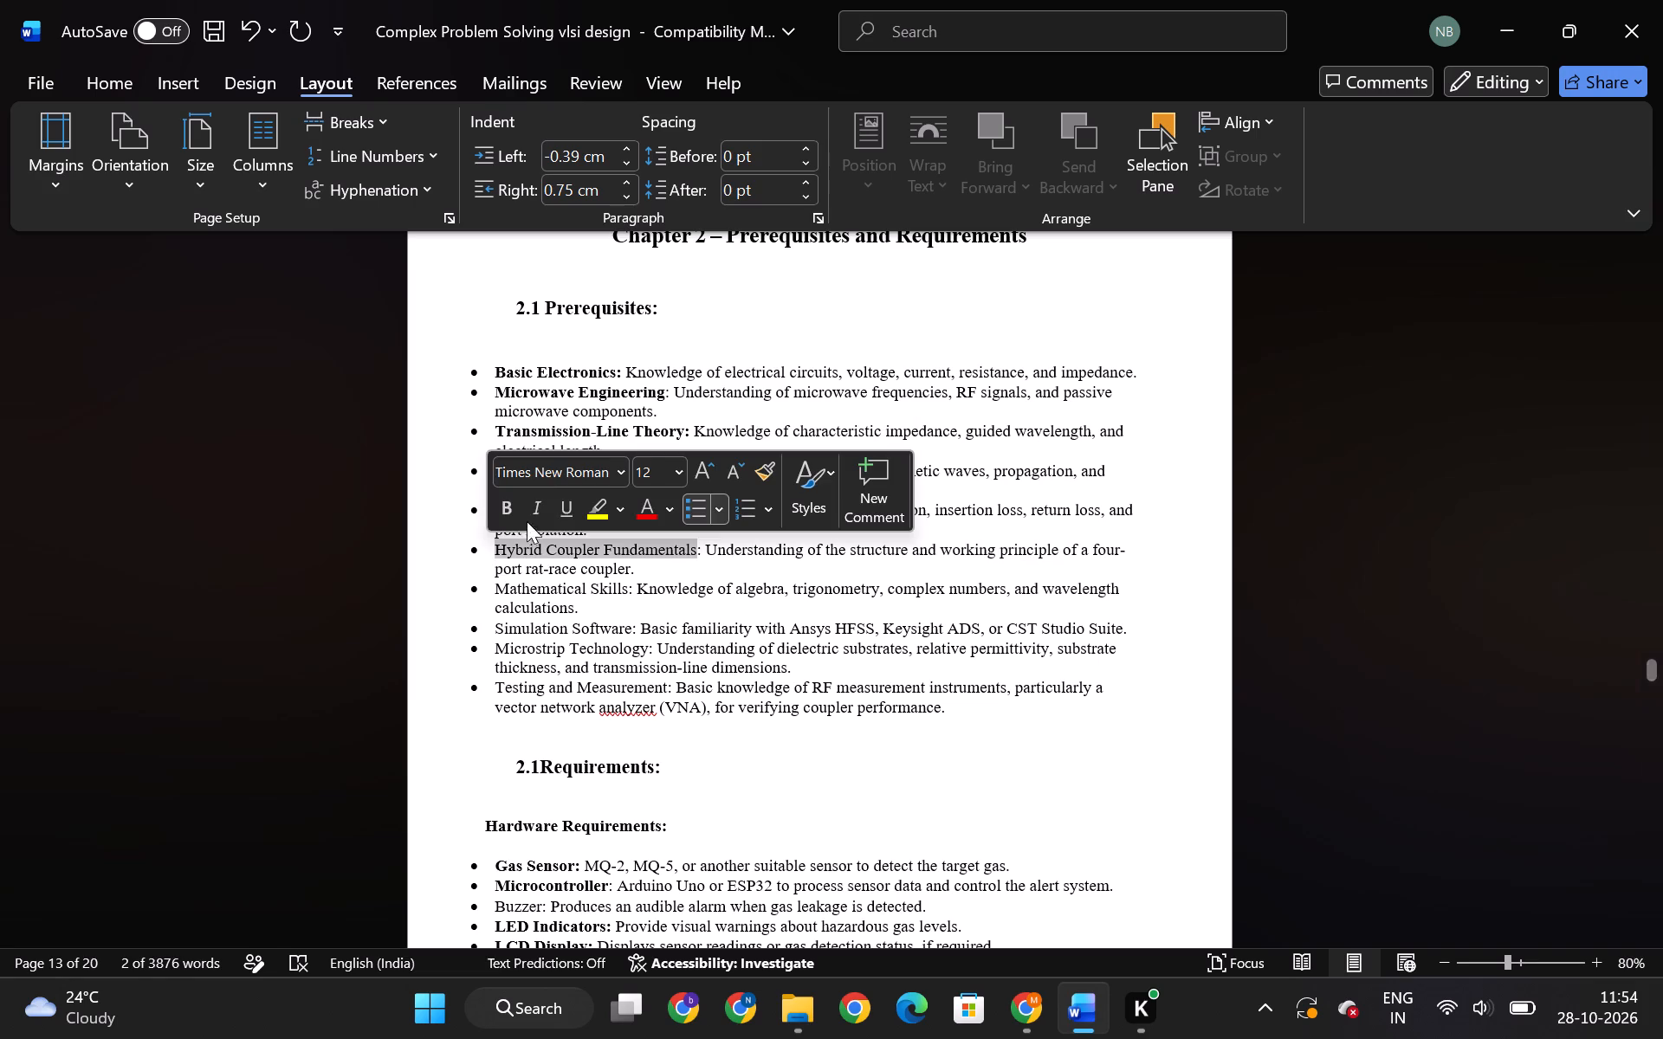
click(505, 508)
drag(631, 585, 631, 585)
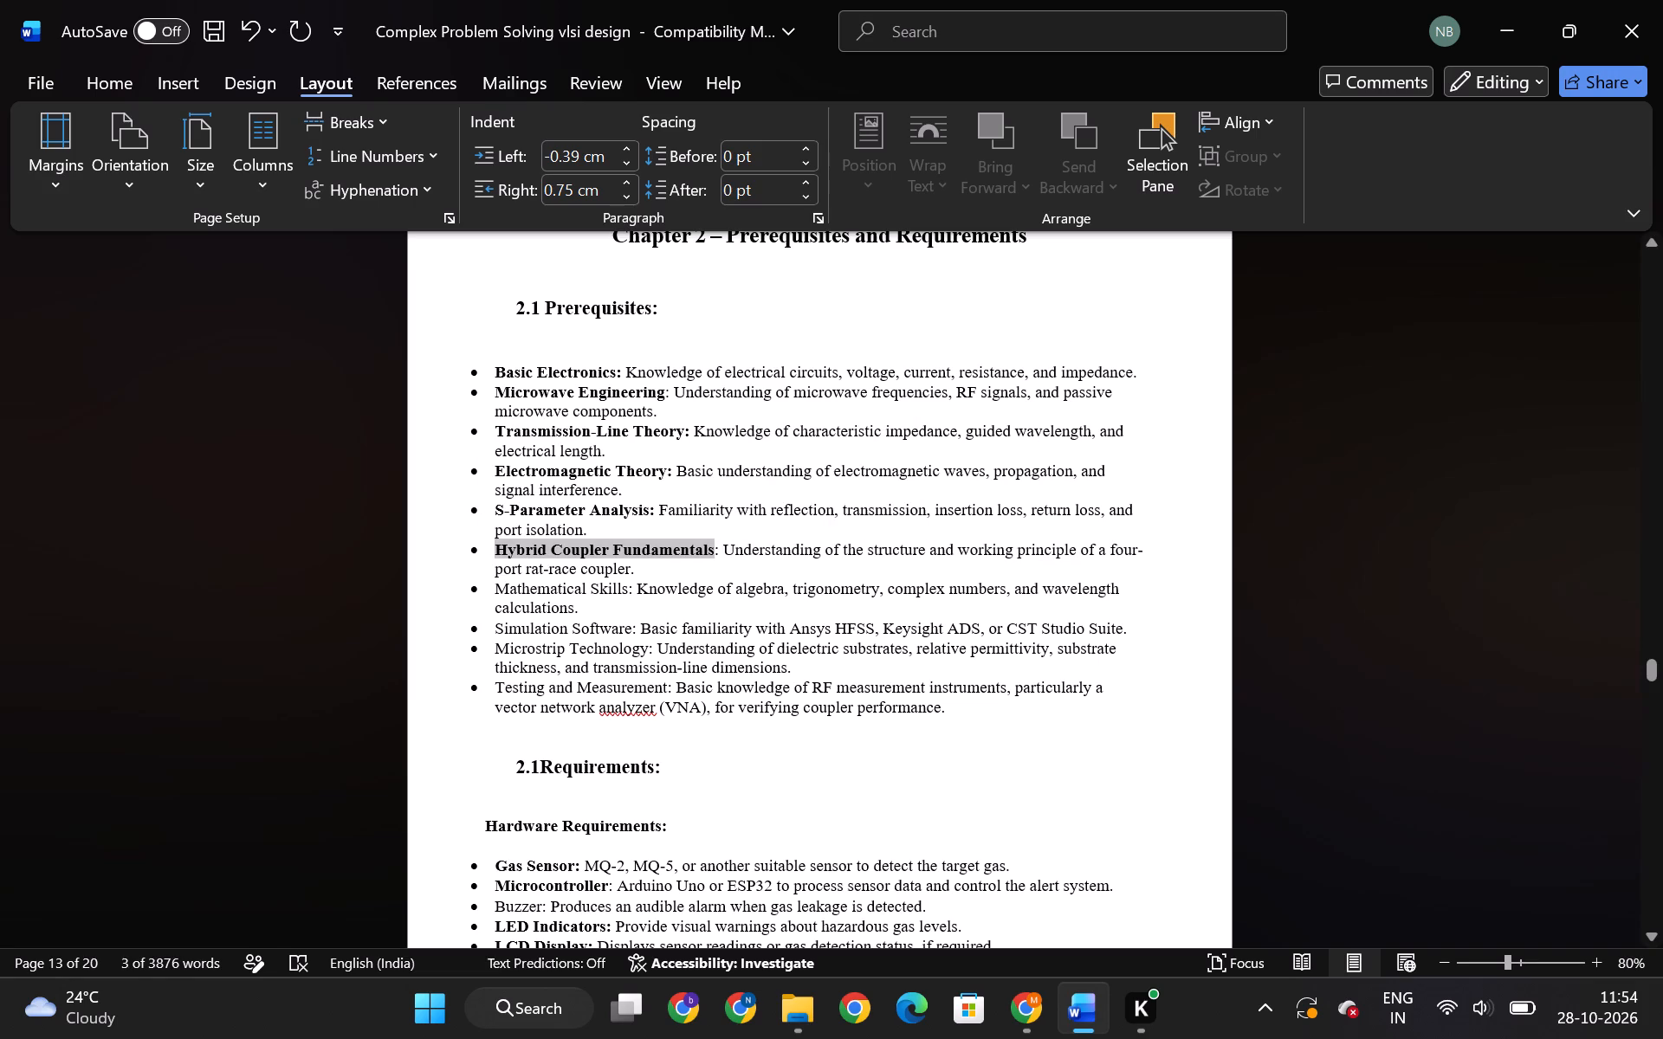
drag(631, 585, 502, 590)
click(511, 549)
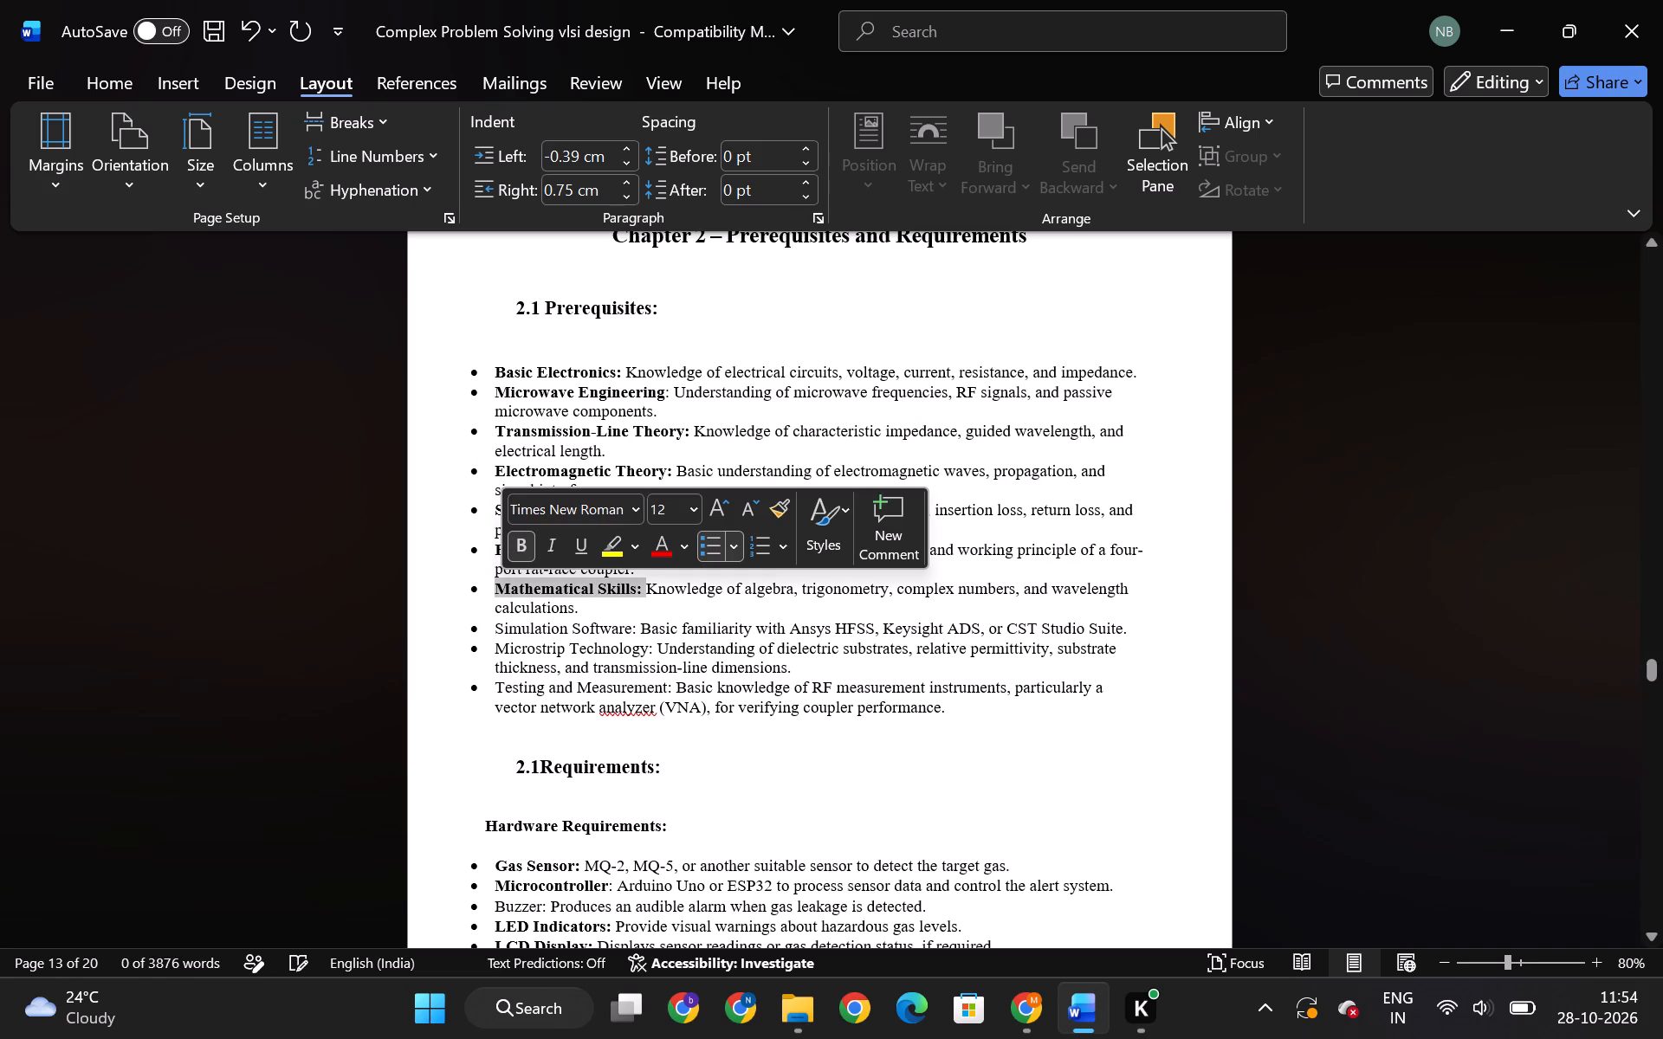
drag(637, 630, 517, 633)
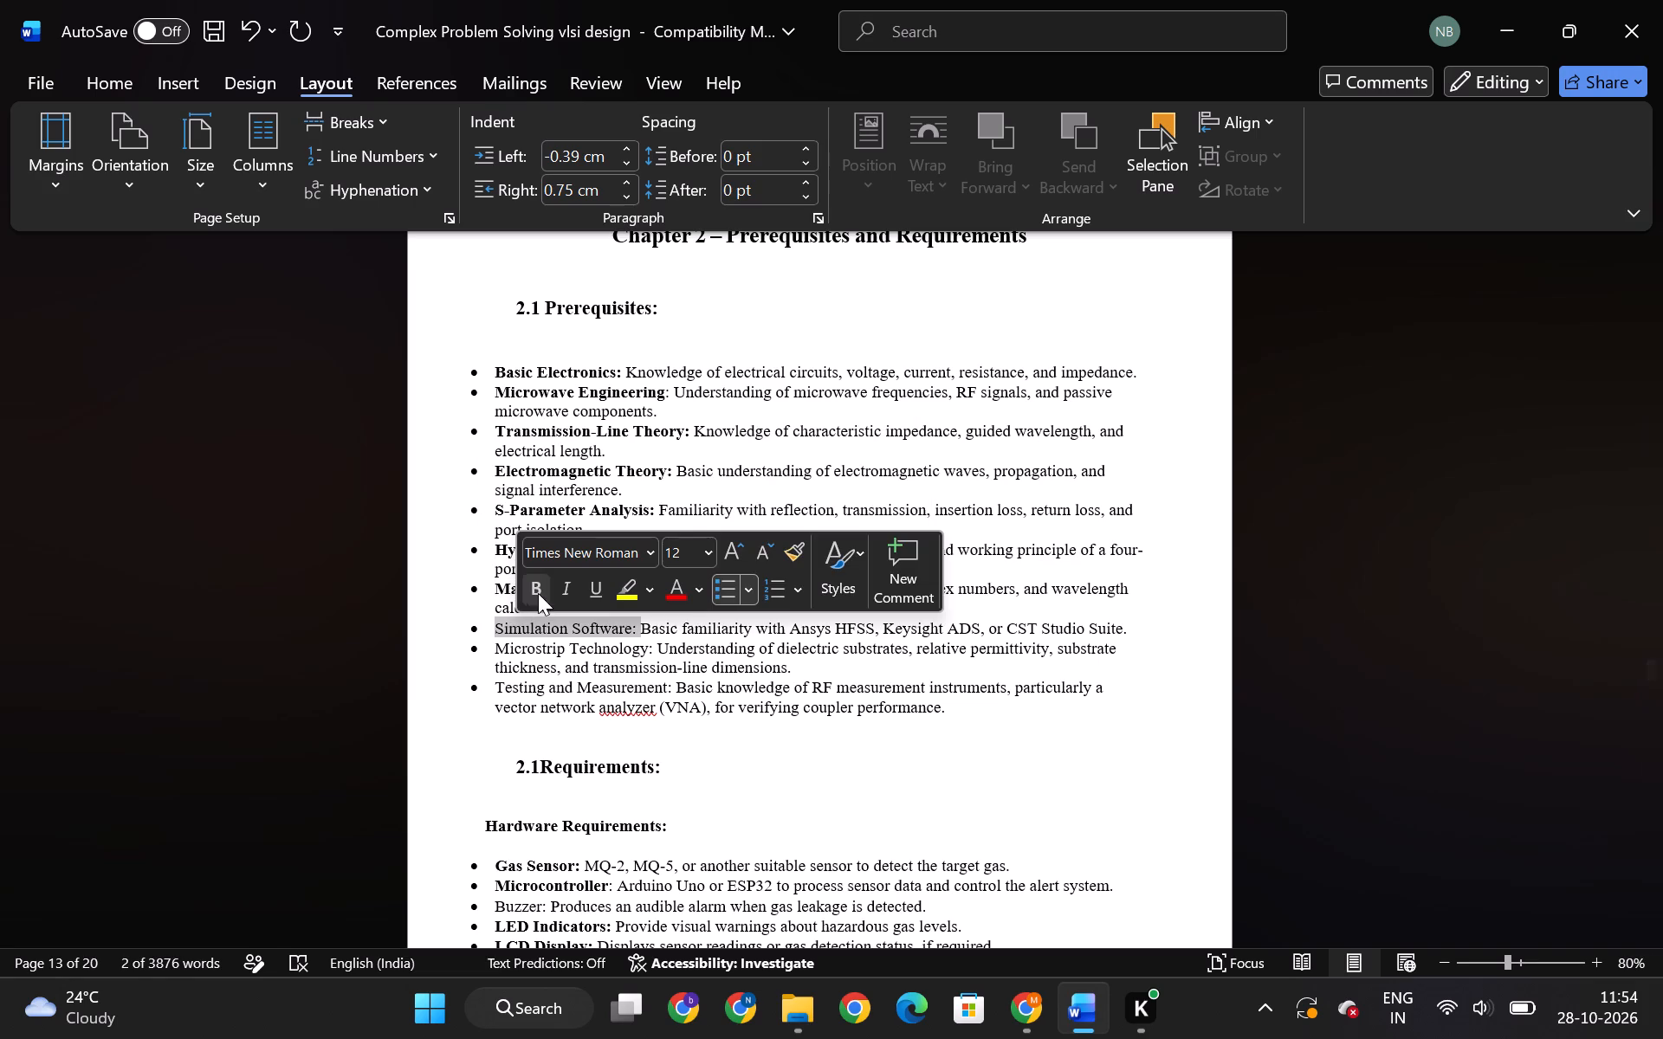
click(538, 593)
drag(652, 647, 513, 653)
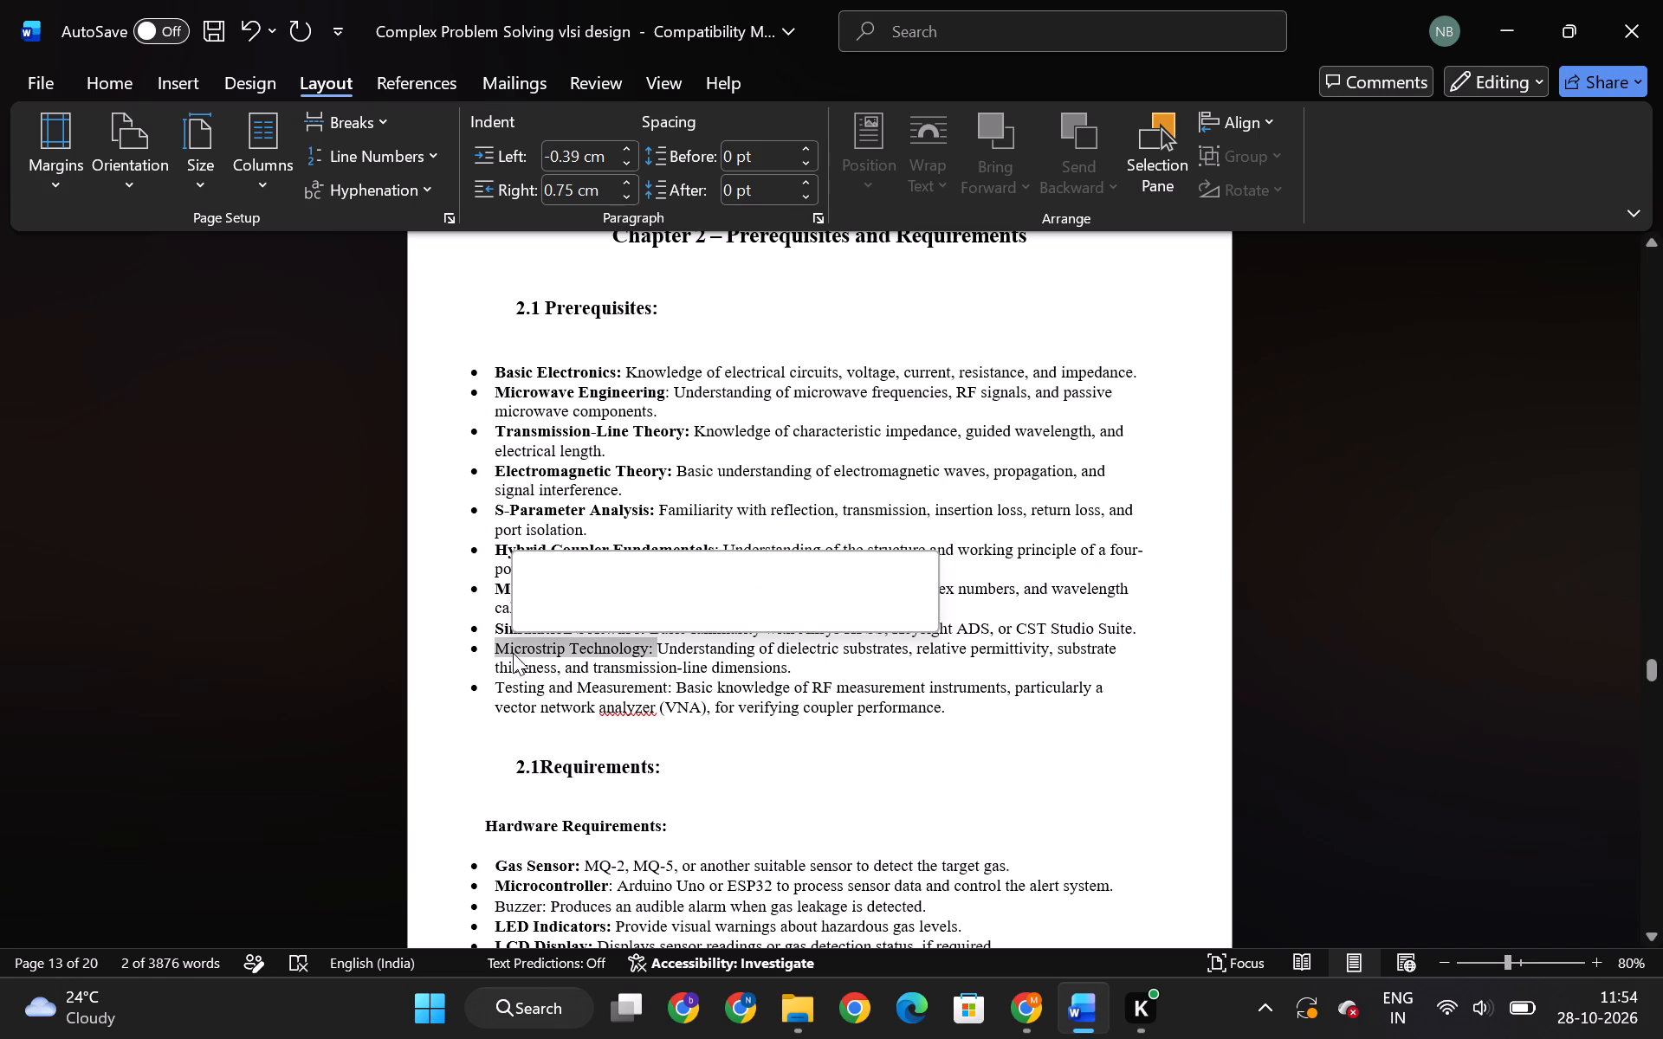
click(527, 613)
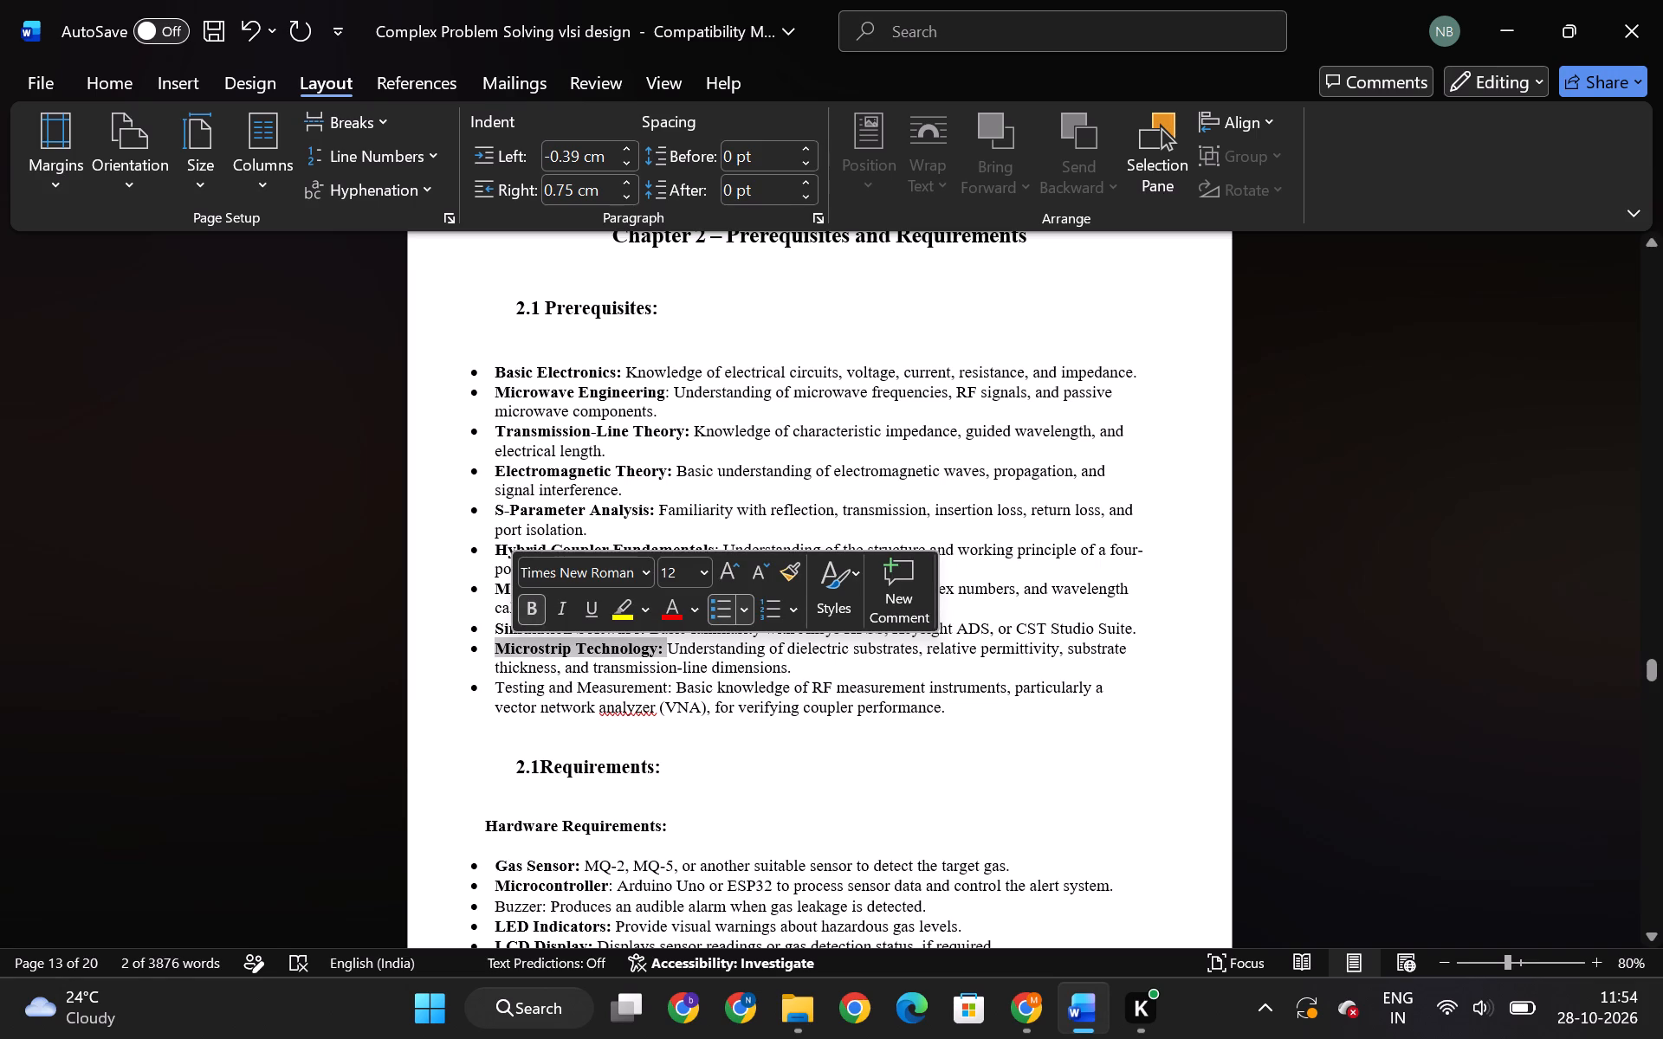
drag(673, 687, 519, 696)
click(519, 696)
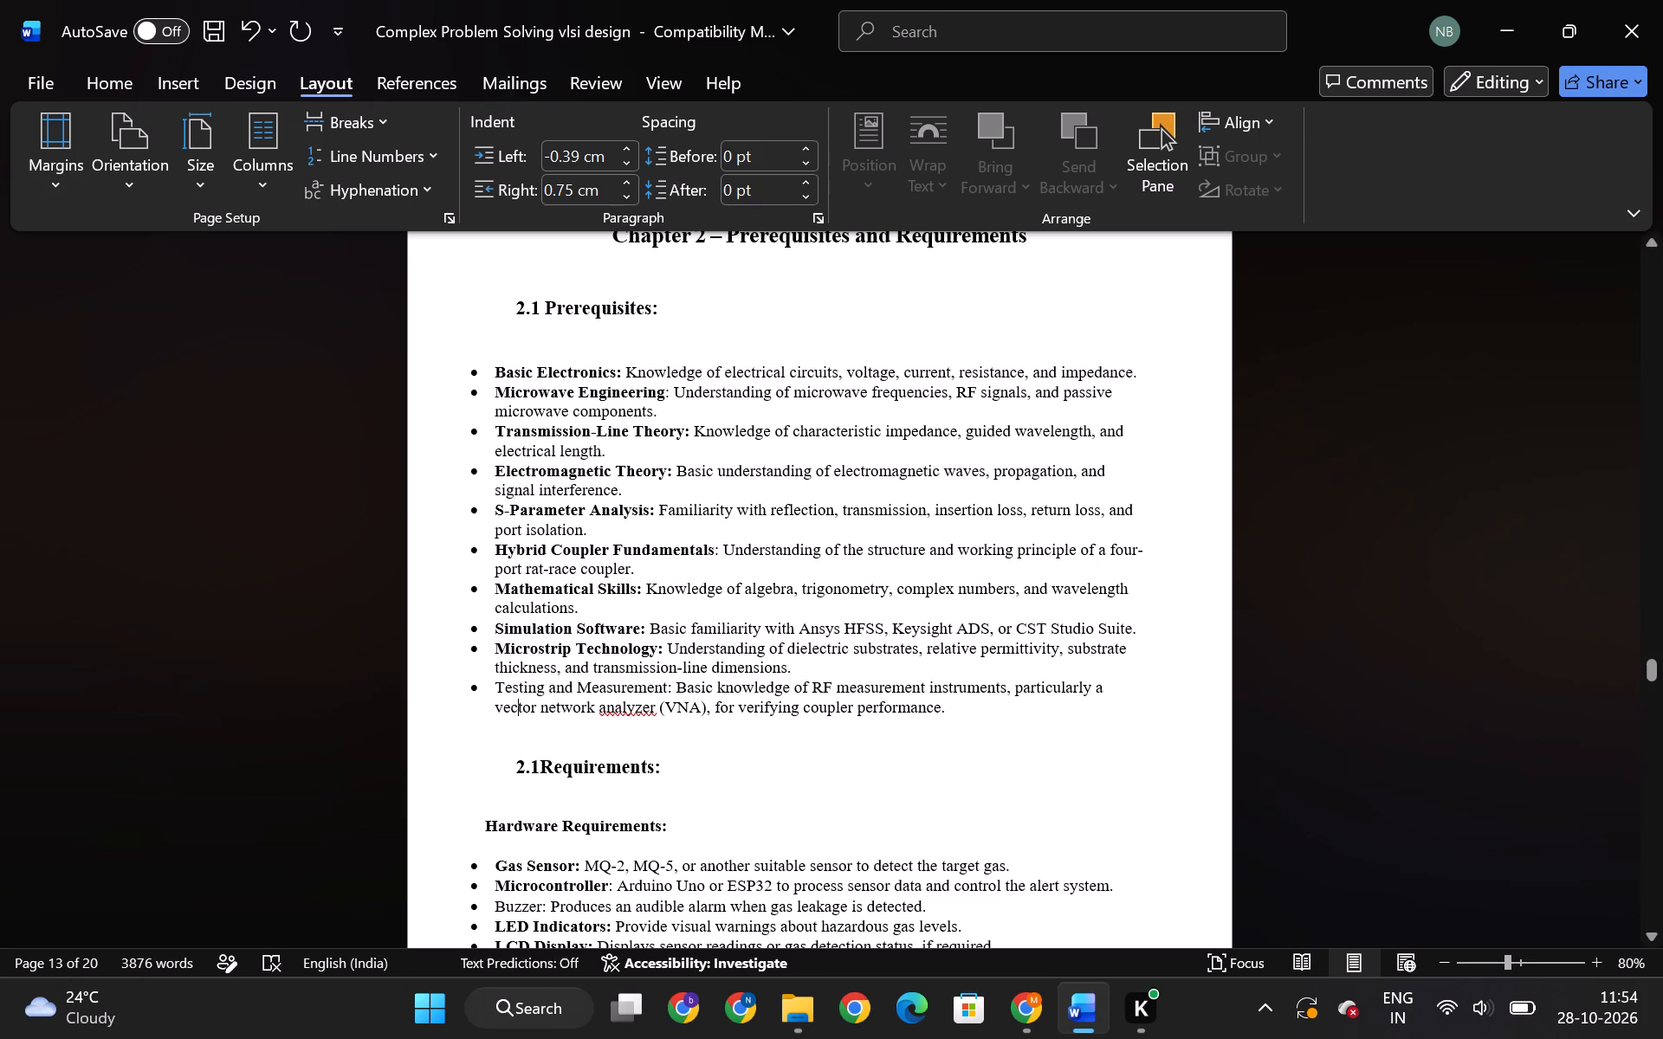
drag(670, 683, 497, 688)
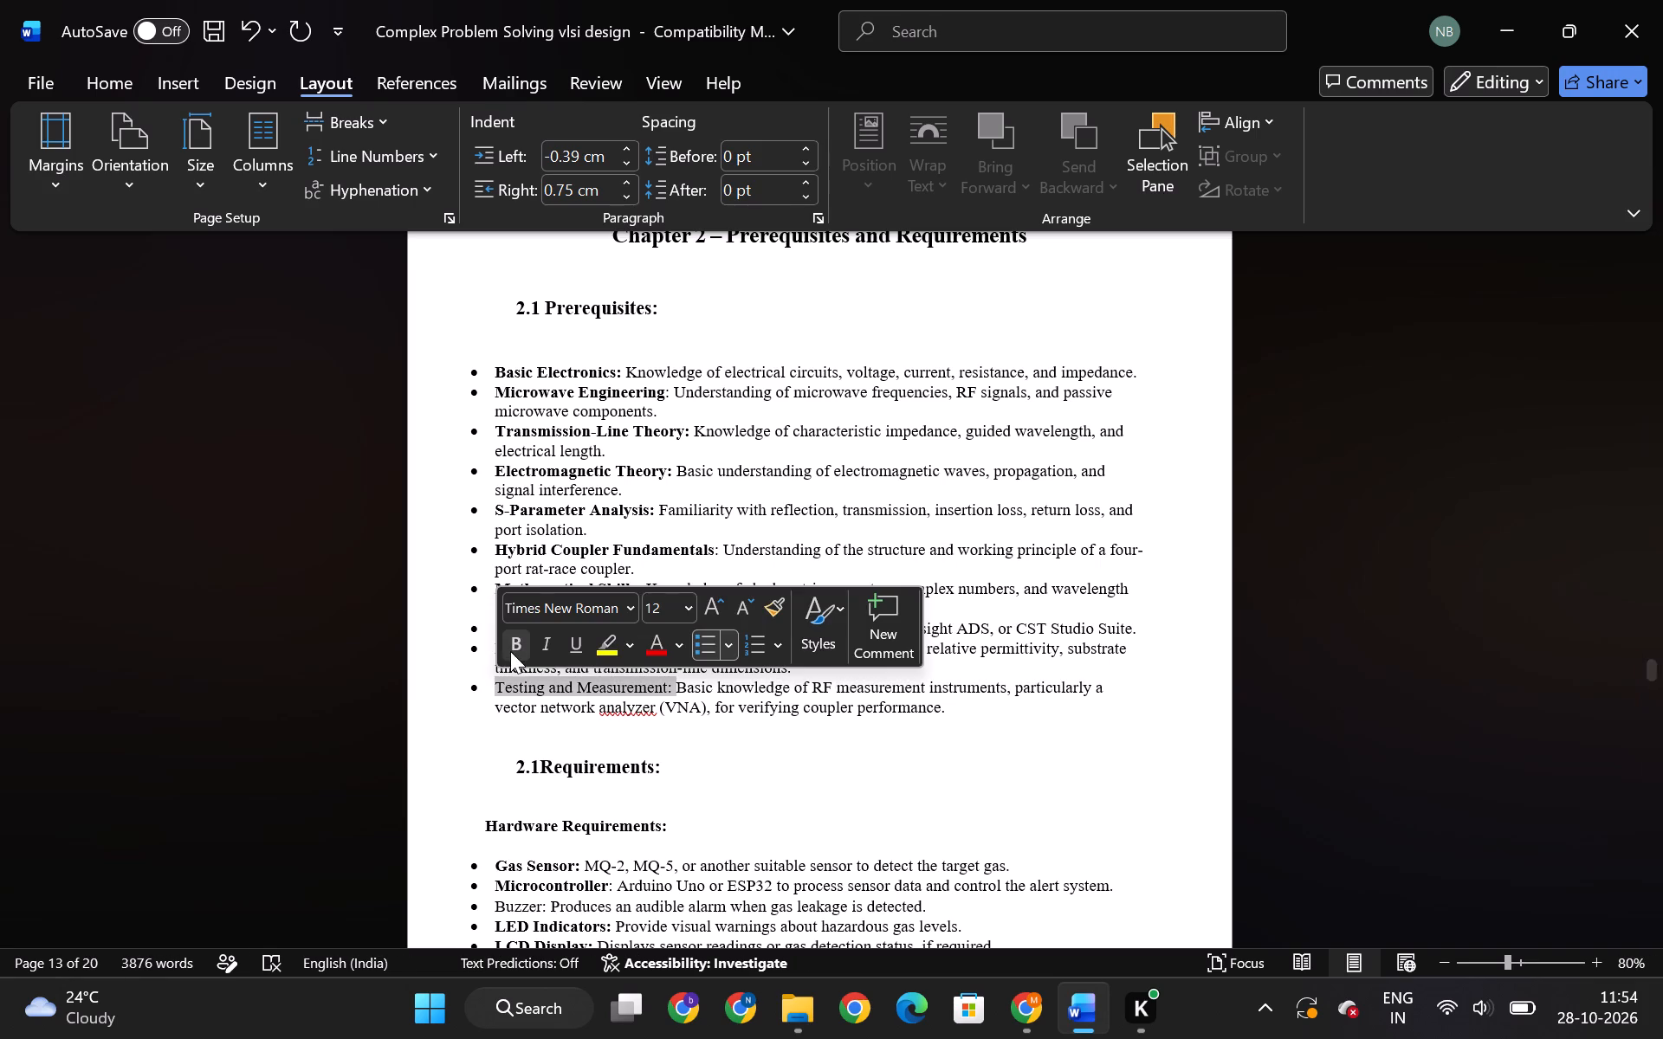
click(510, 650)
click(917, 760)
Correct the flagged spelling in the Testing and Measurement prerequisite to "analyser".
scroll(912, 760, down, 1)
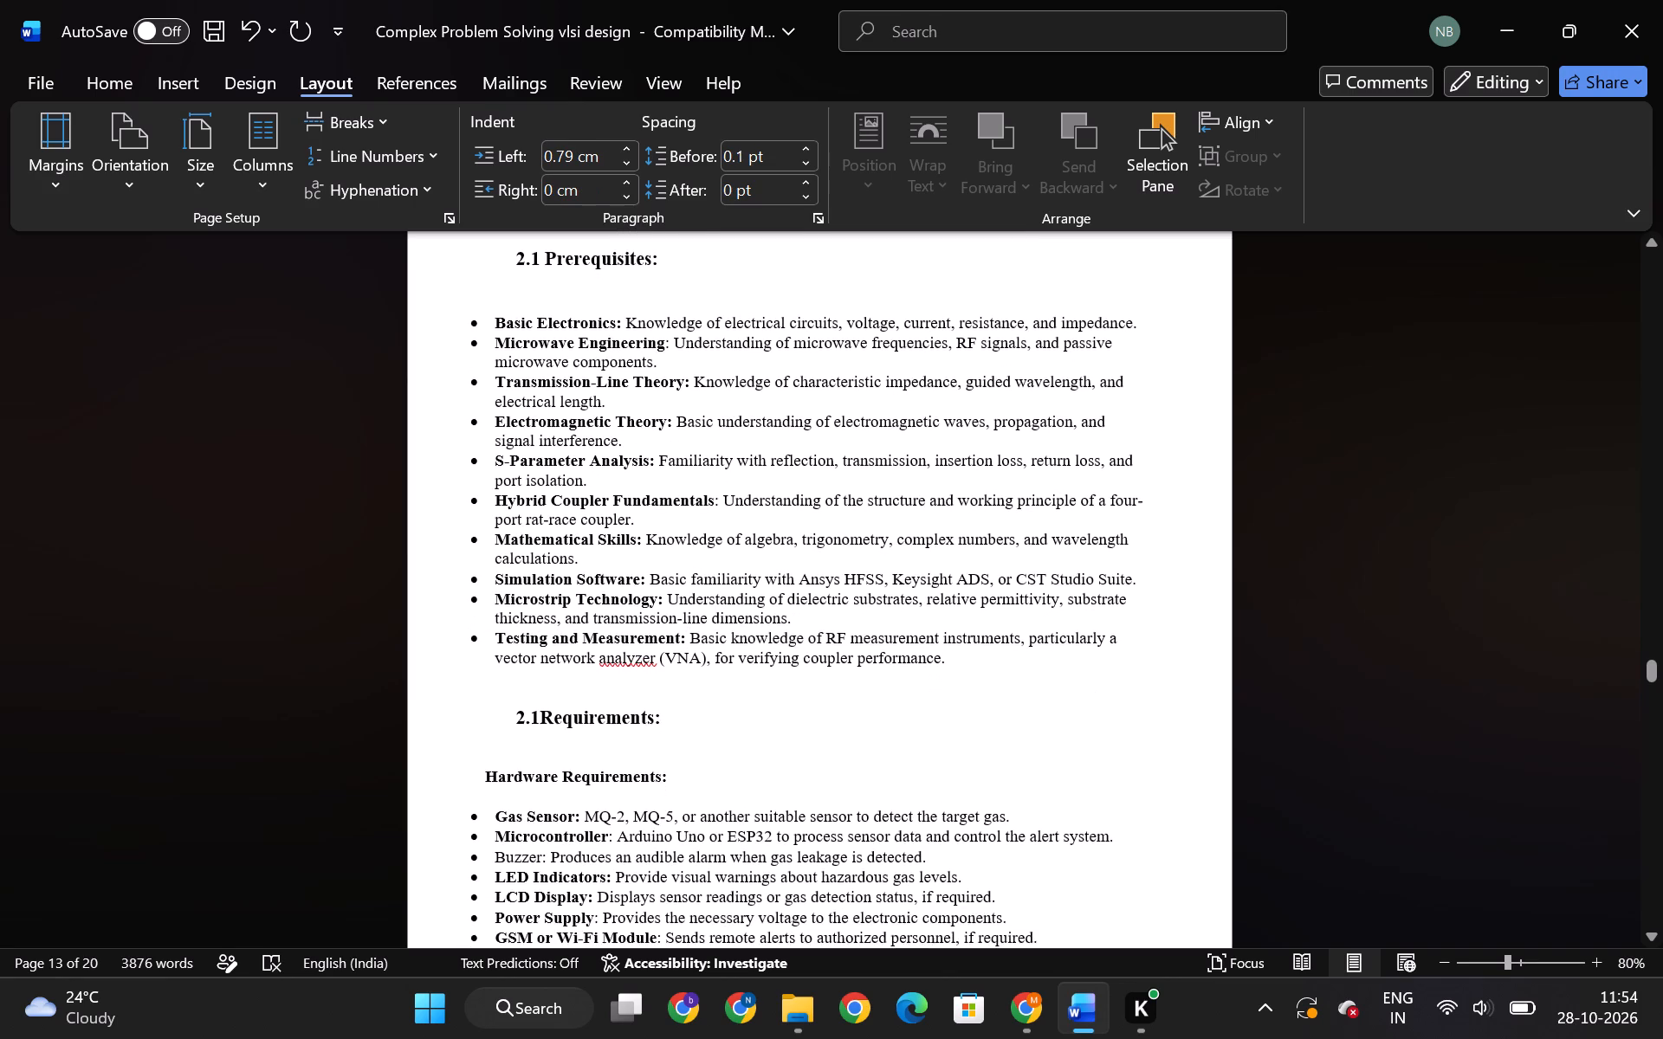
scroll(909, 760, down, 3)
click(636, 514)
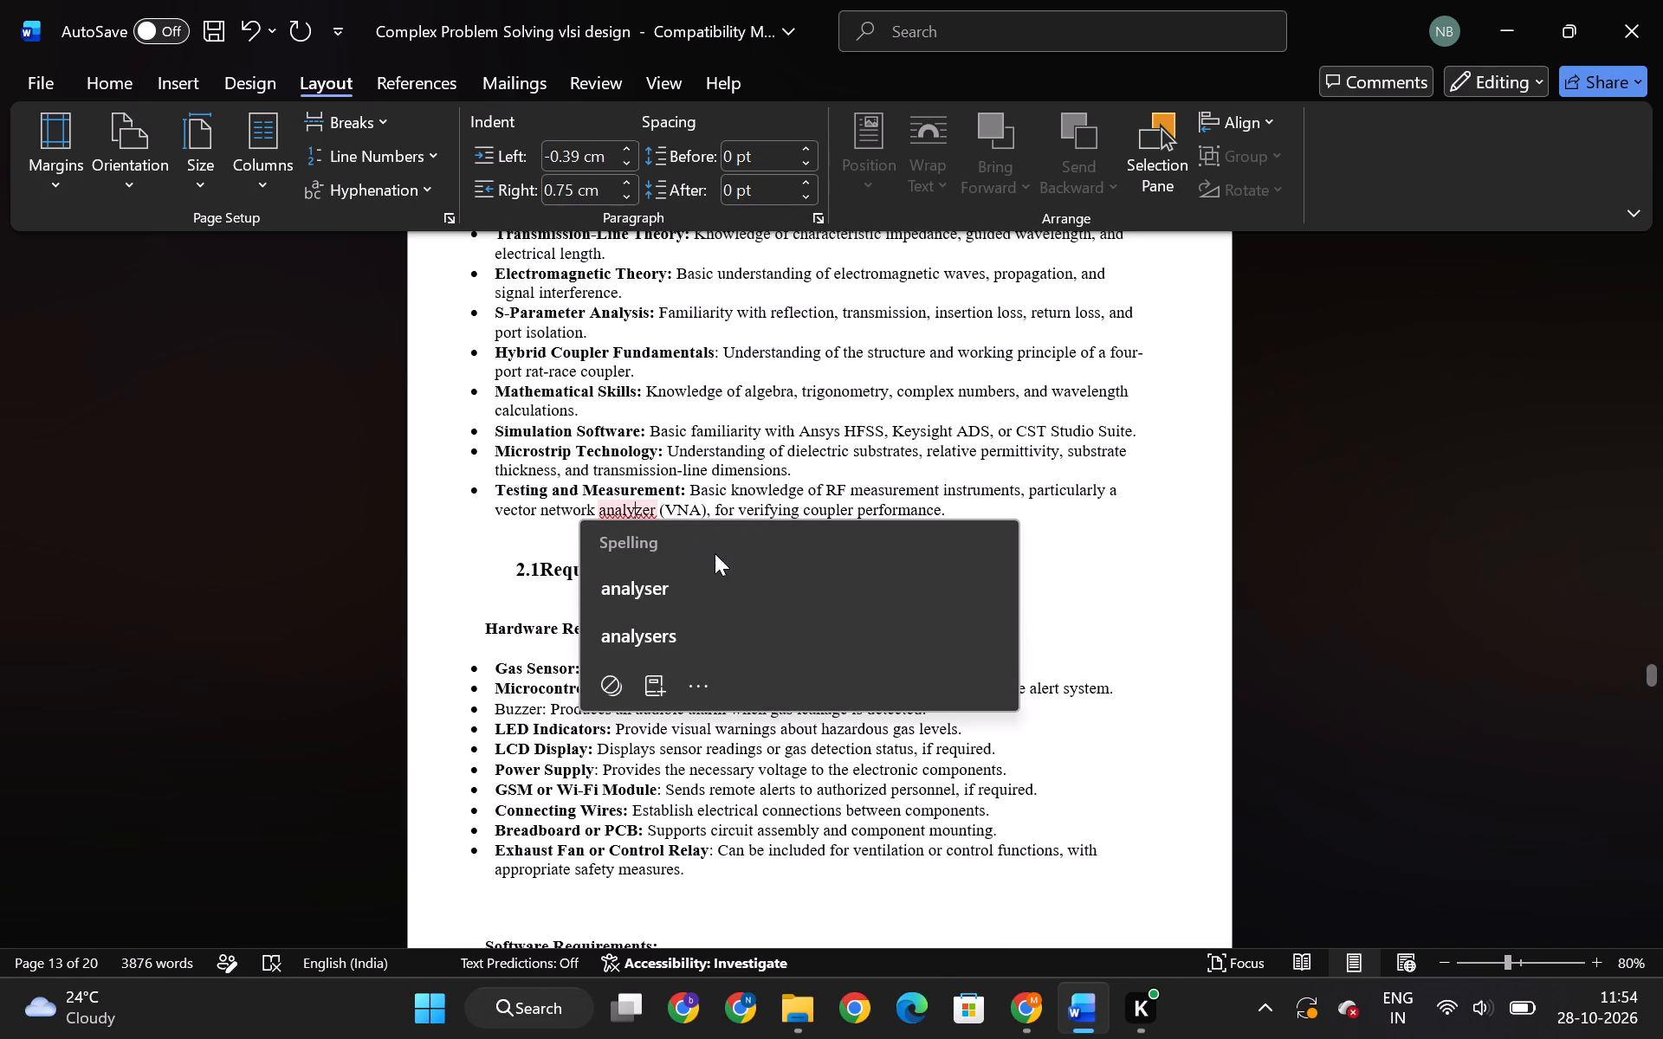
click(666, 580)
Correct the flagged spellings in the objectives to "behaviour" and "Analyse" for frequency response, and "analyse" for S-parameters.
scroll(1029, 623, up, 2)
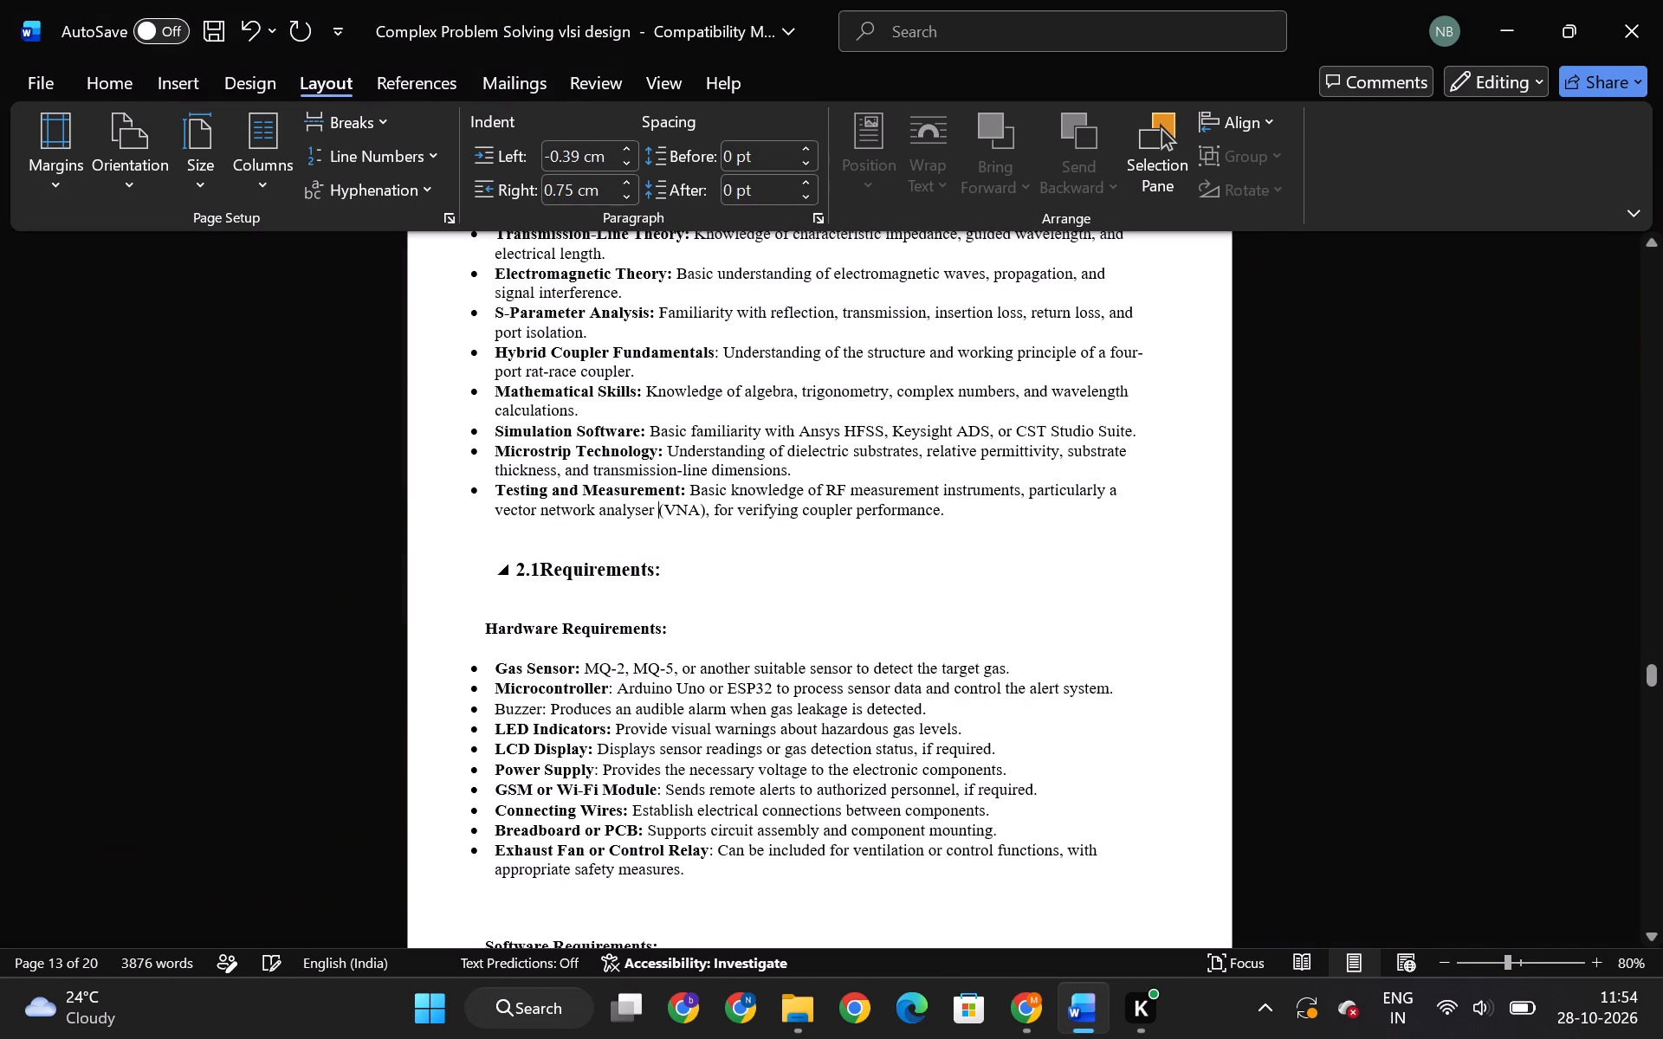
scroll(1027, 622, up, 20)
scroll(1027, 622, up, 11)
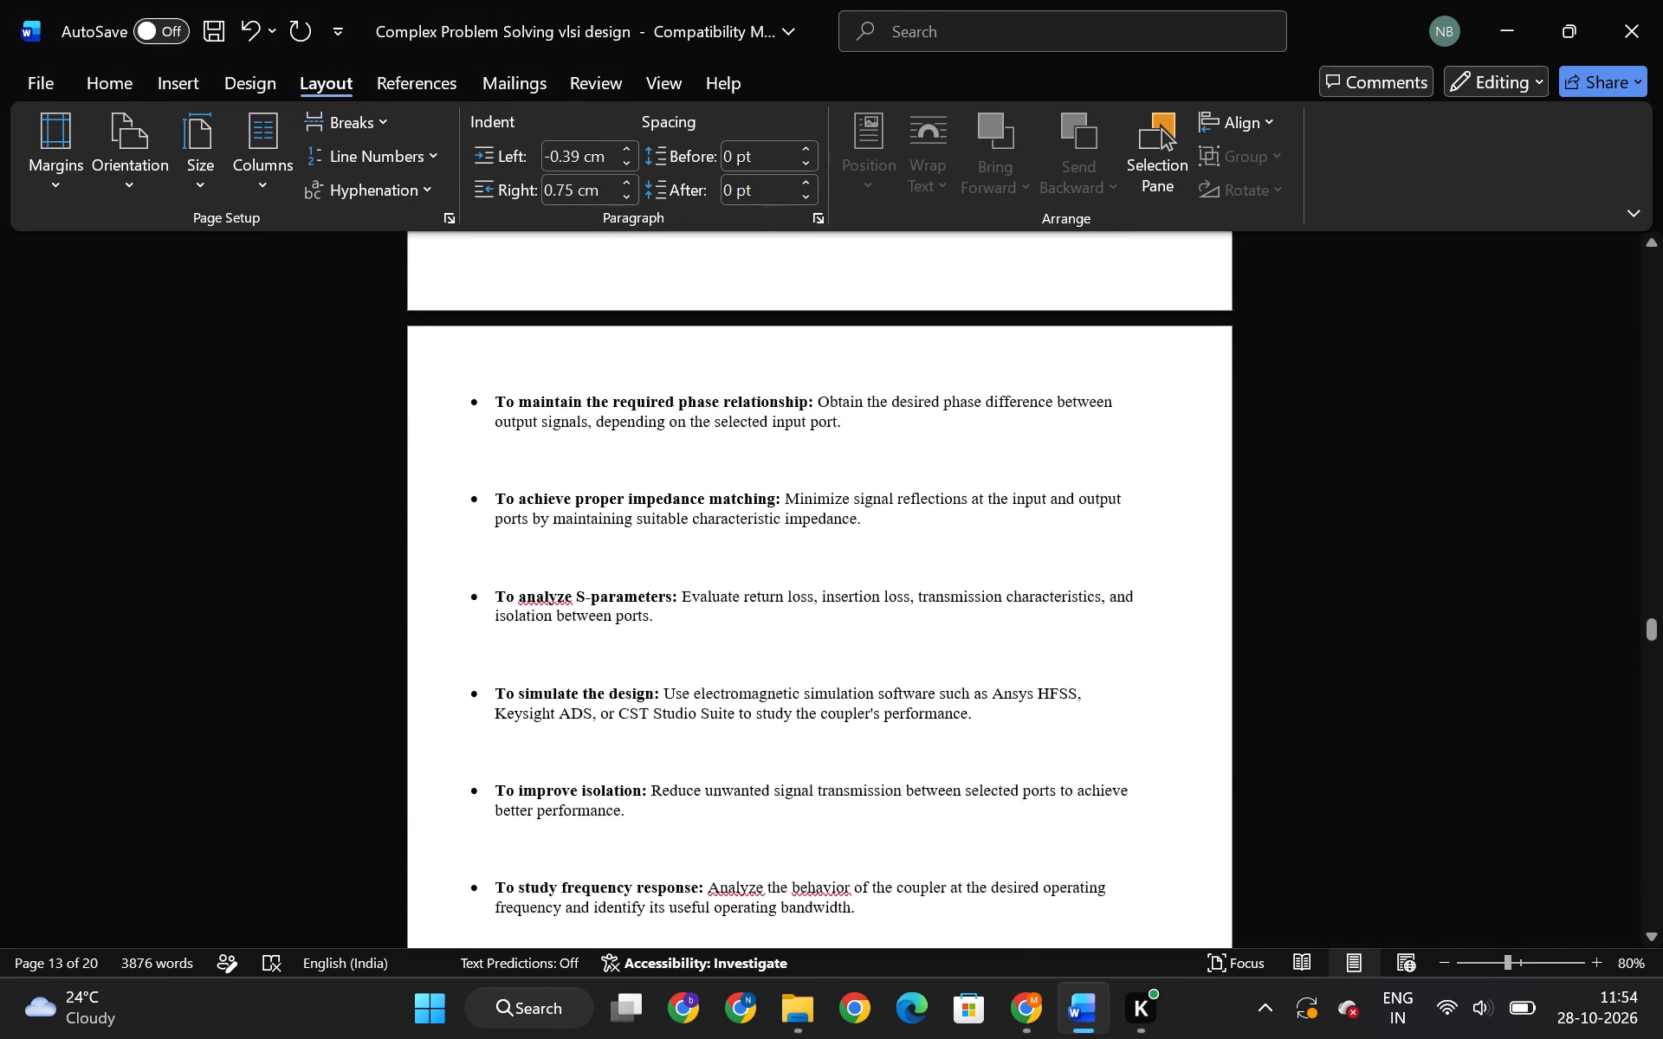
scroll(883, 757, down, 2)
click(831, 842)
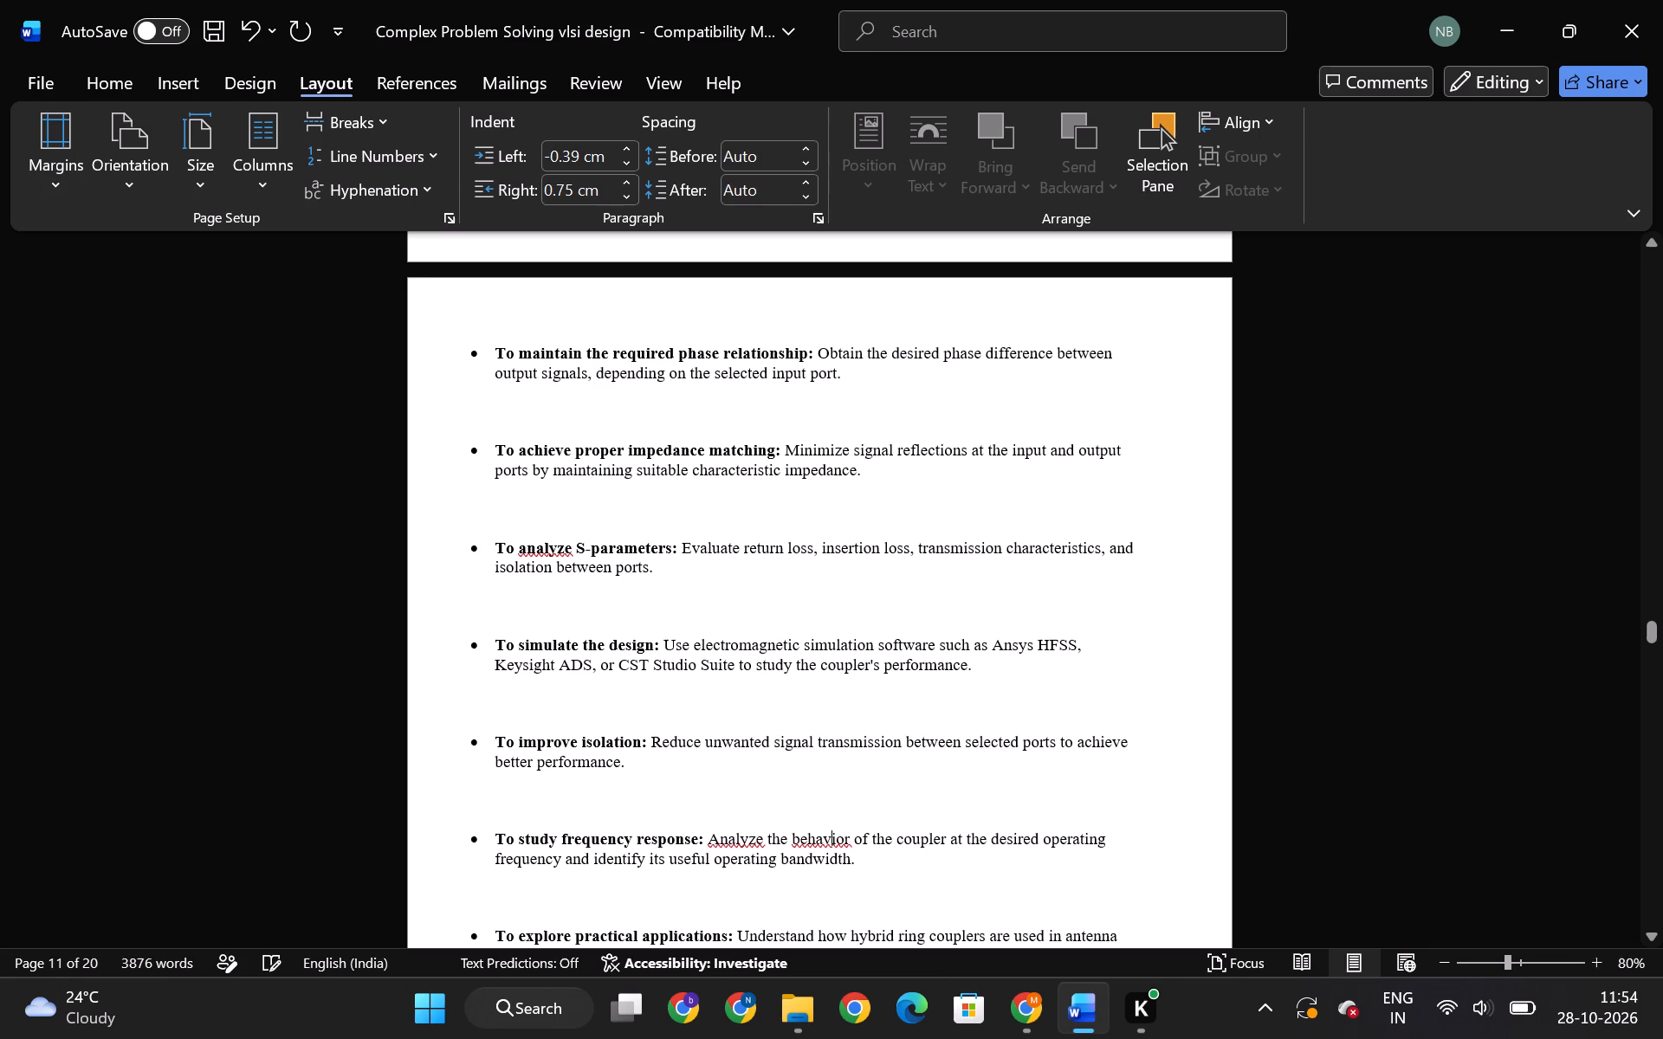
click(838, 841)
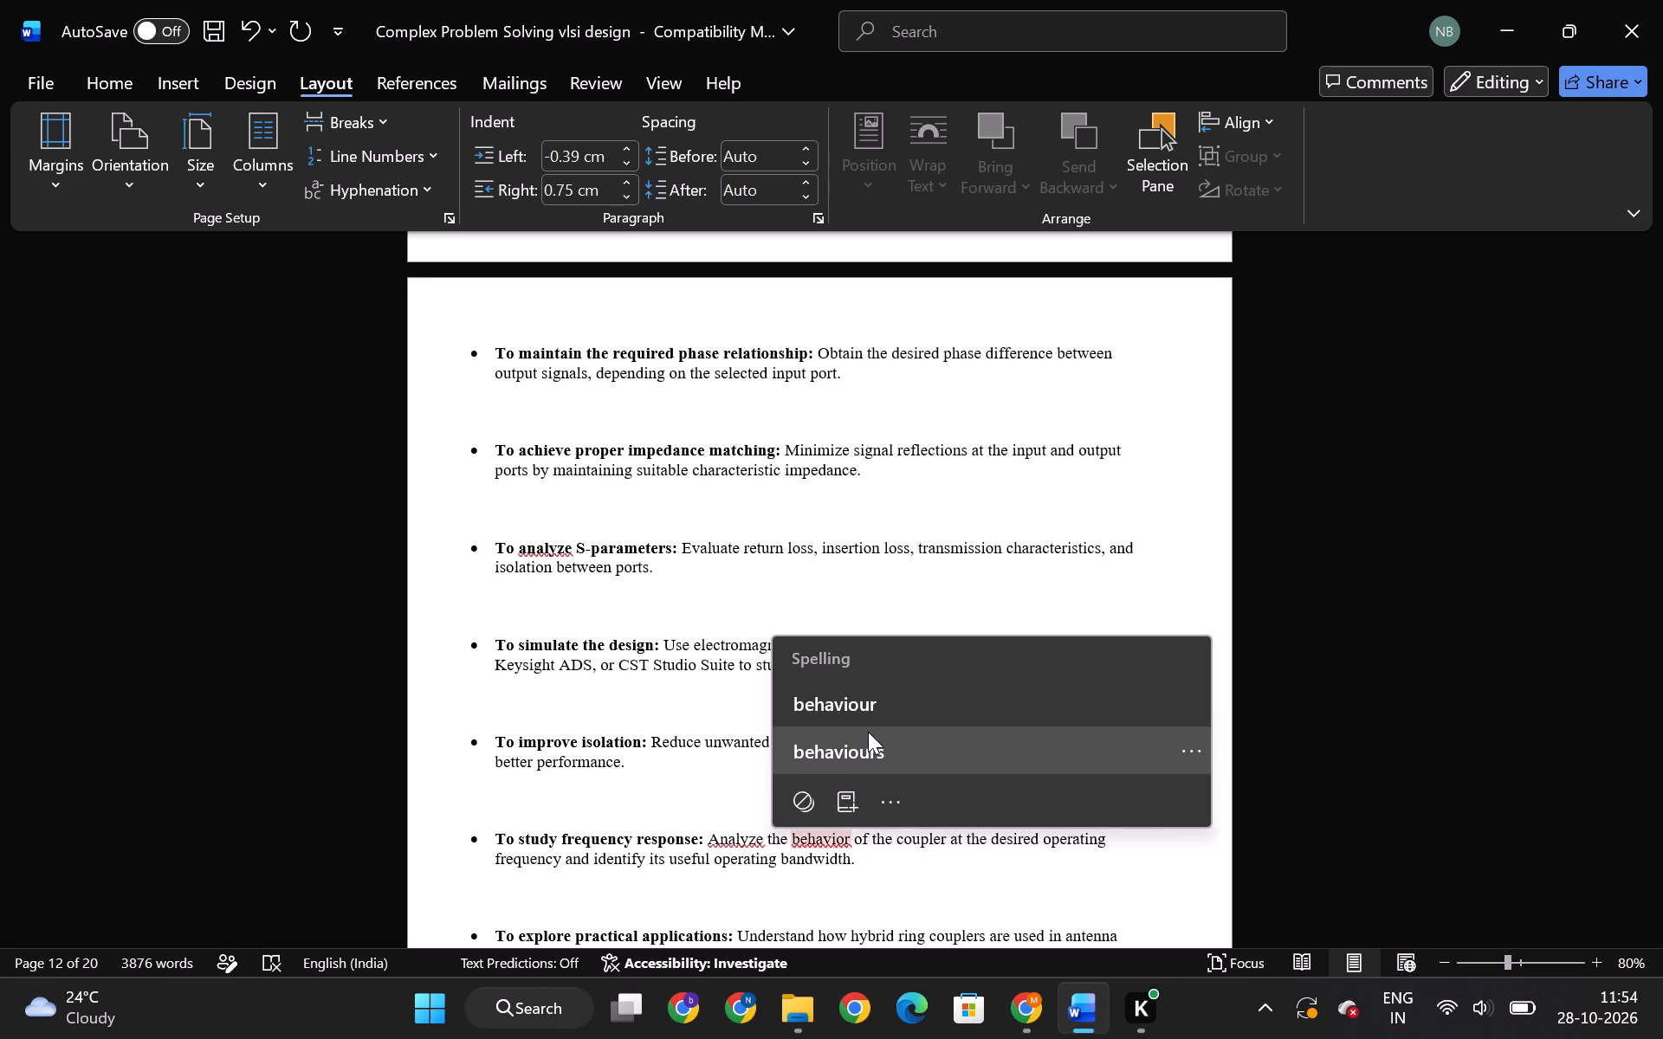
click(869, 713)
click(753, 835)
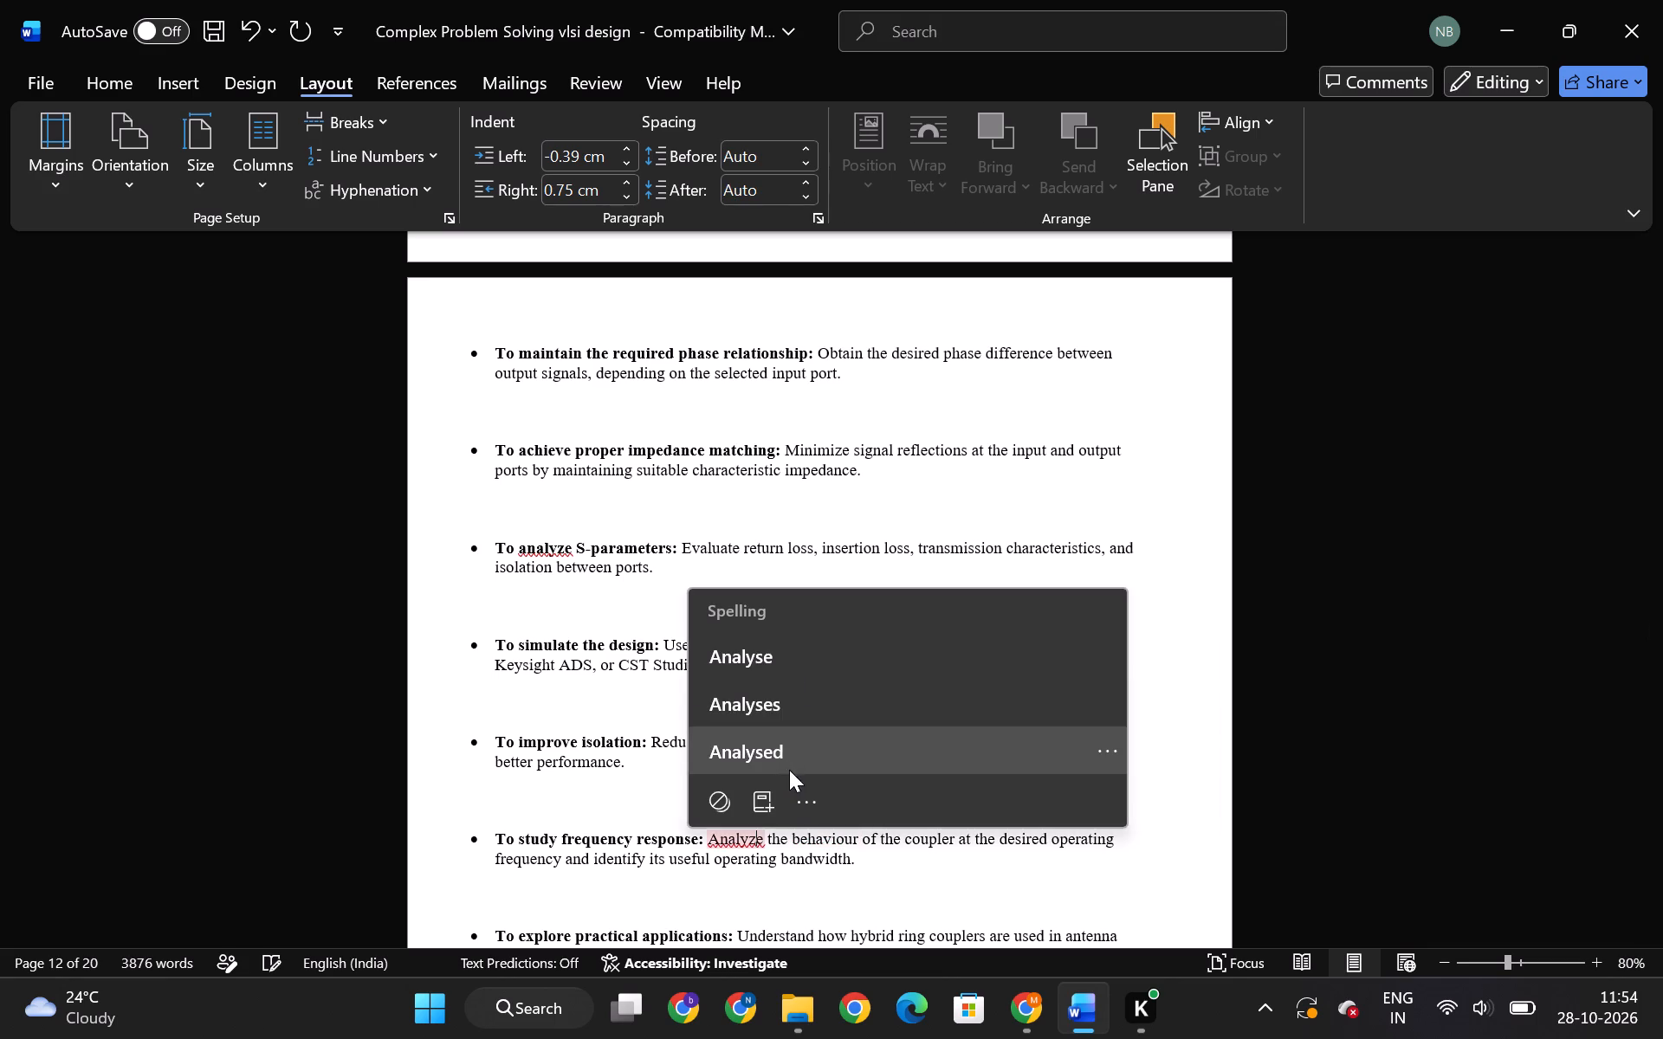
click(773, 664)
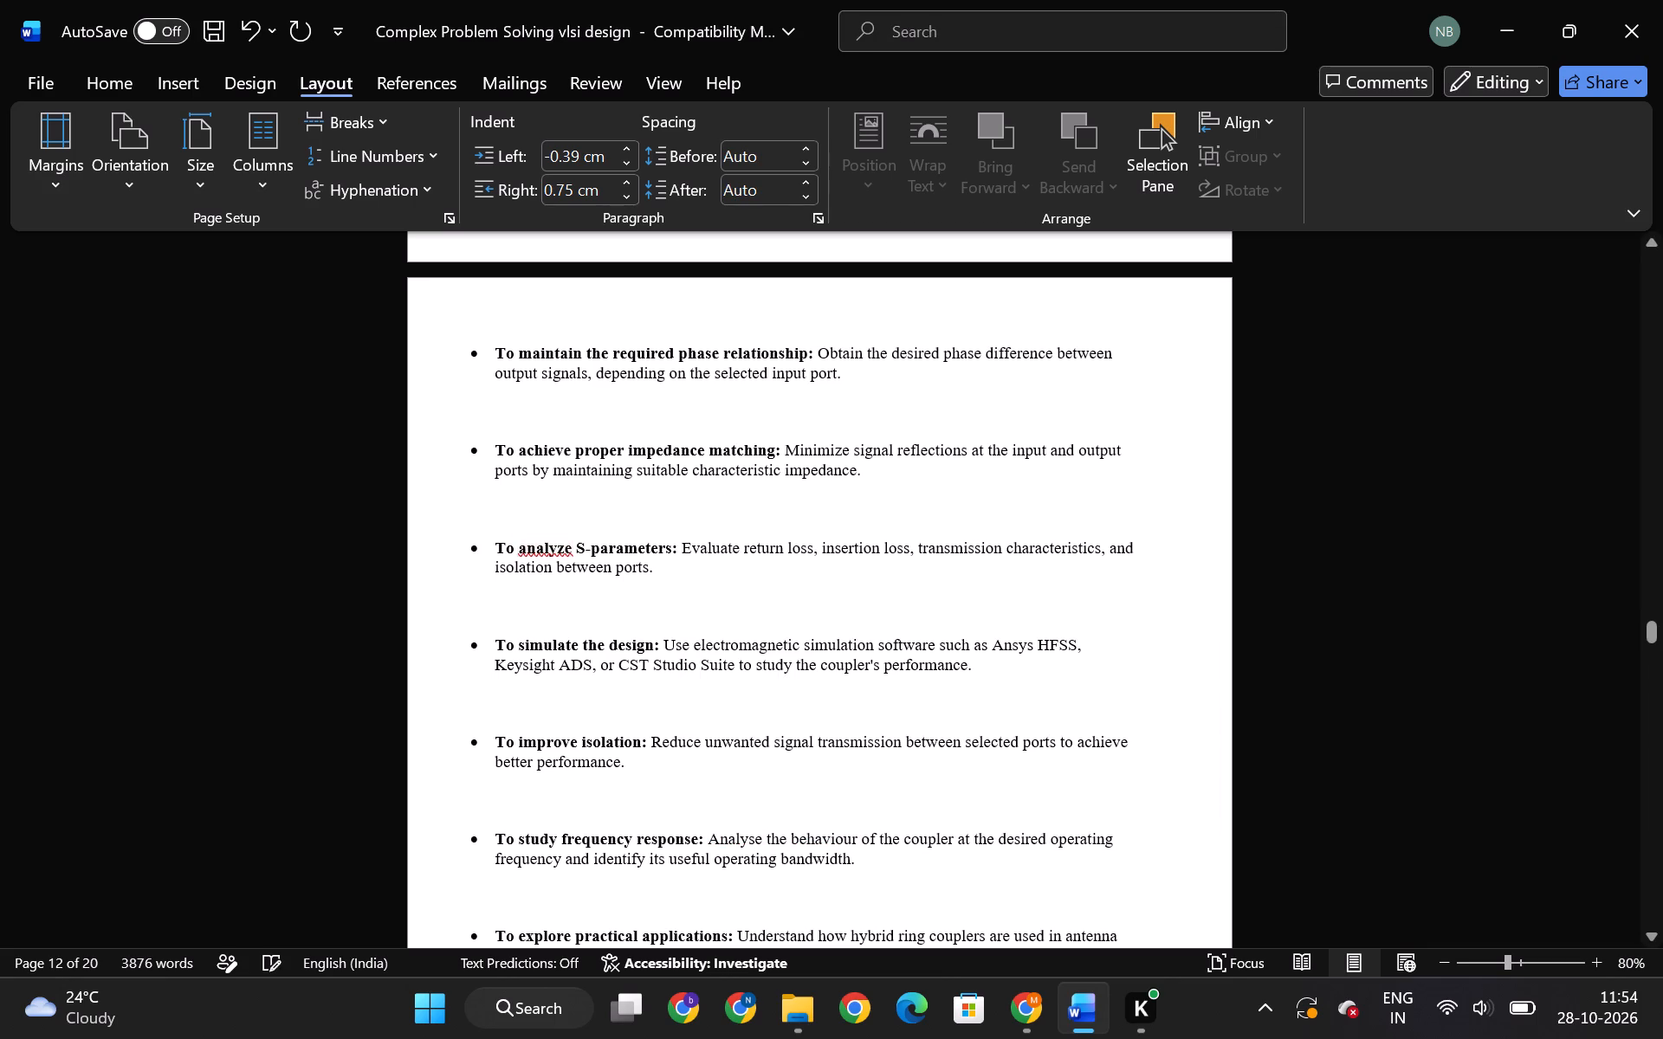
click(540, 546)
click(565, 632)
scroll(678, 588, up, 4)
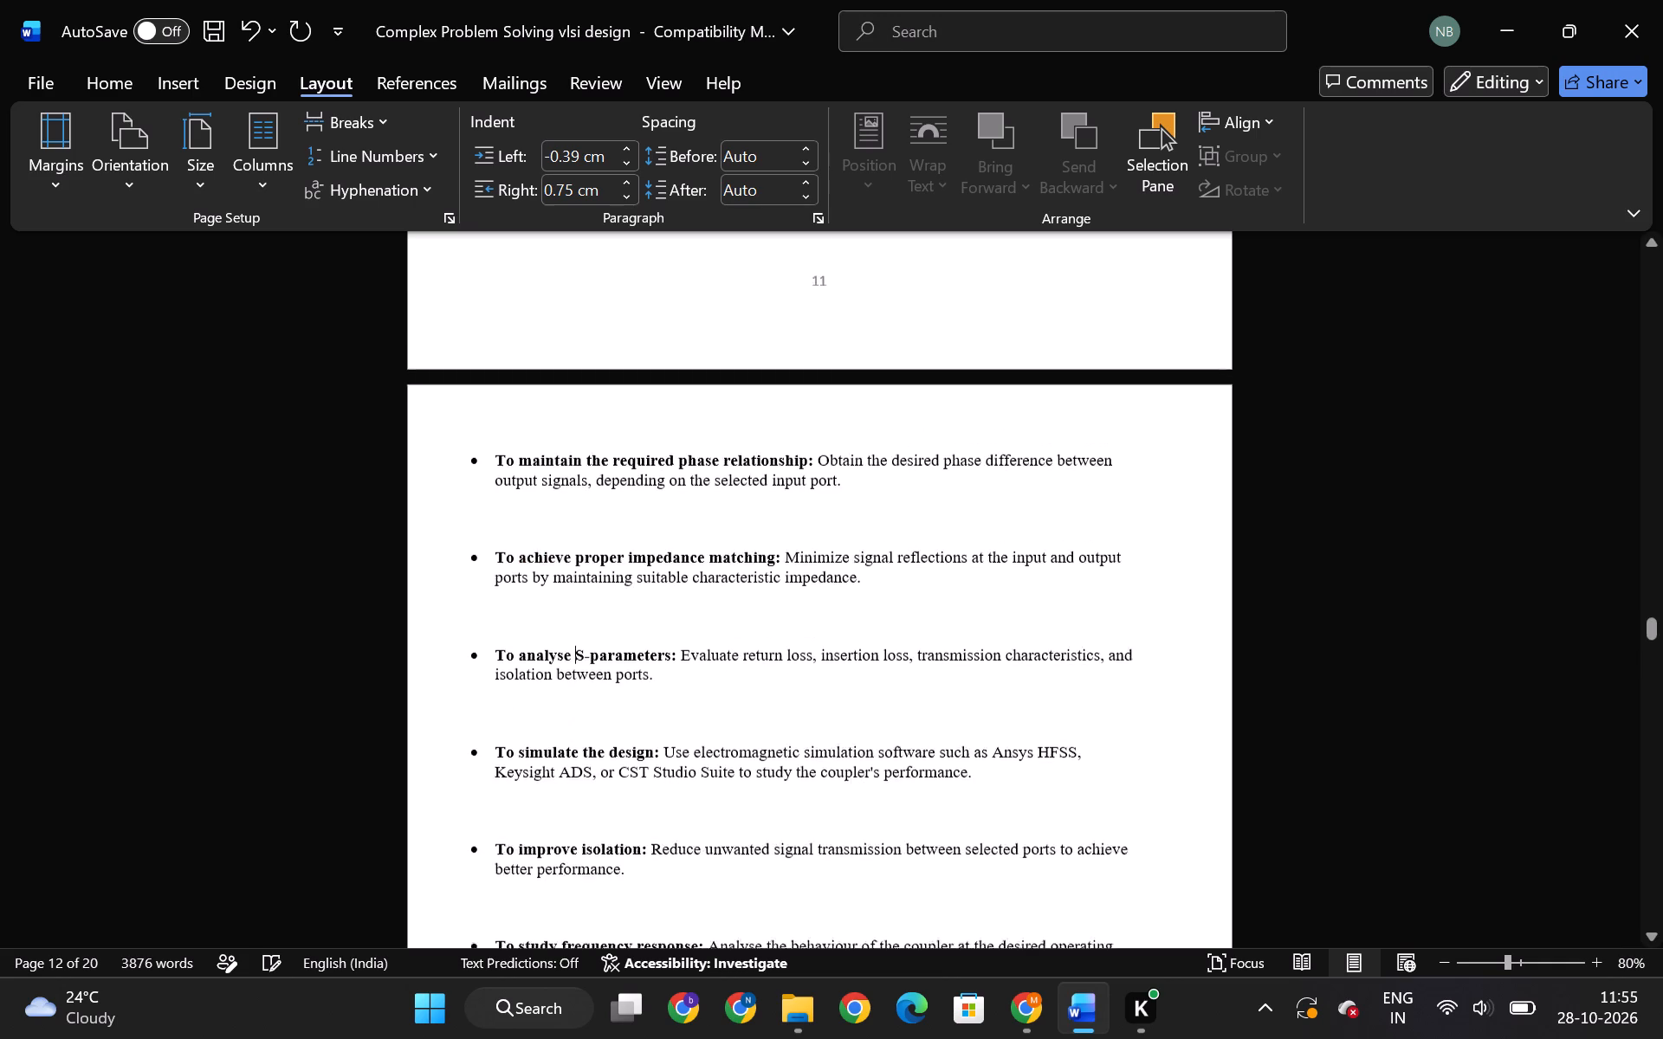
Correct the flagged spelling to "analyse" in the Objectives introduction and the Project Overview's final paragraph.
scroll(726, 579, up, 11)
click(860, 577)
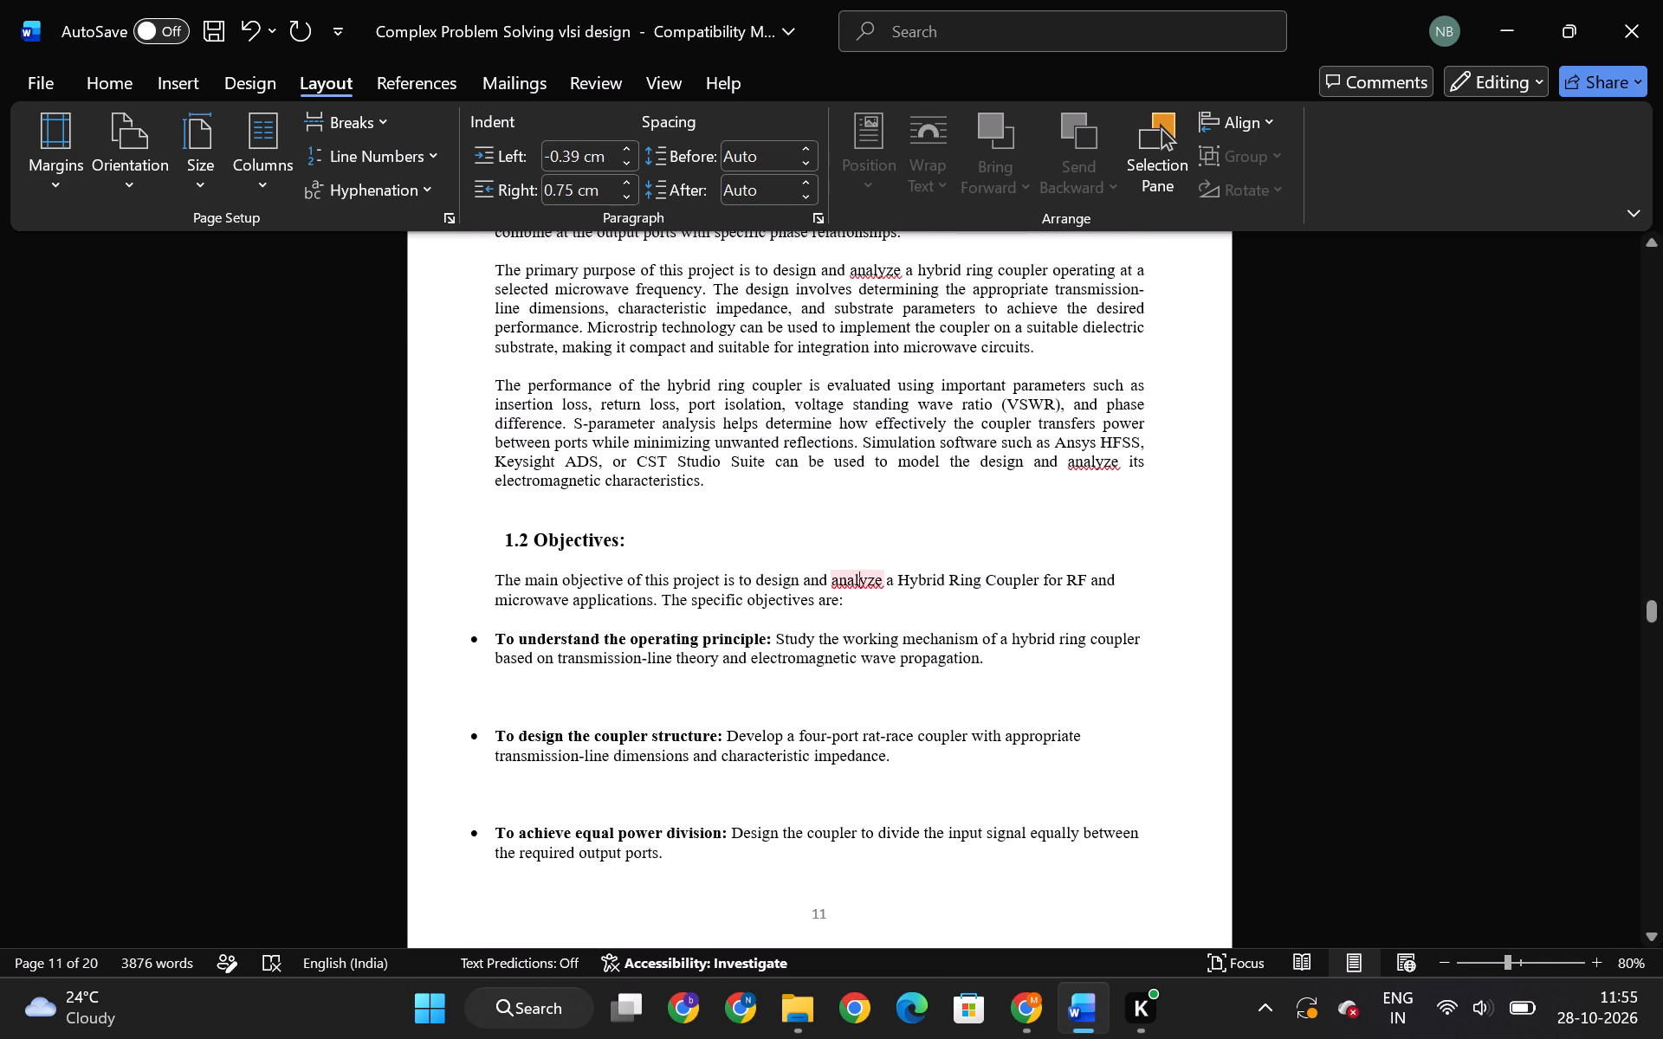
click(849, 655)
click(1084, 459)
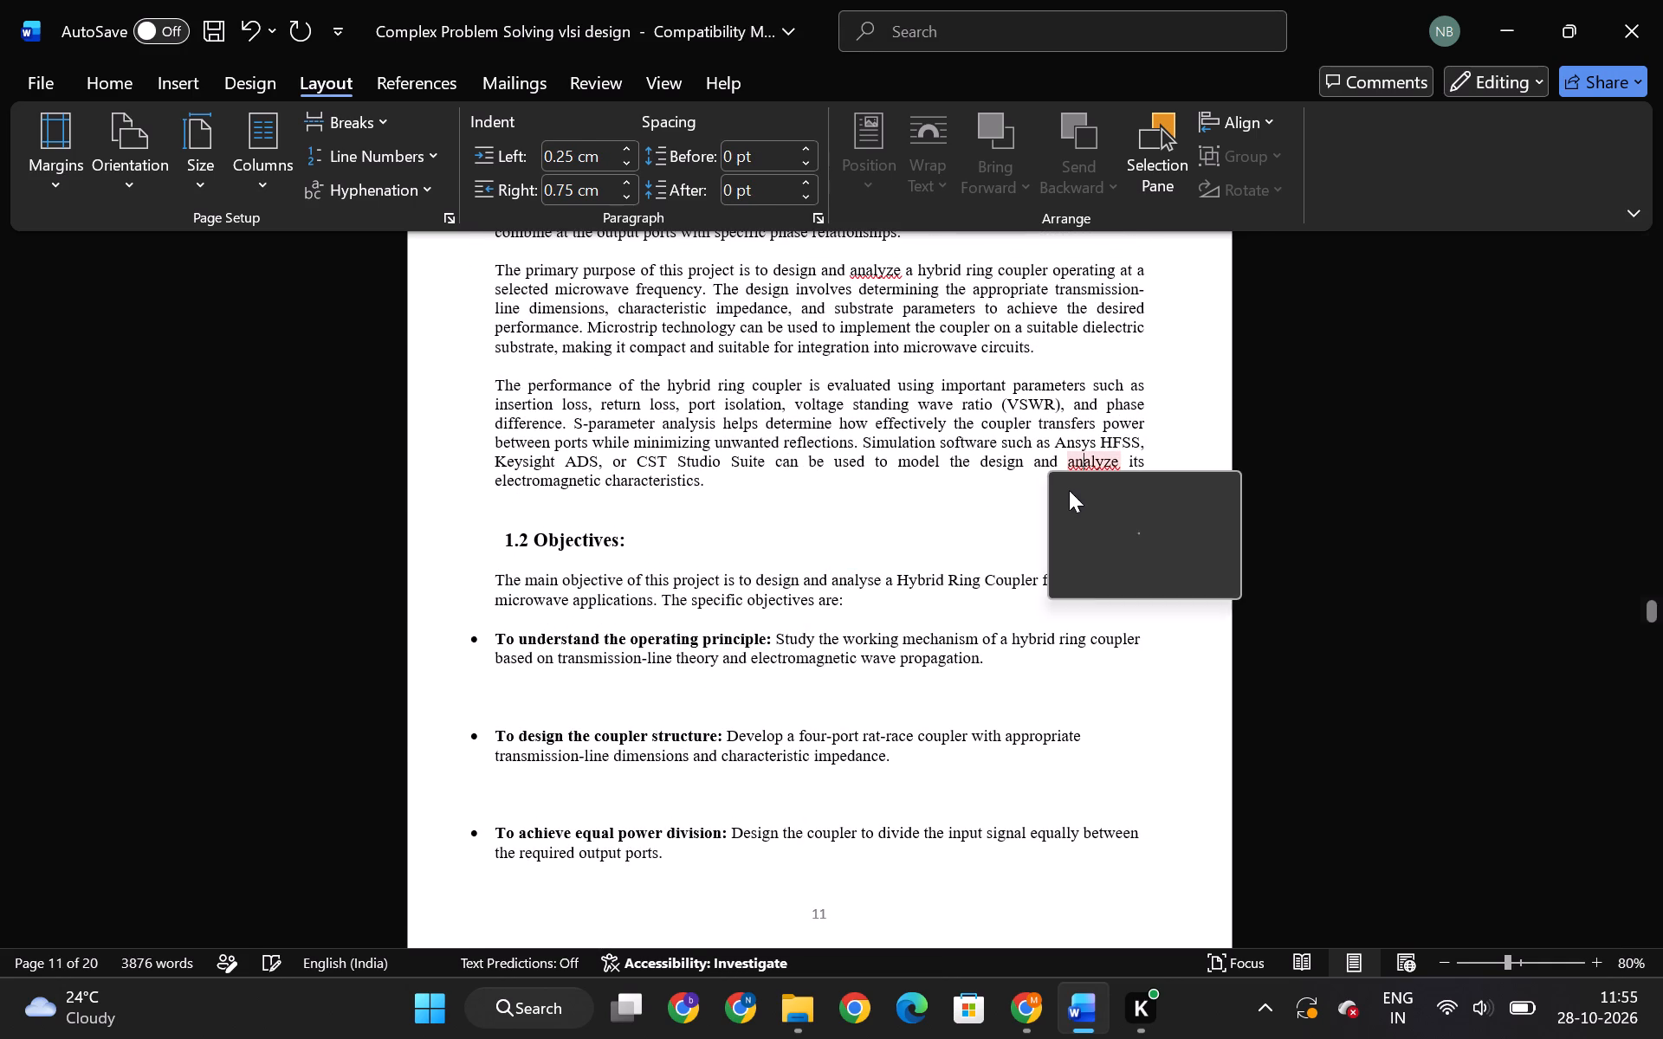
click(1076, 545)
Correct both flagged terms in the second Project Overview paragraph to "lambda" and the one in the third paragraph to "analyse".
scroll(1035, 558, up, 9)
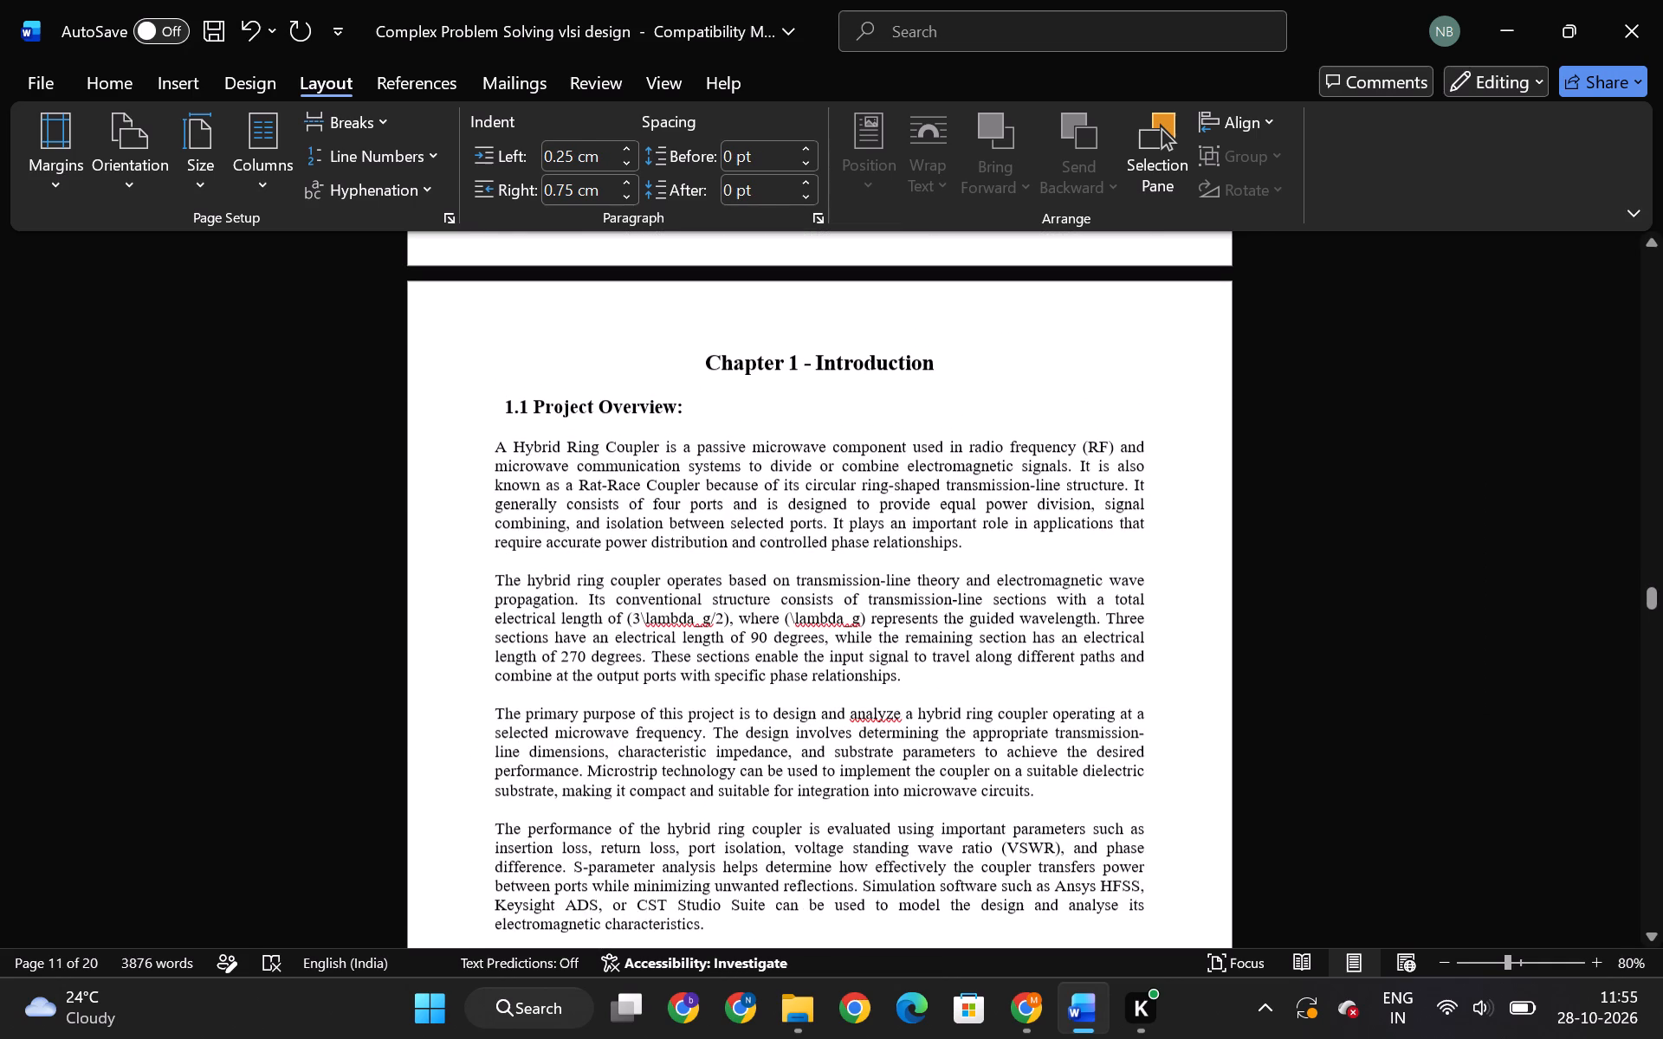
click(671, 625)
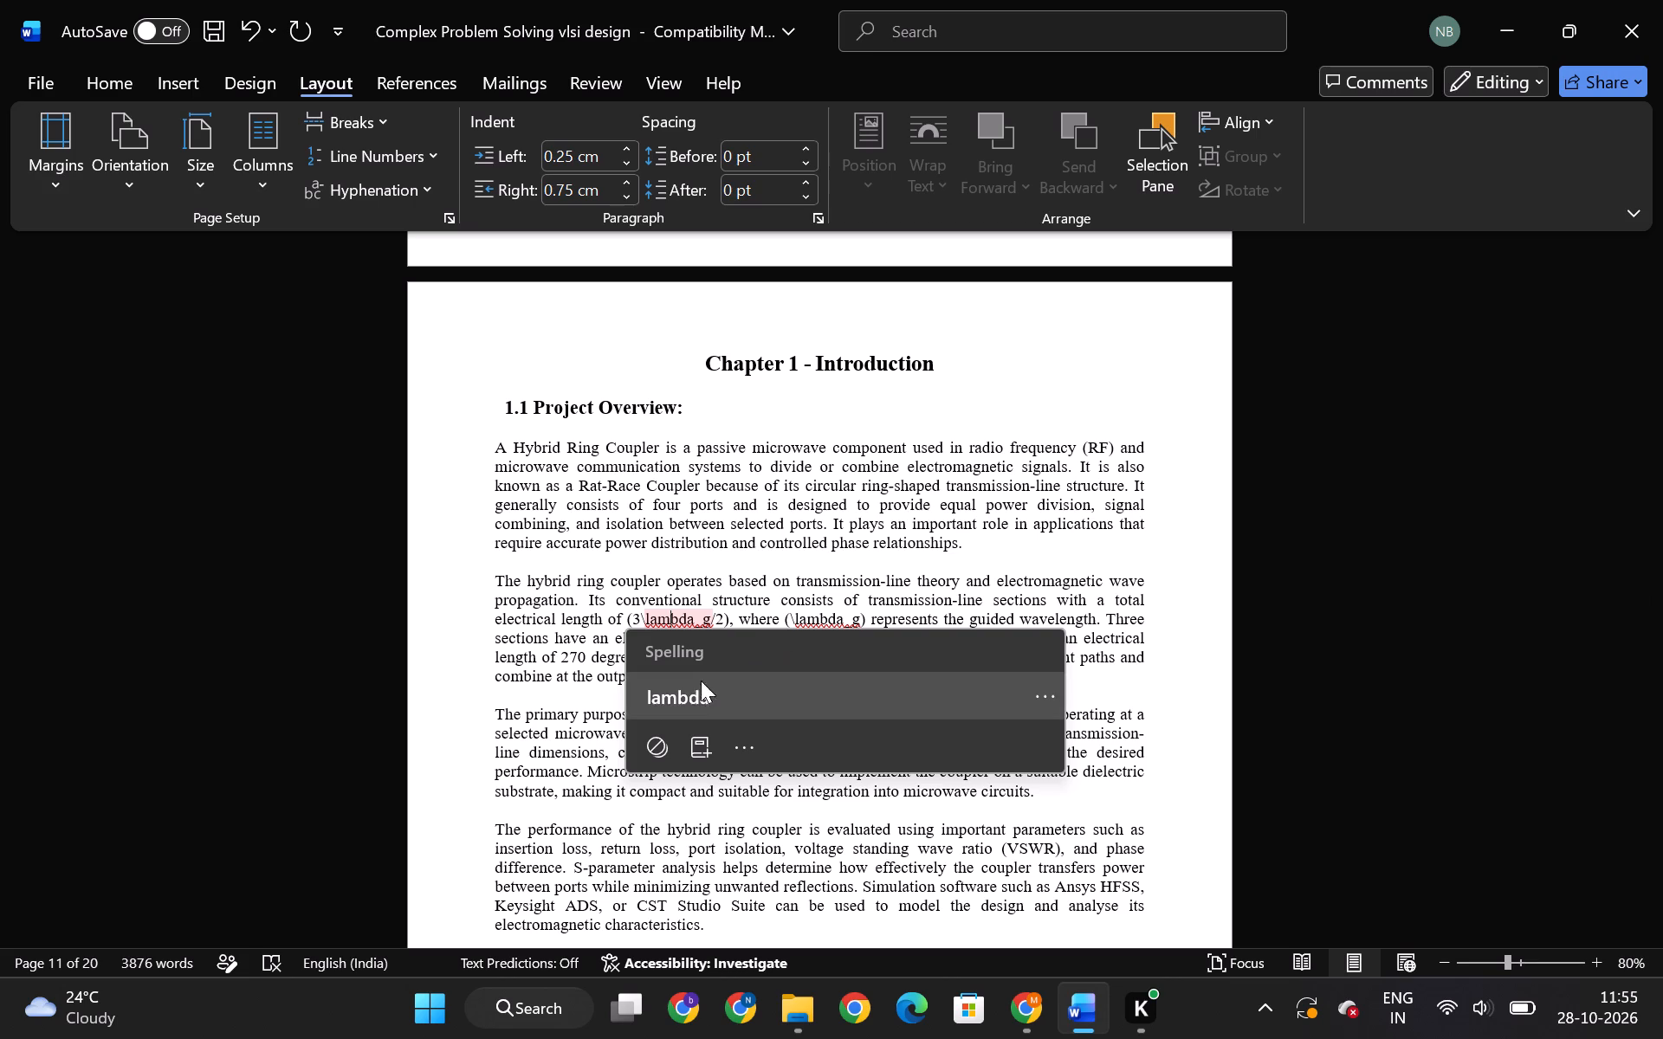
click(696, 694)
click(810, 622)
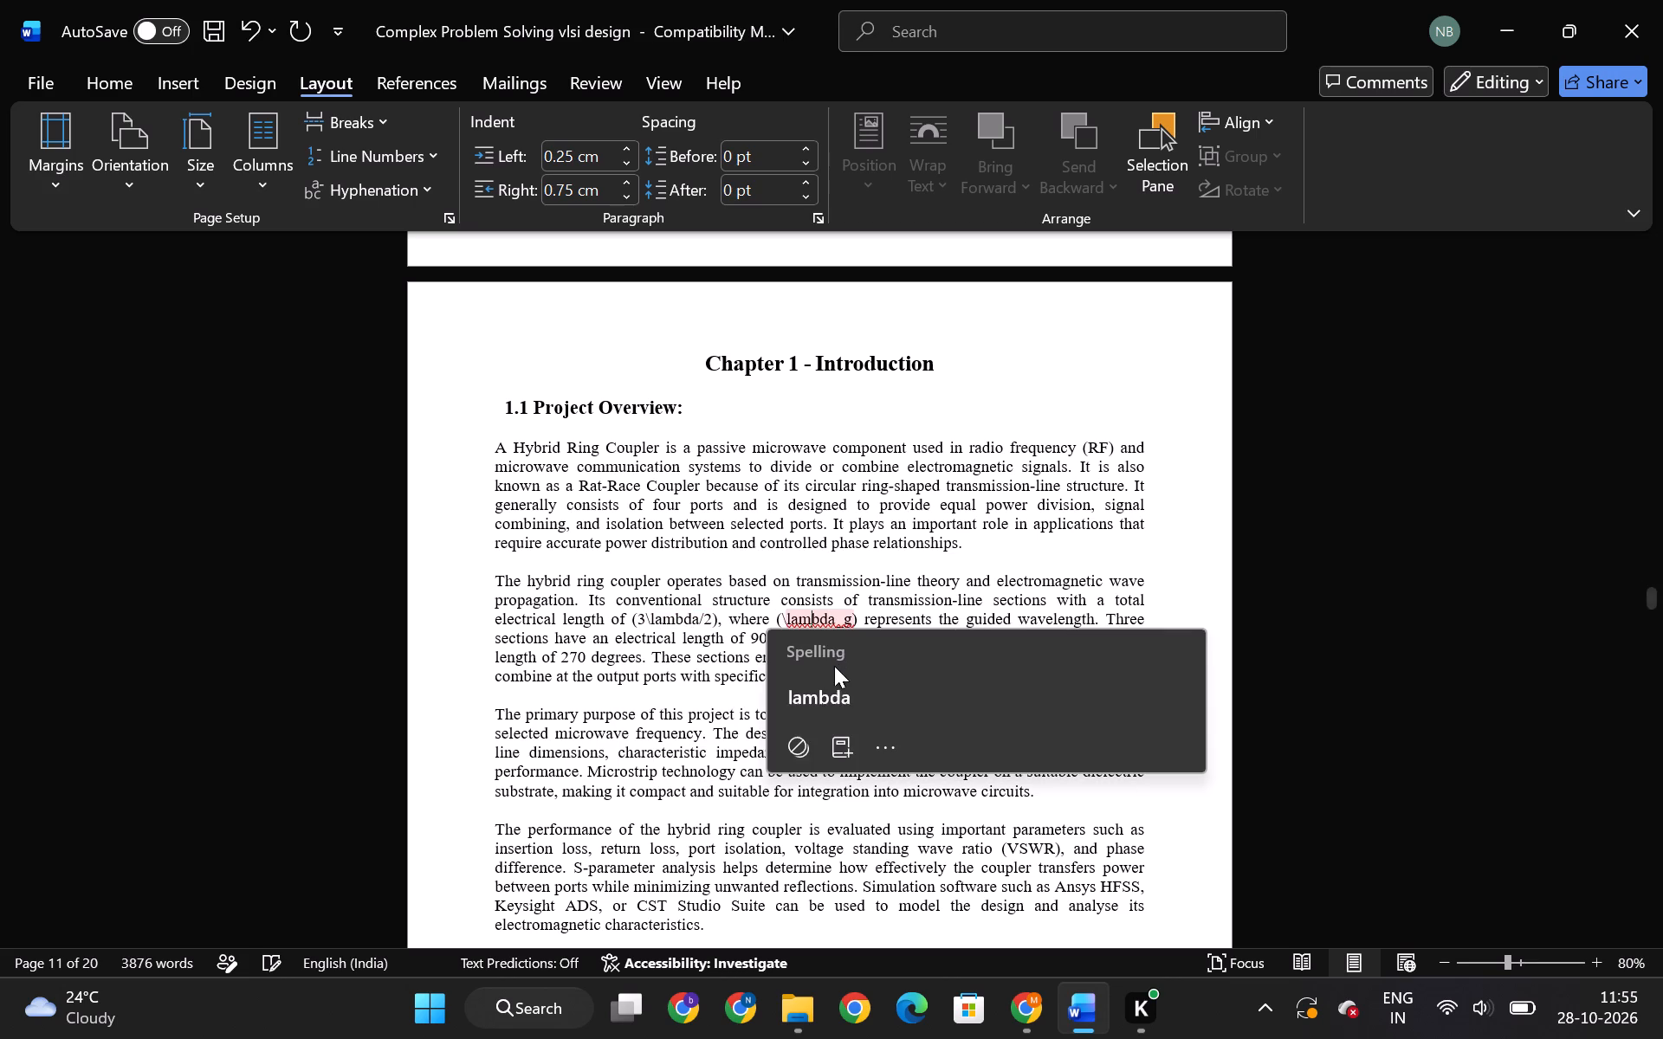
click(837, 687)
click(879, 718)
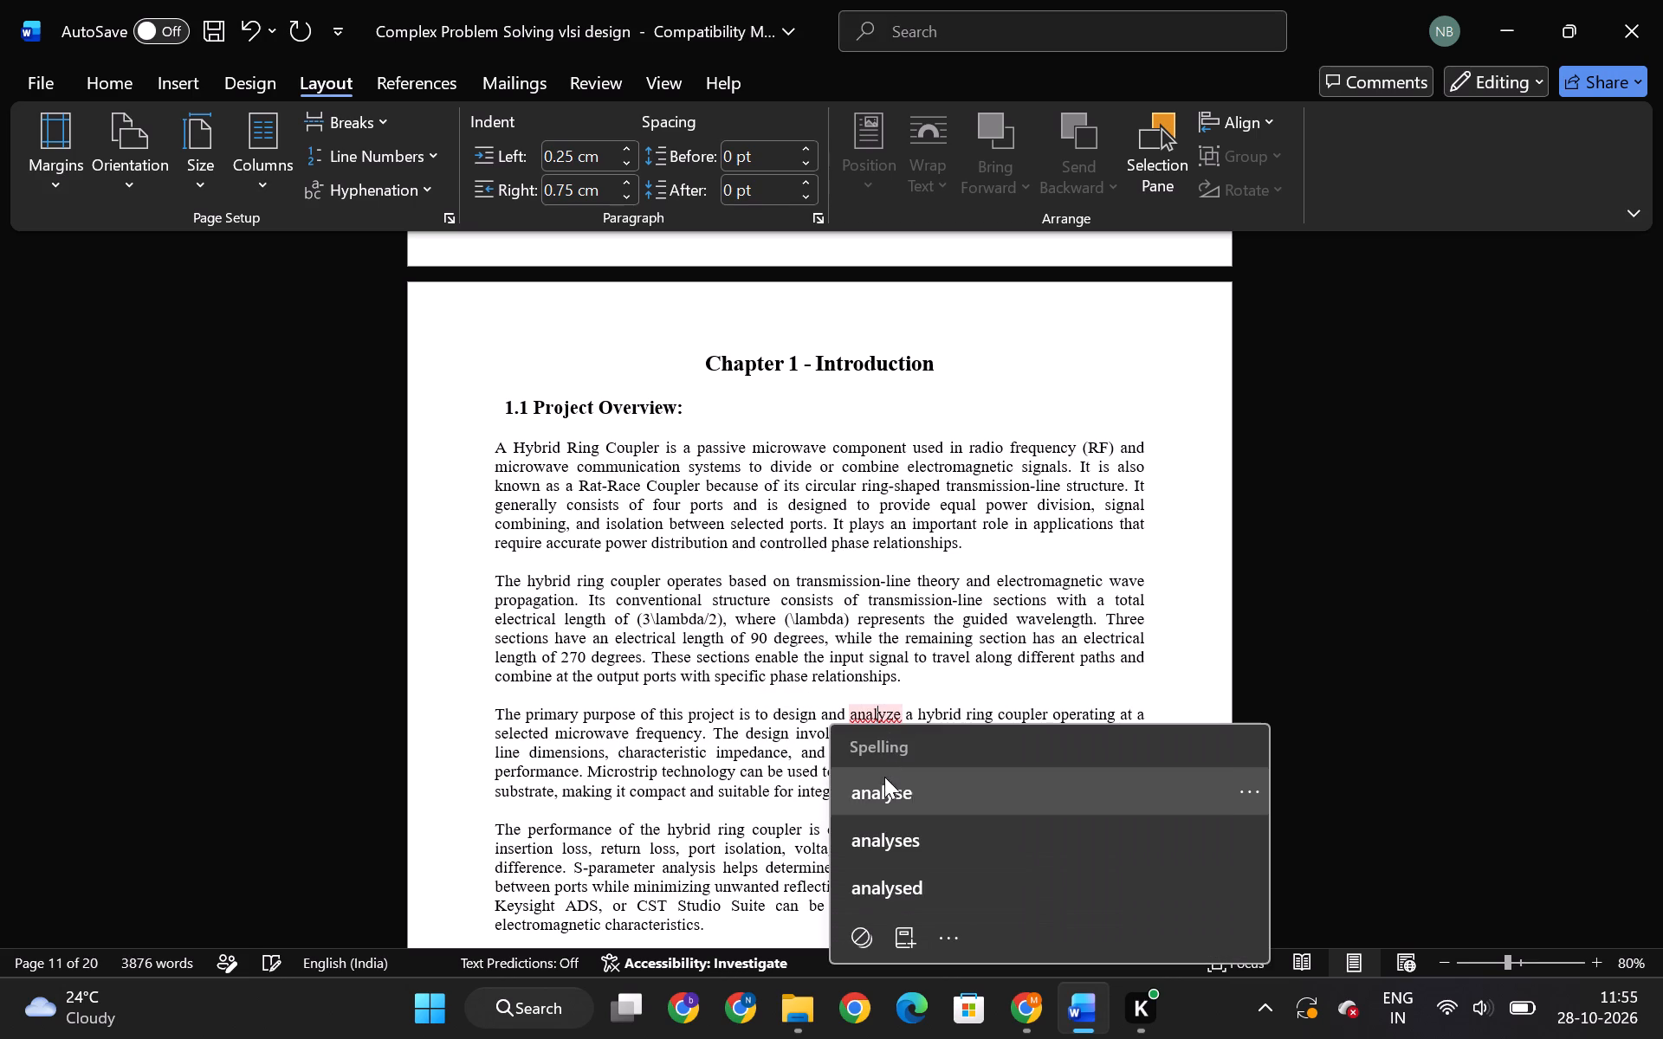
click(883, 778)
scroll(890, 708, down, 20)
scroll(890, 708, down, 6)
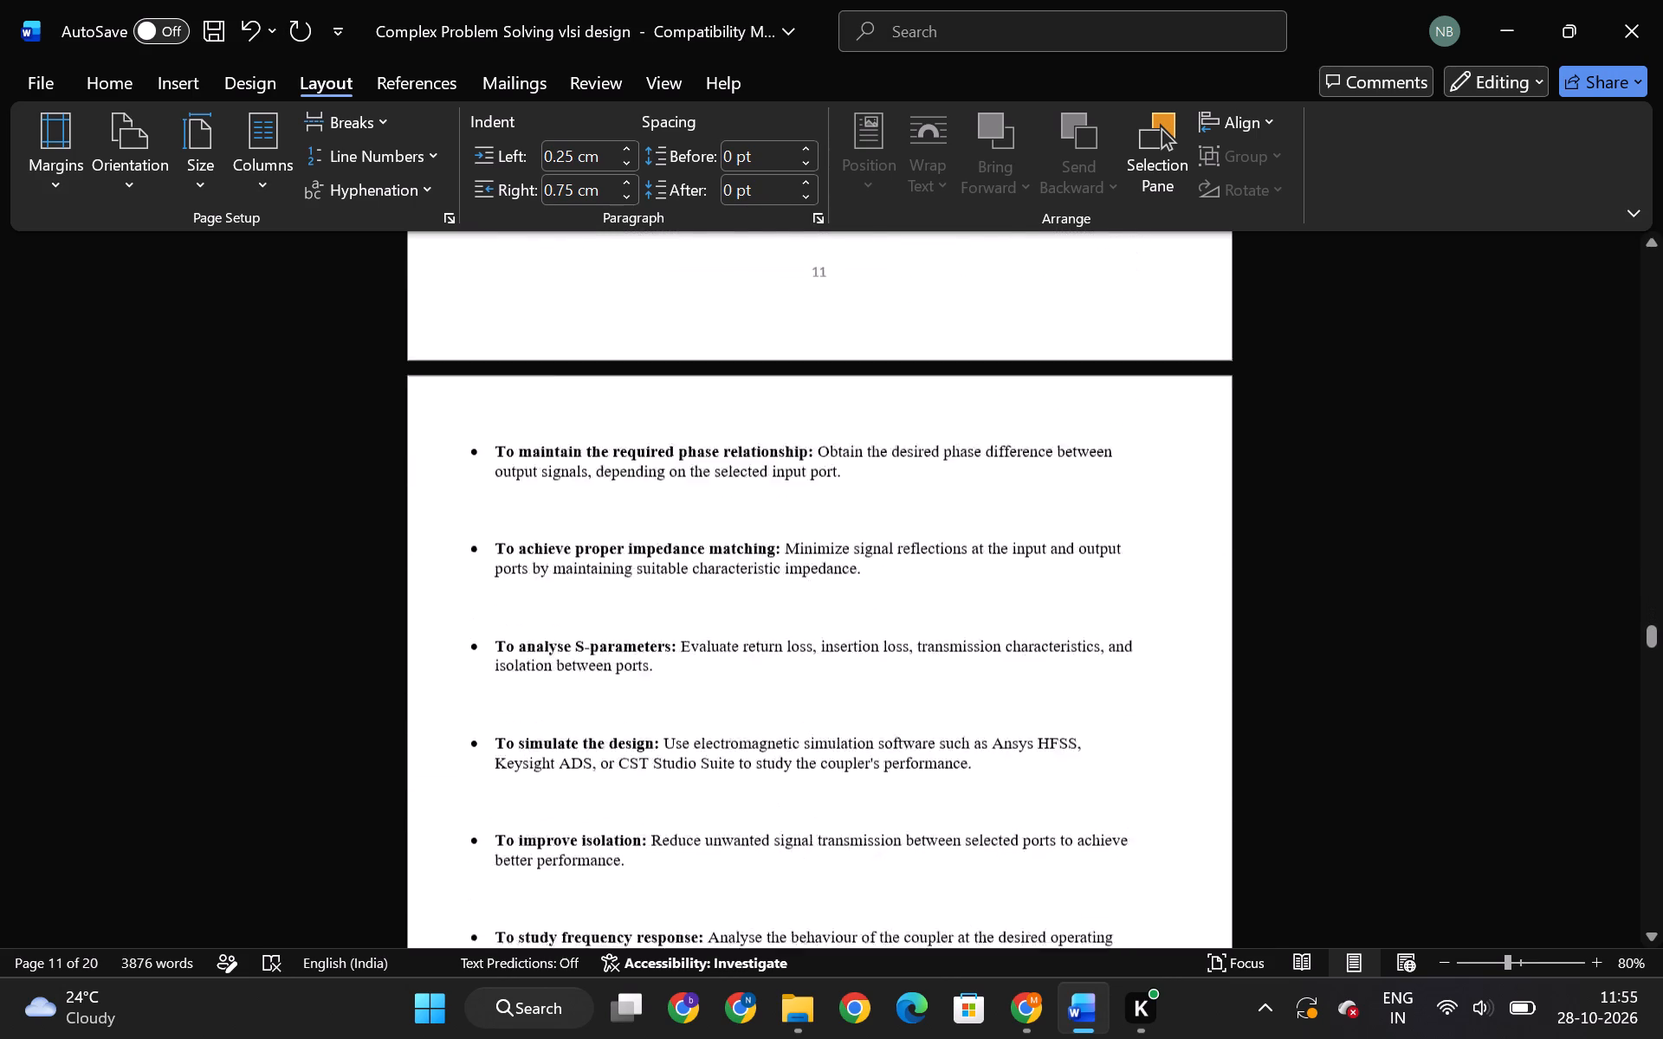
scroll(924, 712, down, 20)
scroll(924, 712, down, 12)
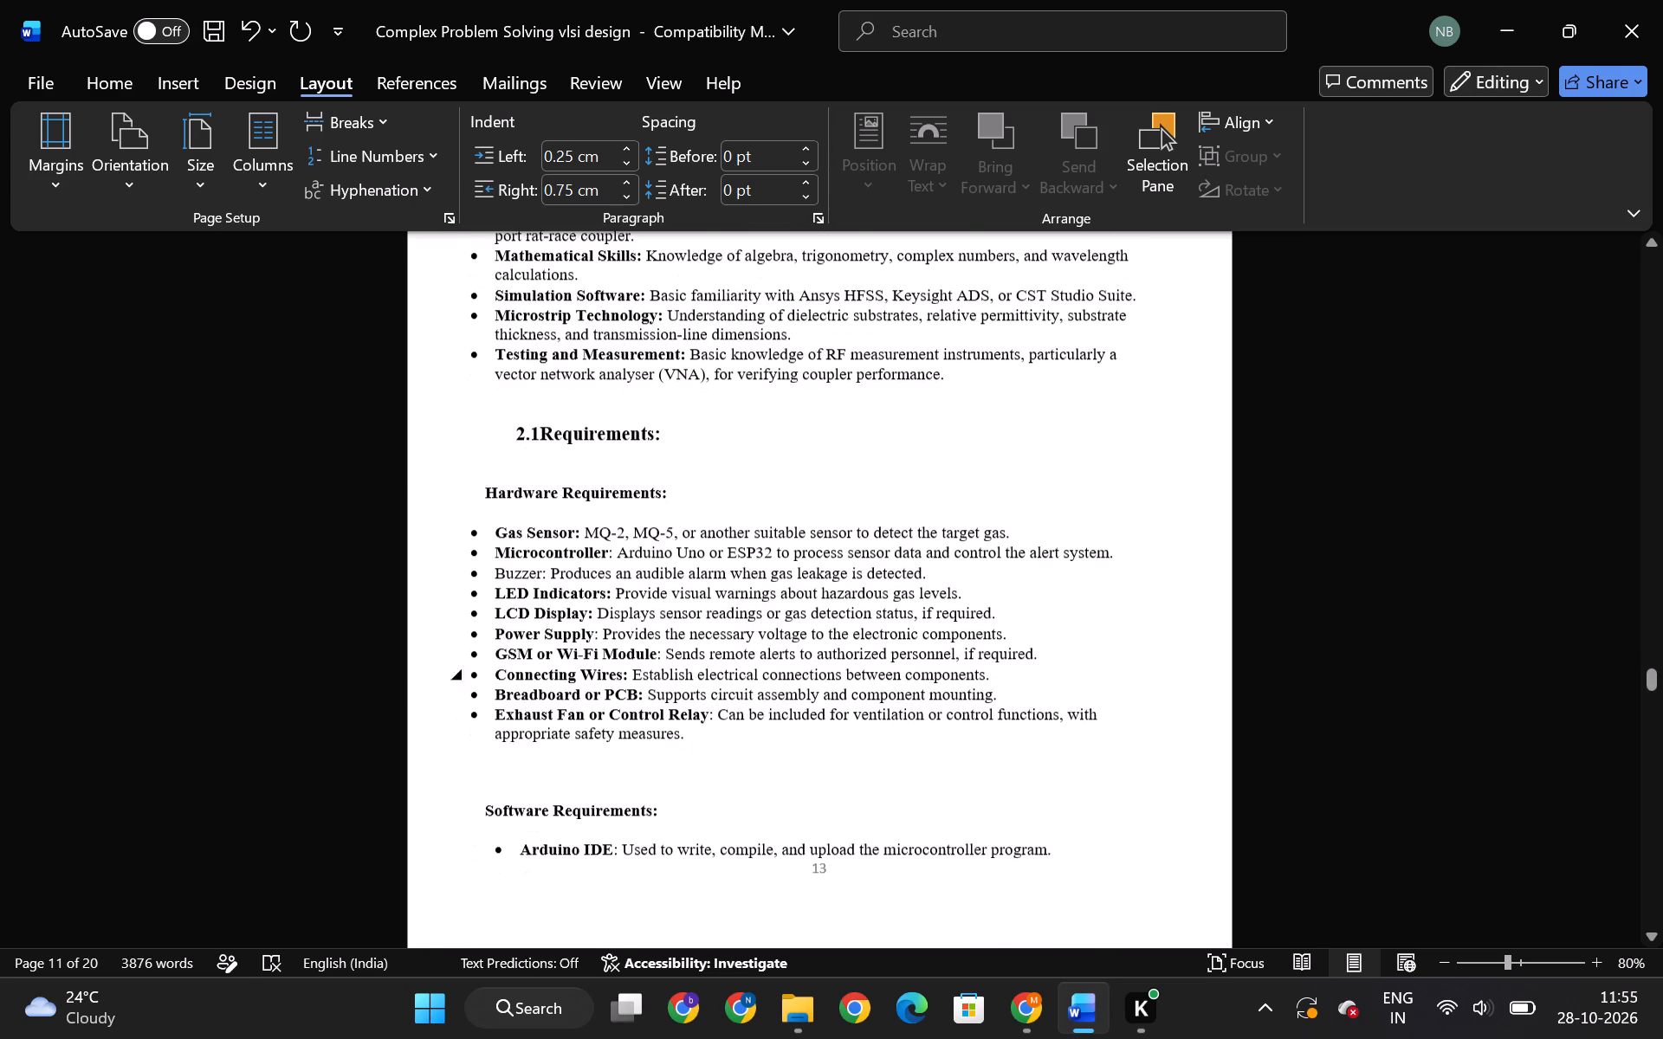
double_click(578, 428)
key(ctrl+c)
key(alt+Tab)
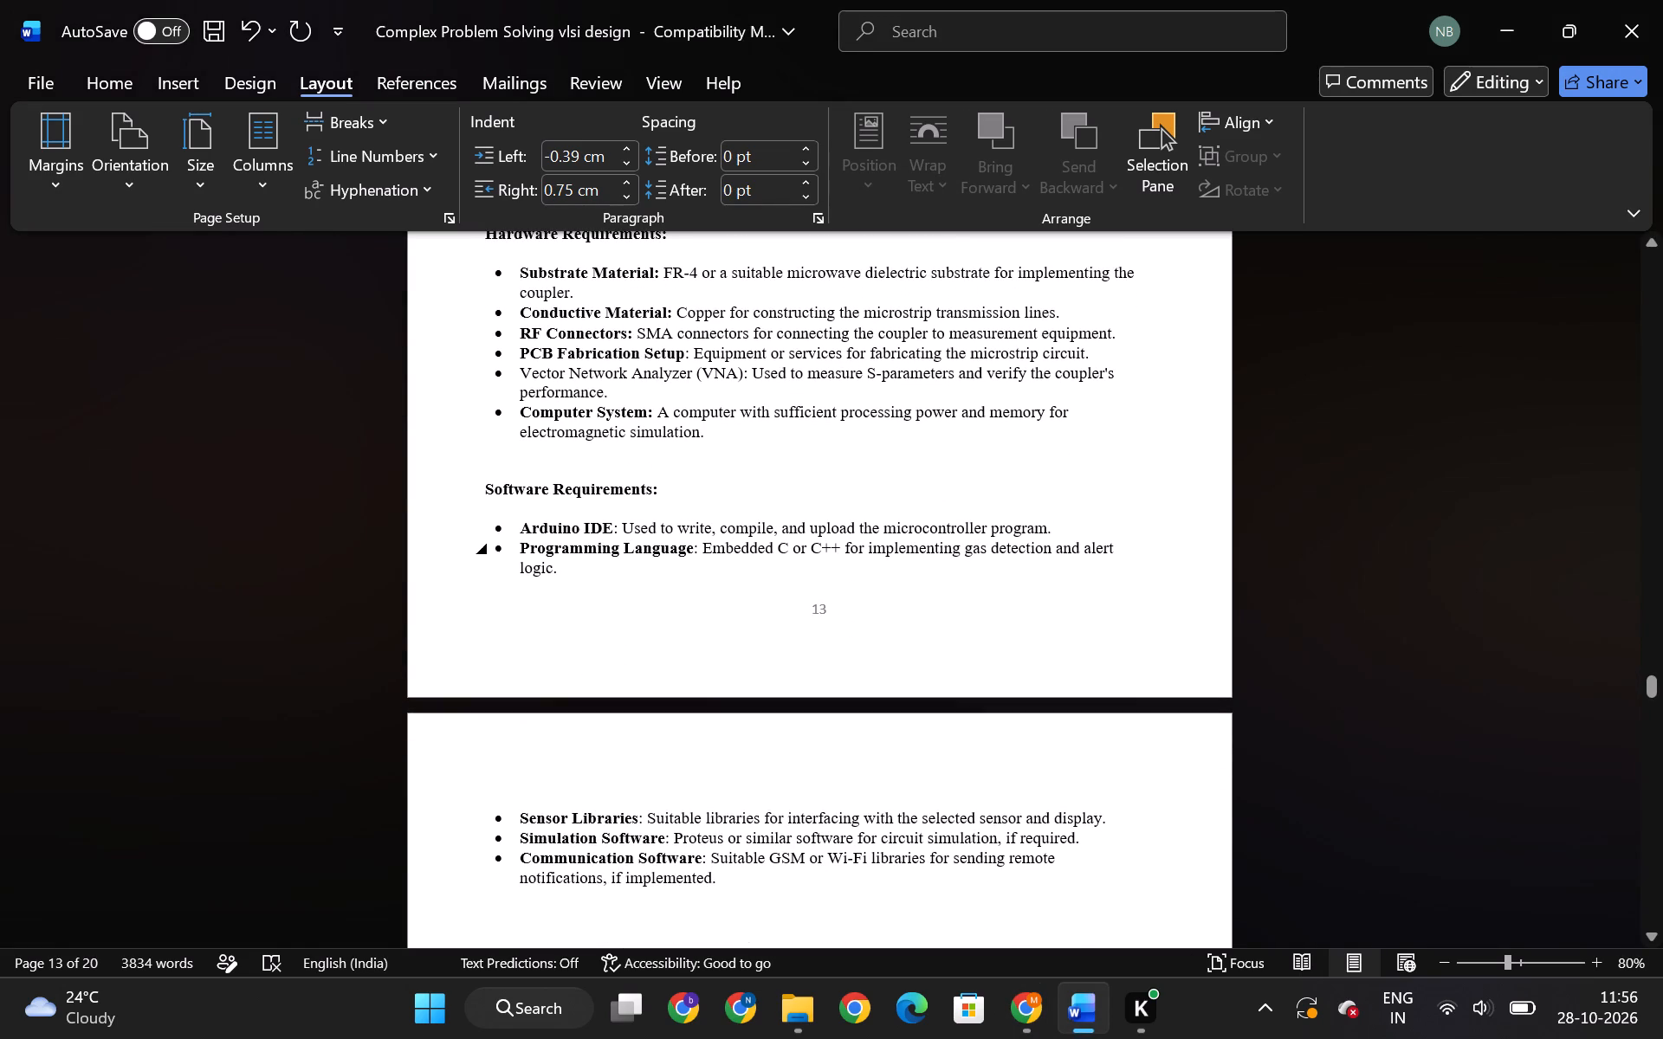
drag(521, 523, 733, 894)
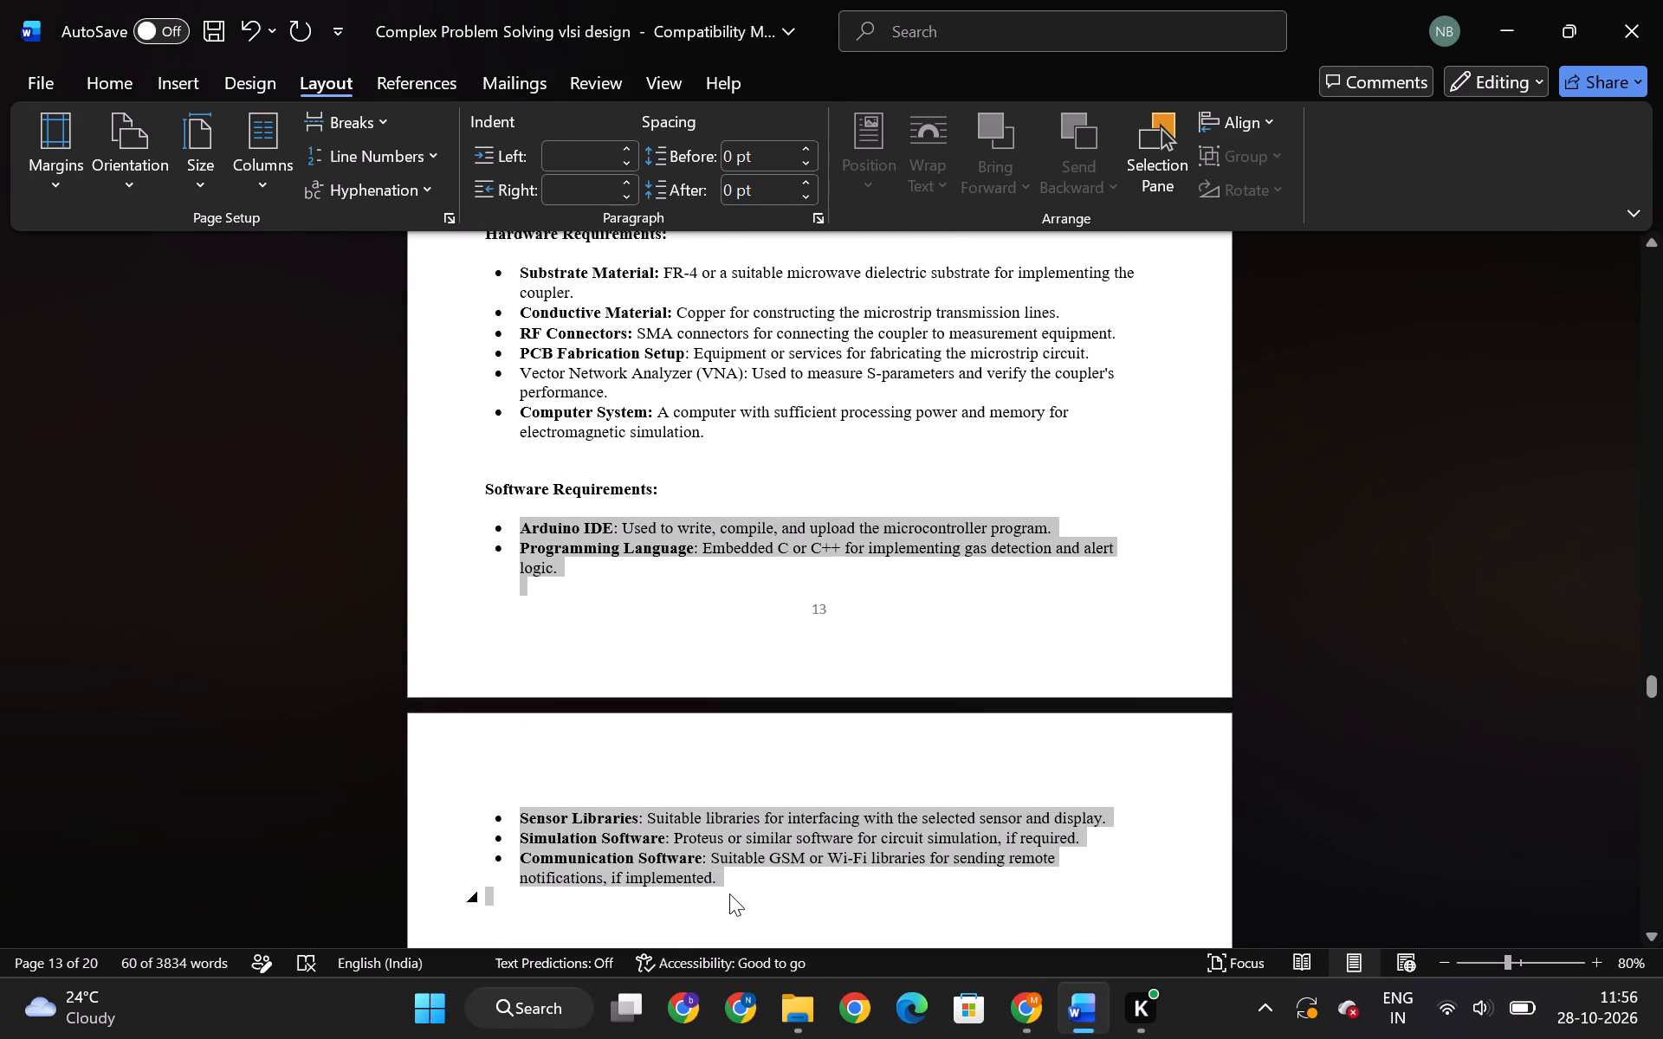
key(ctrl+v)
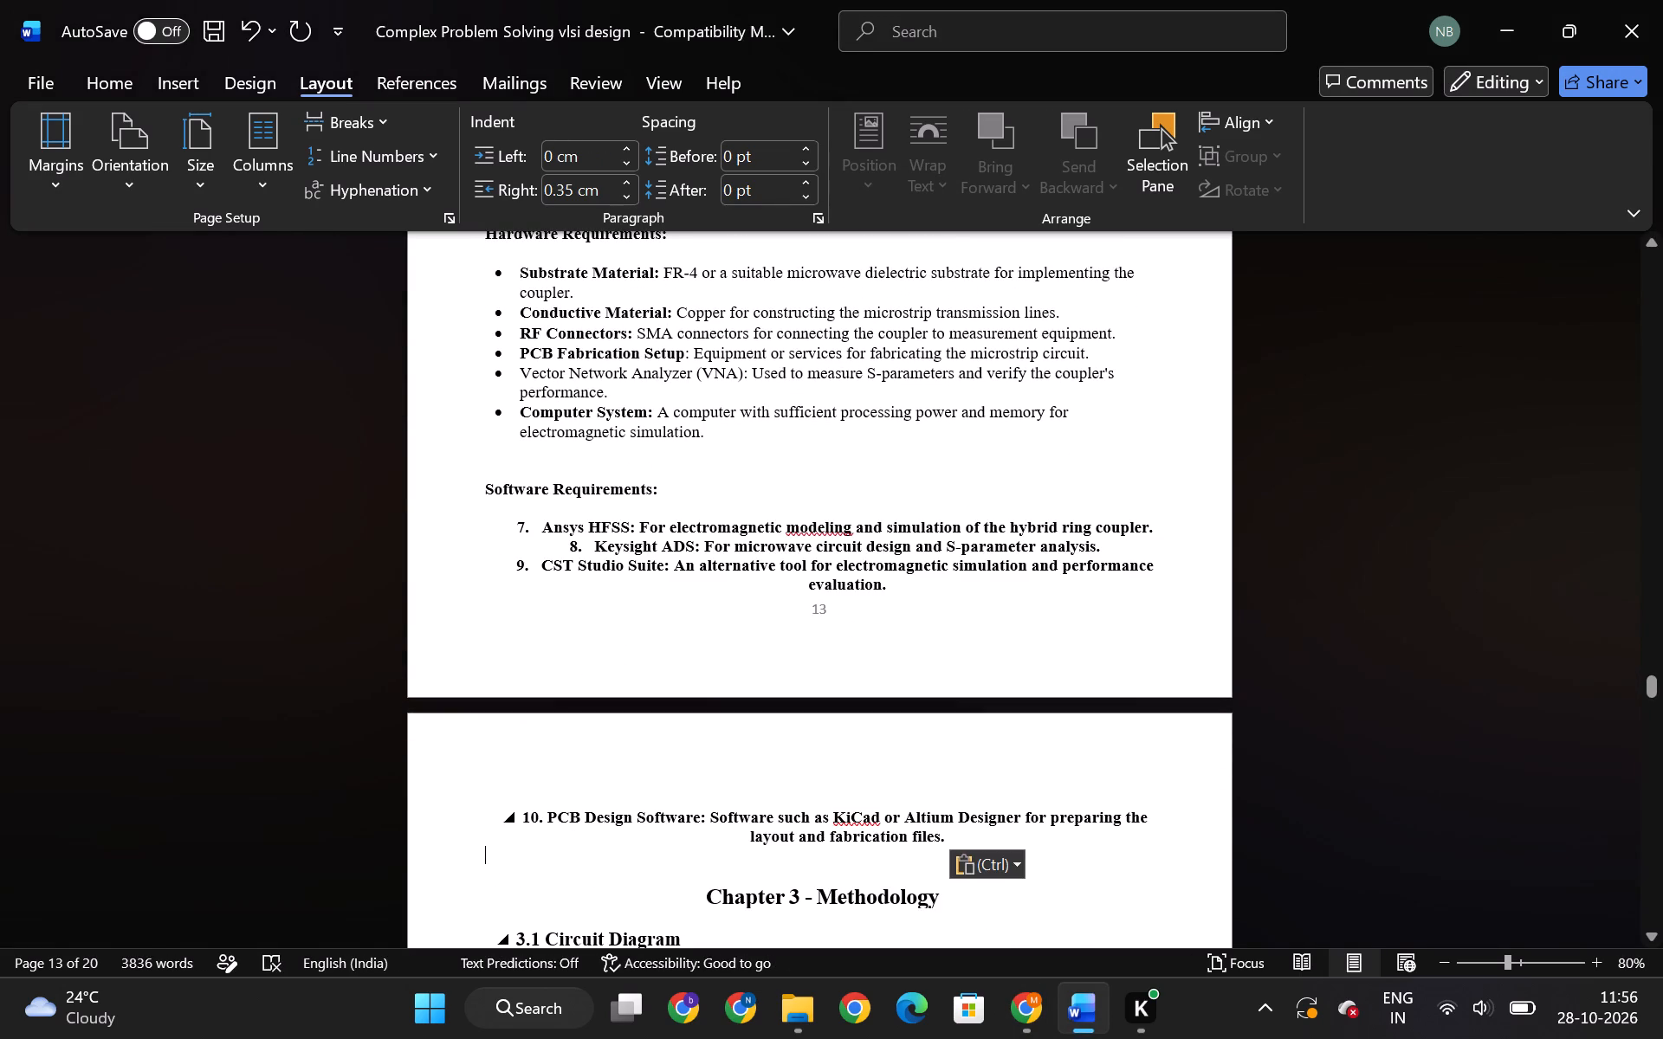
Left-align the pasted software requirements, convert their numbering to bullets and remove the bold.
drag(942, 835, 538, 530)
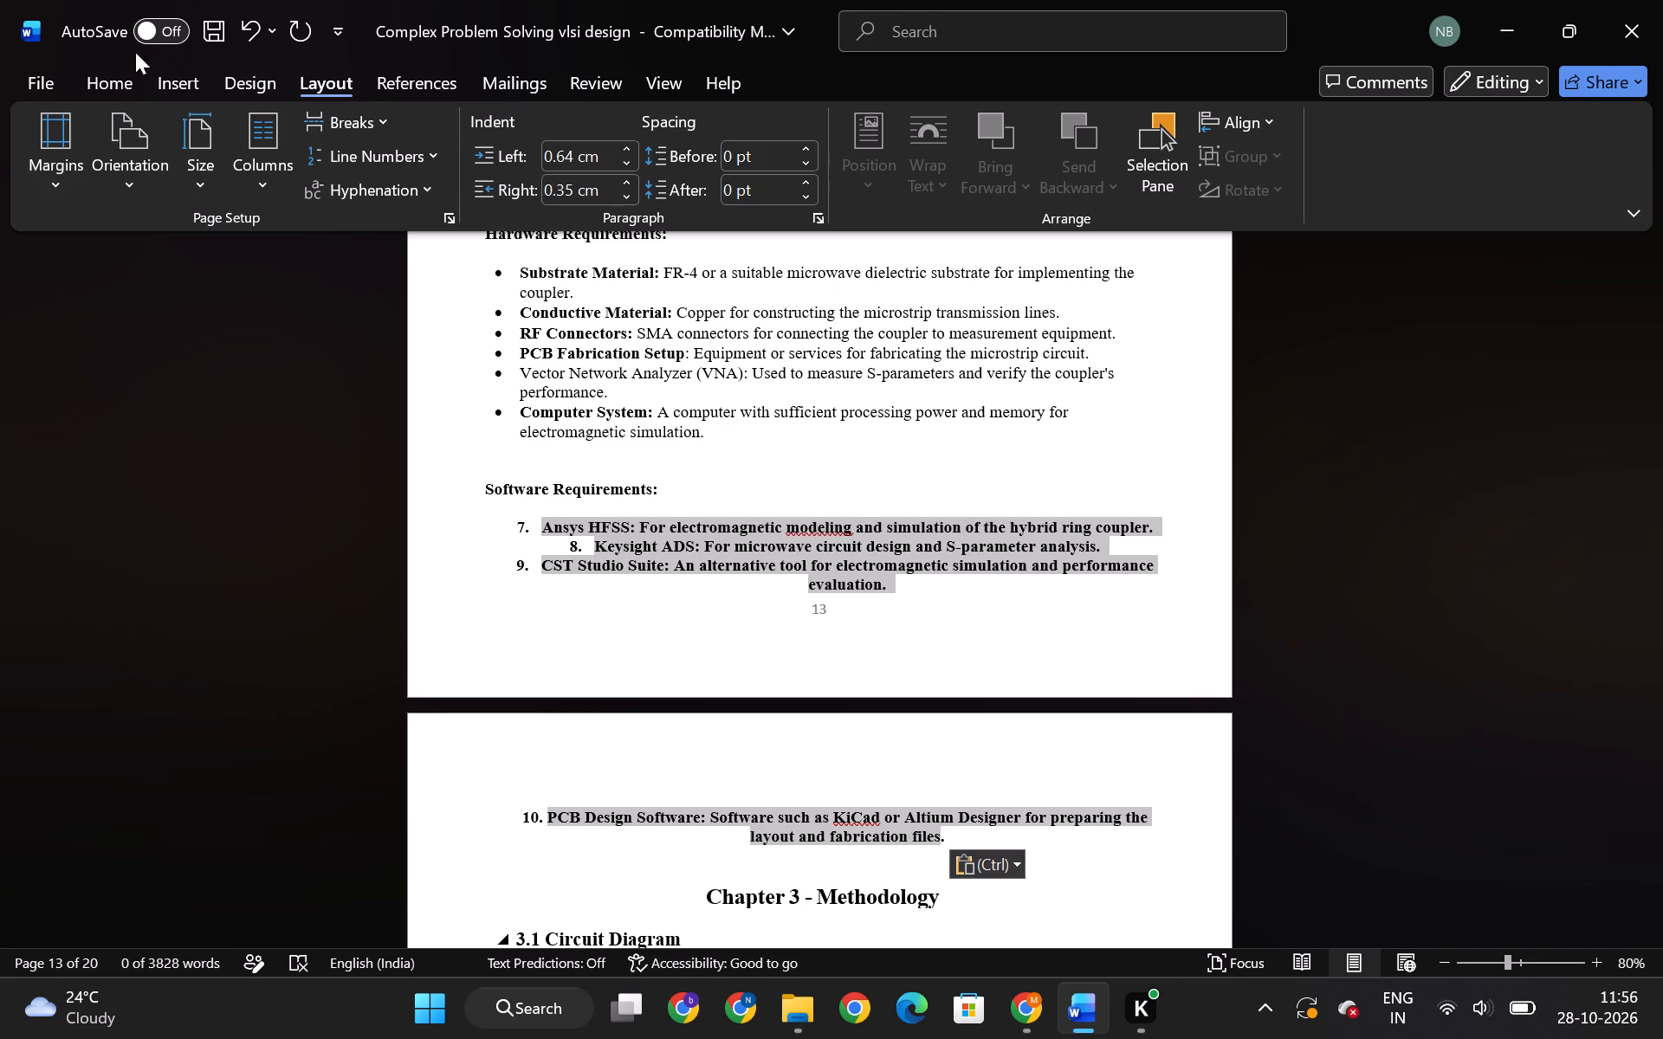
click(112, 83)
click(565, 147)
click(543, 114)
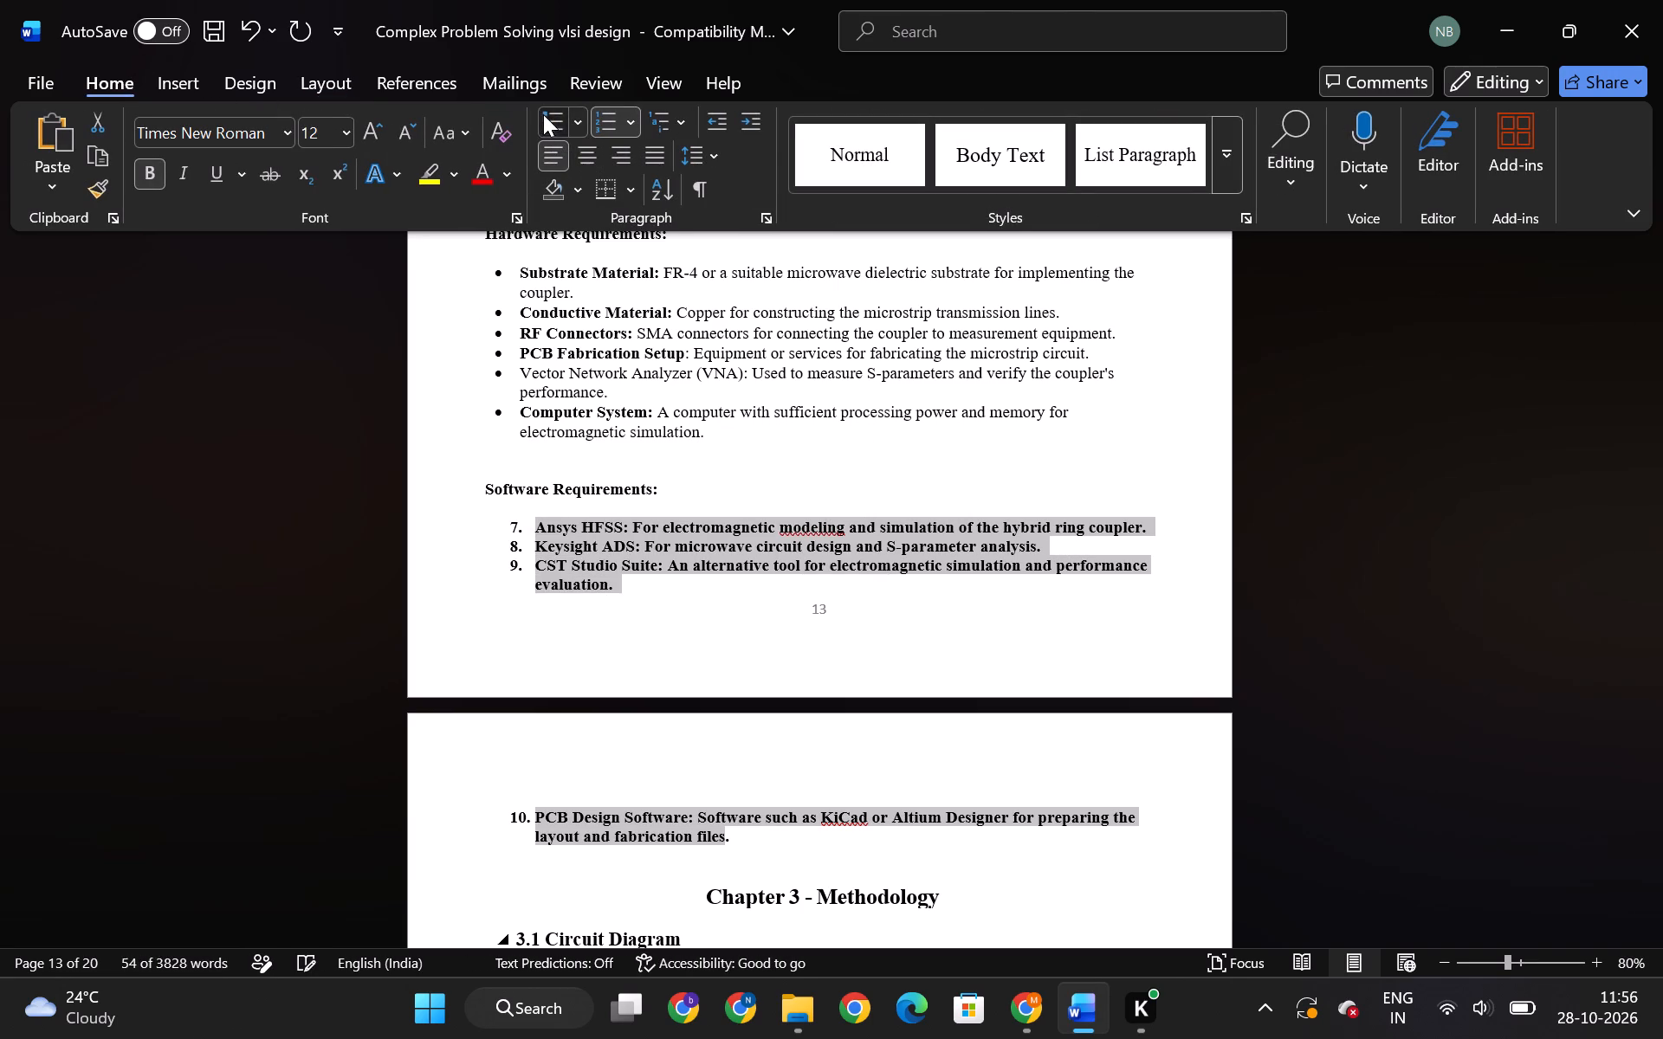
click(149, 175)
Set the software requirements' left indent to 0.25 cm and right indent to 0.75 cm.
click(337, 81)
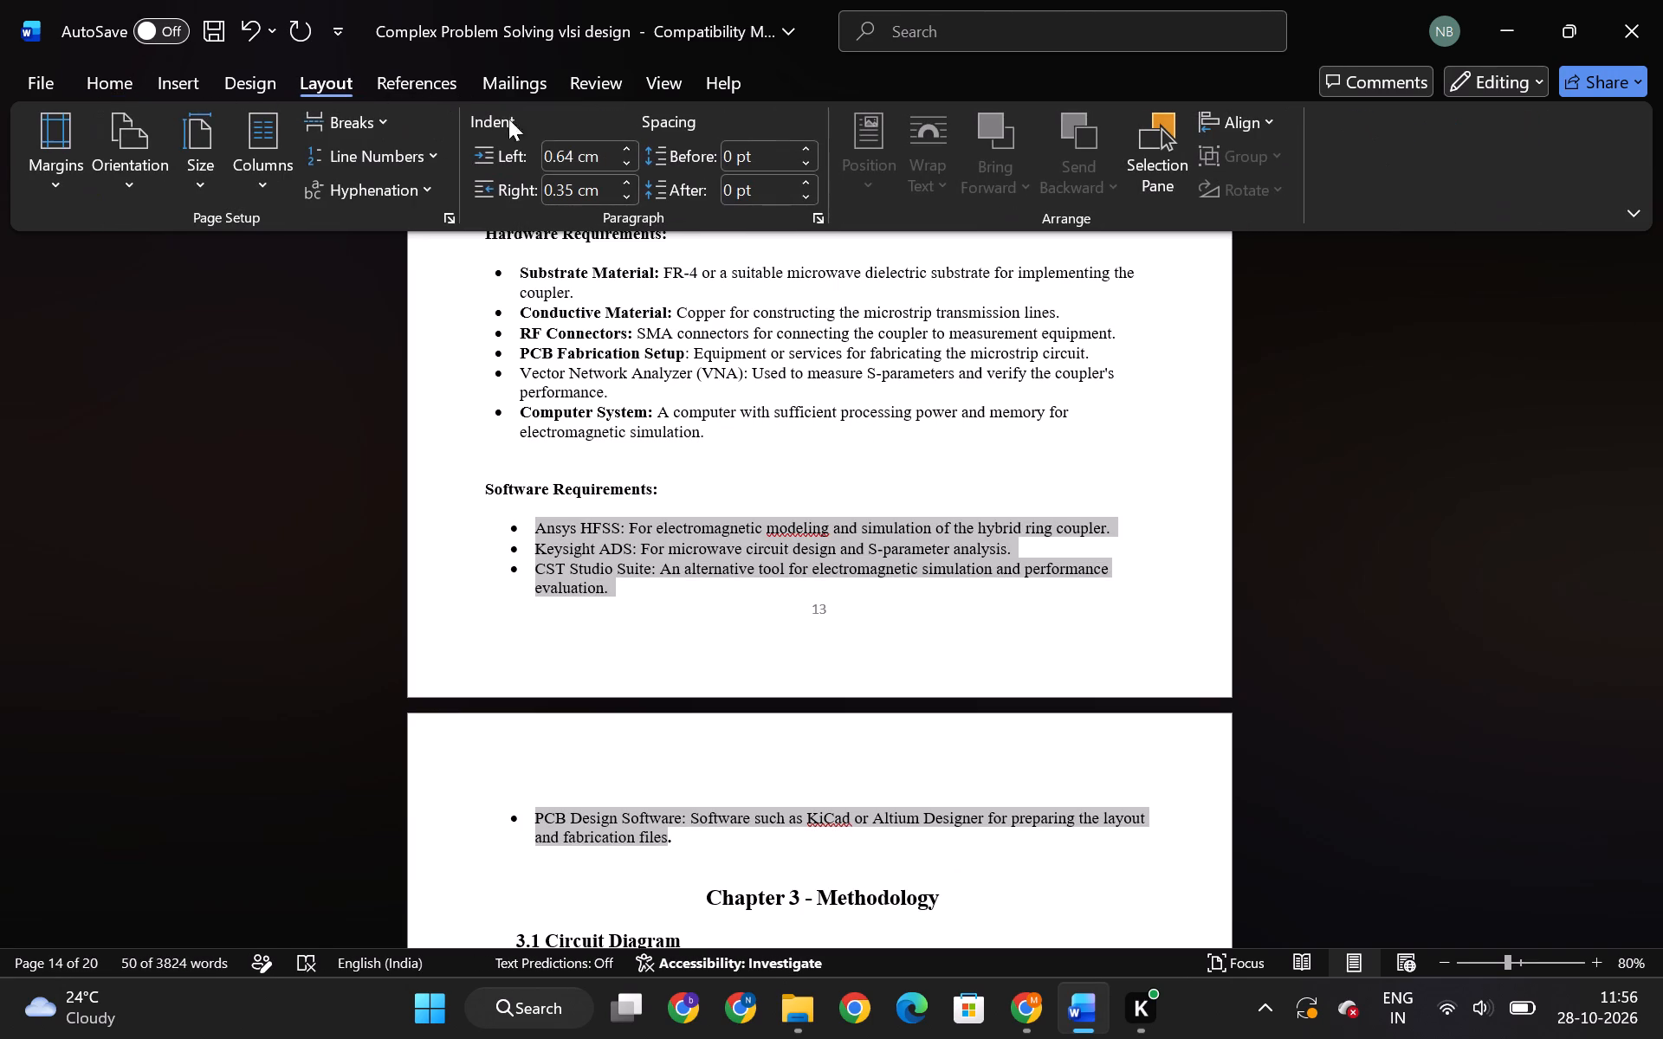
click(592, 159)
text(0.25)
key(Return)
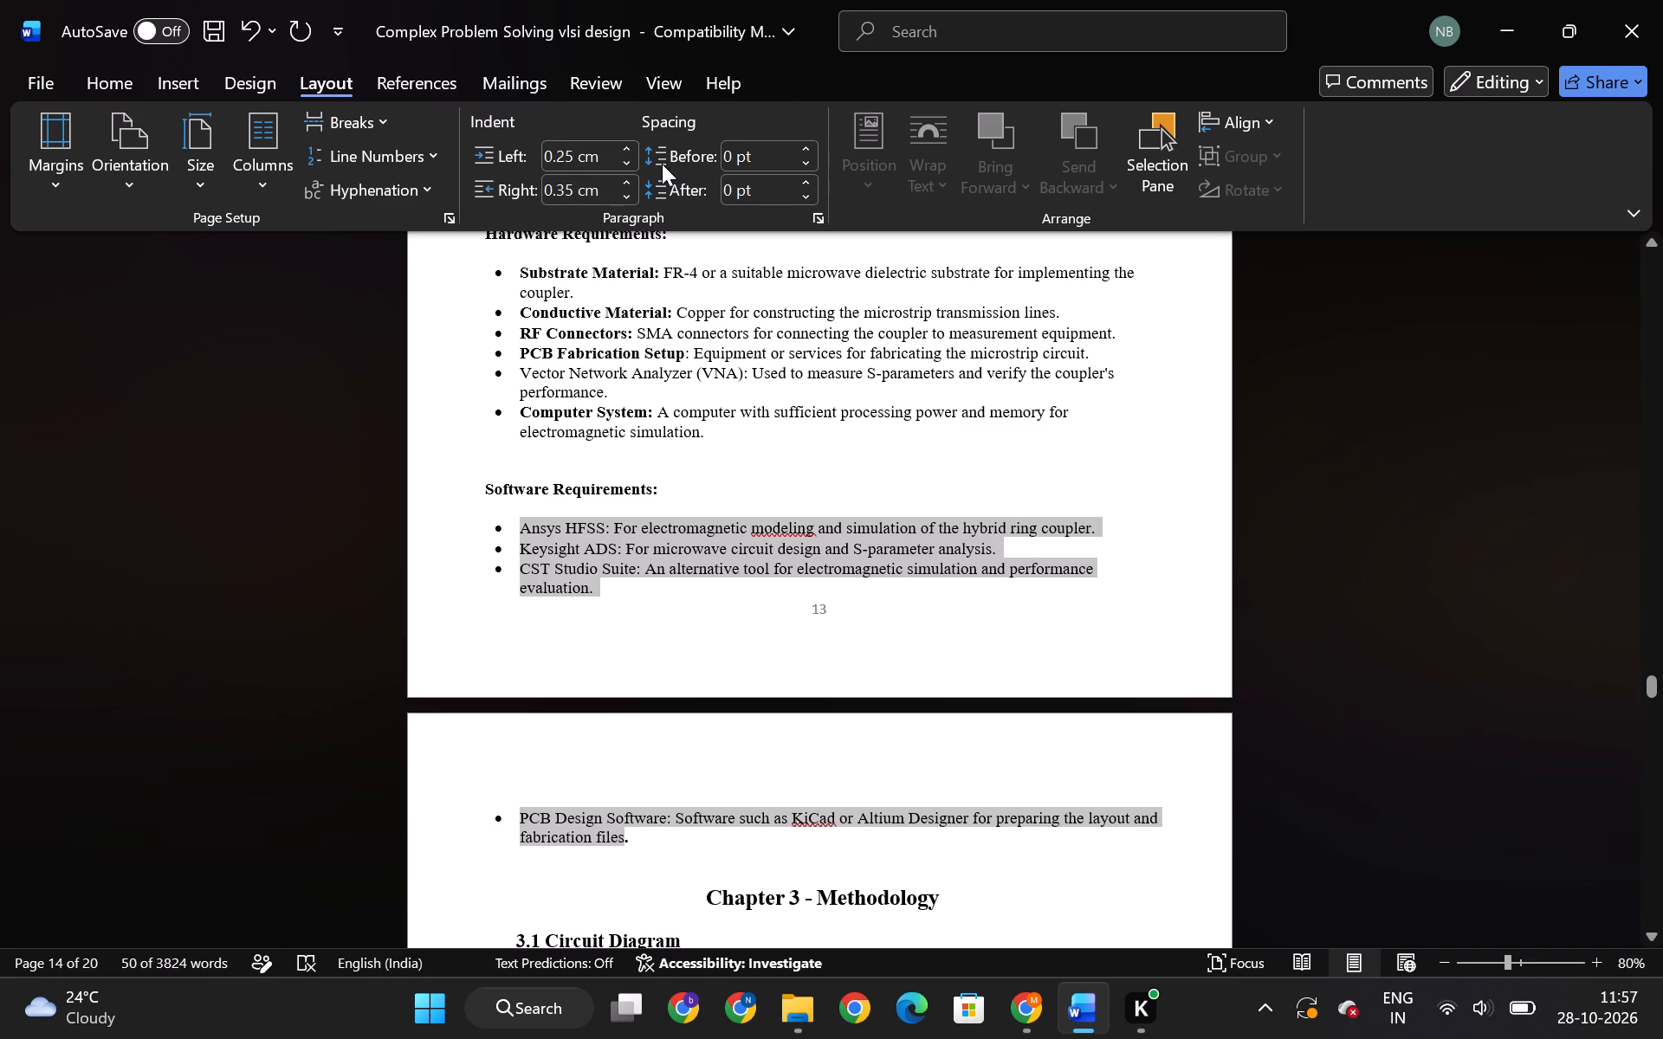
click(600, 183)
text(0.75)
key(Return)
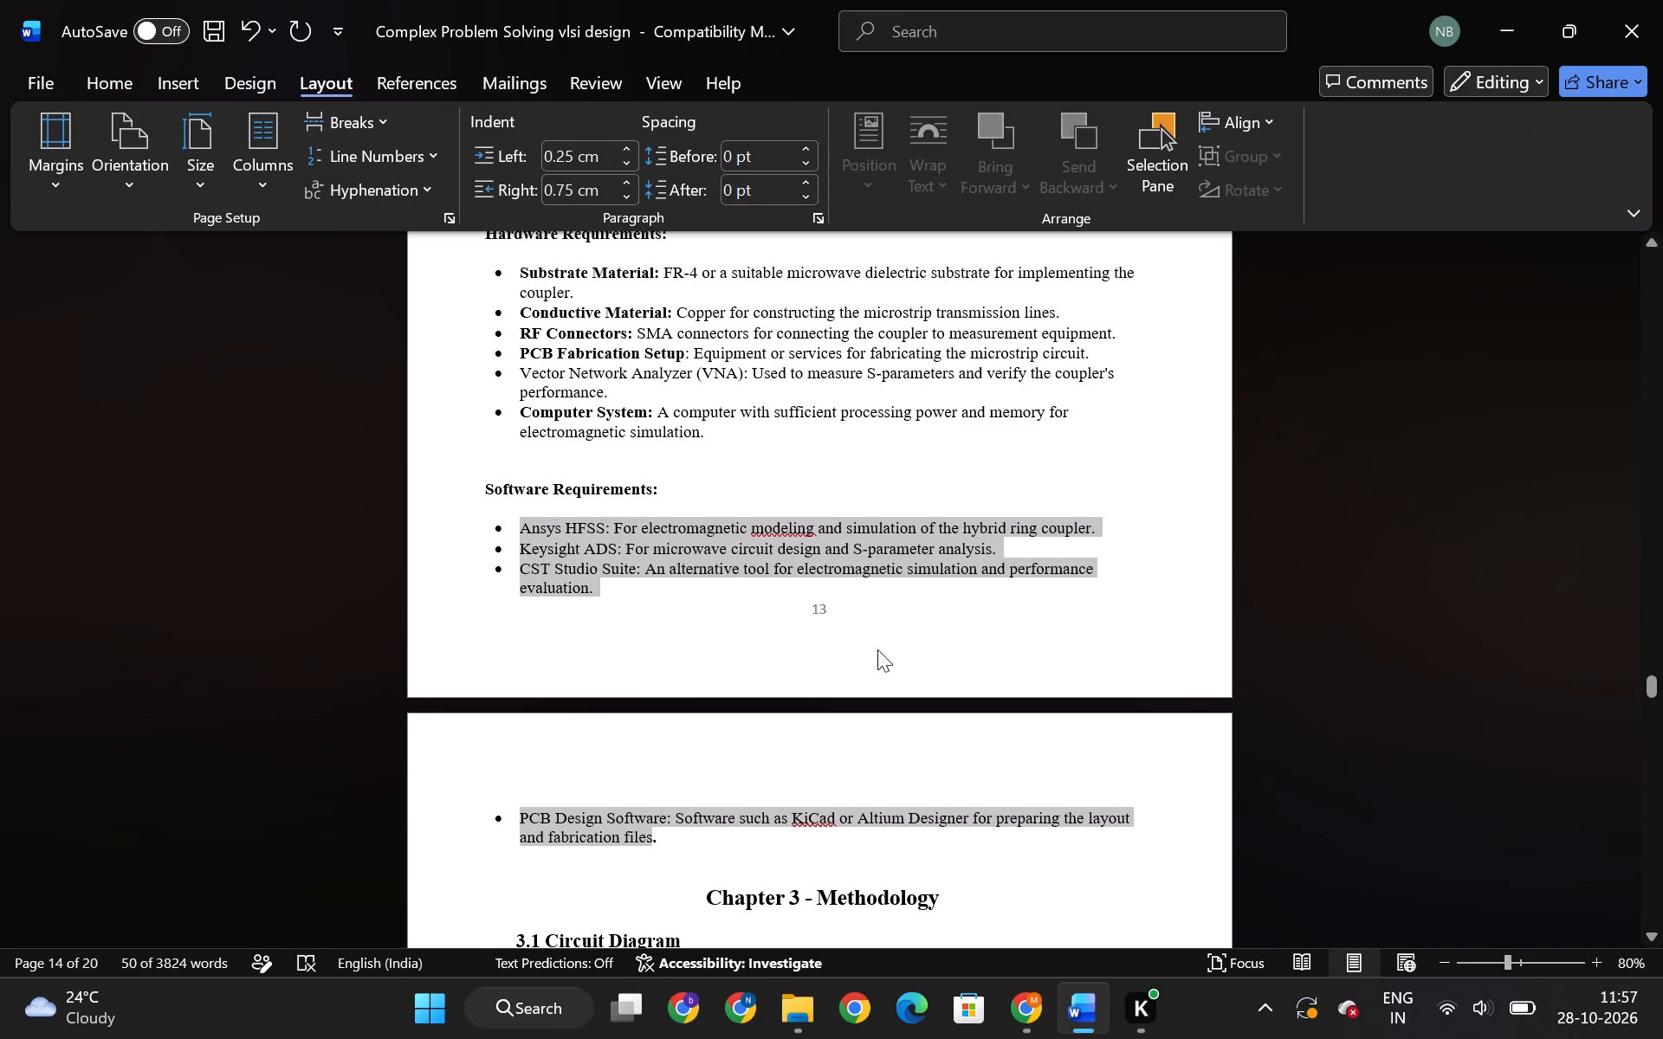
click(833, 675)
Insert unbulleted blank lines below the Keysight ADS item to move CST Studio Suite onto the following page.
click(1036, 551)
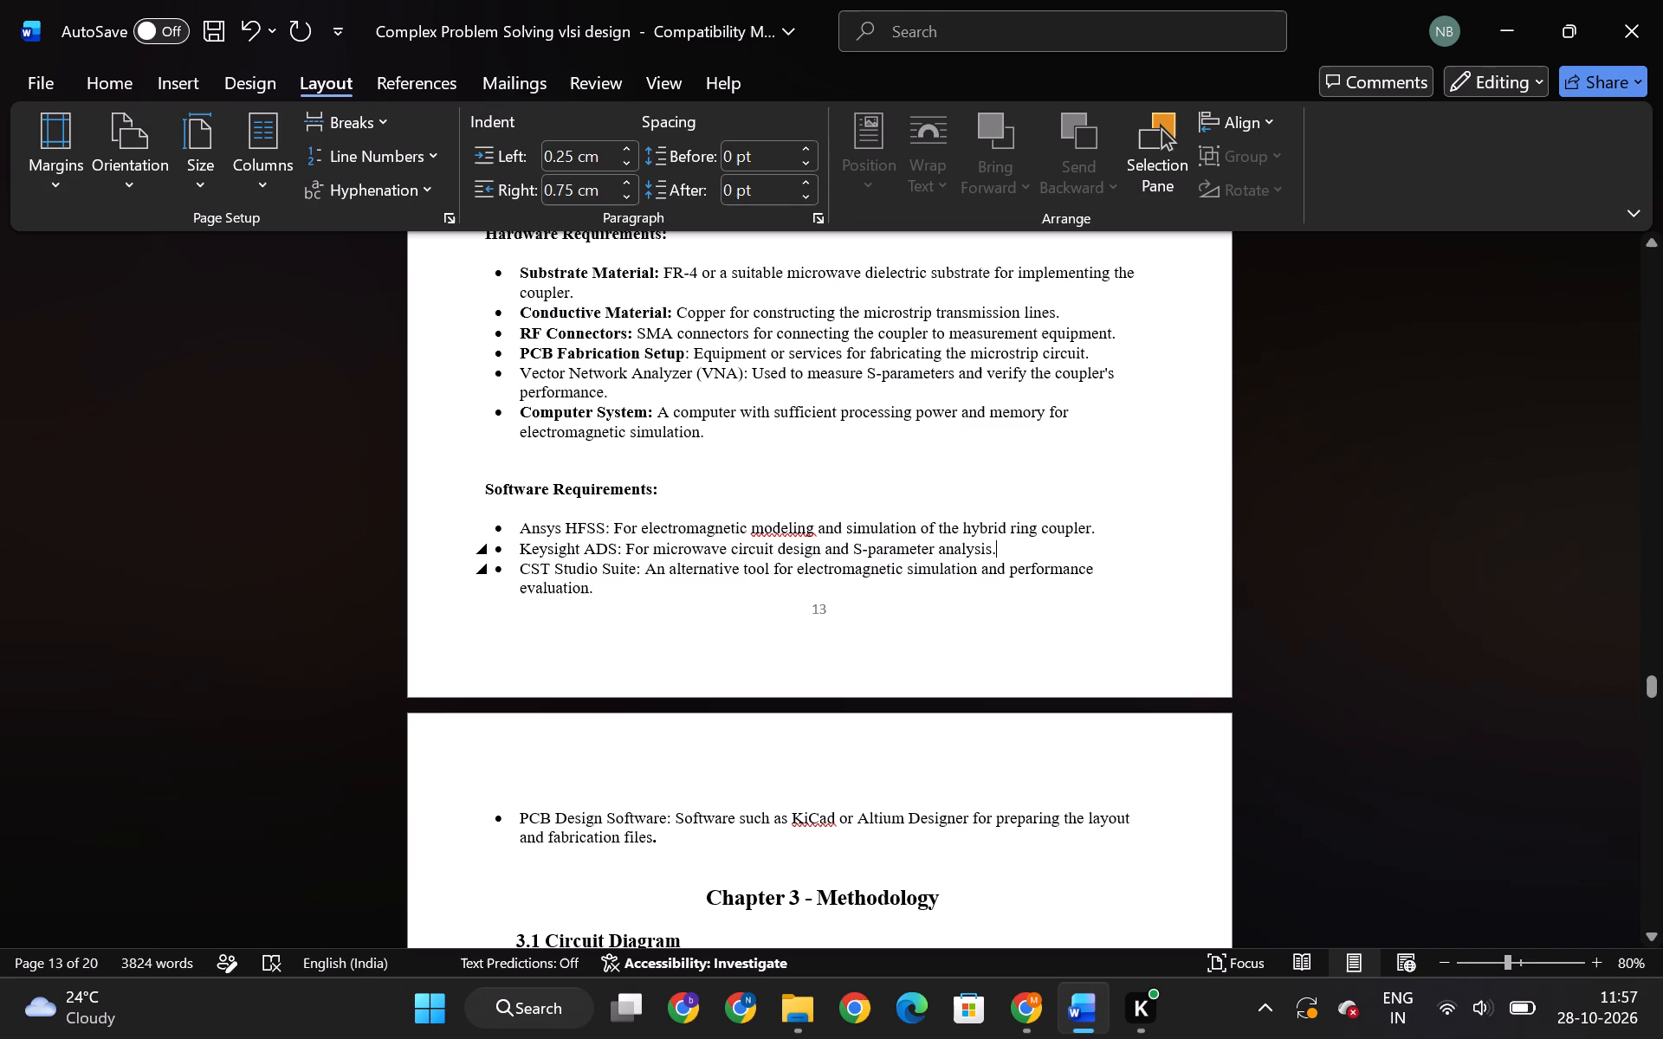
key(Return)
key(Return)
key(Return)
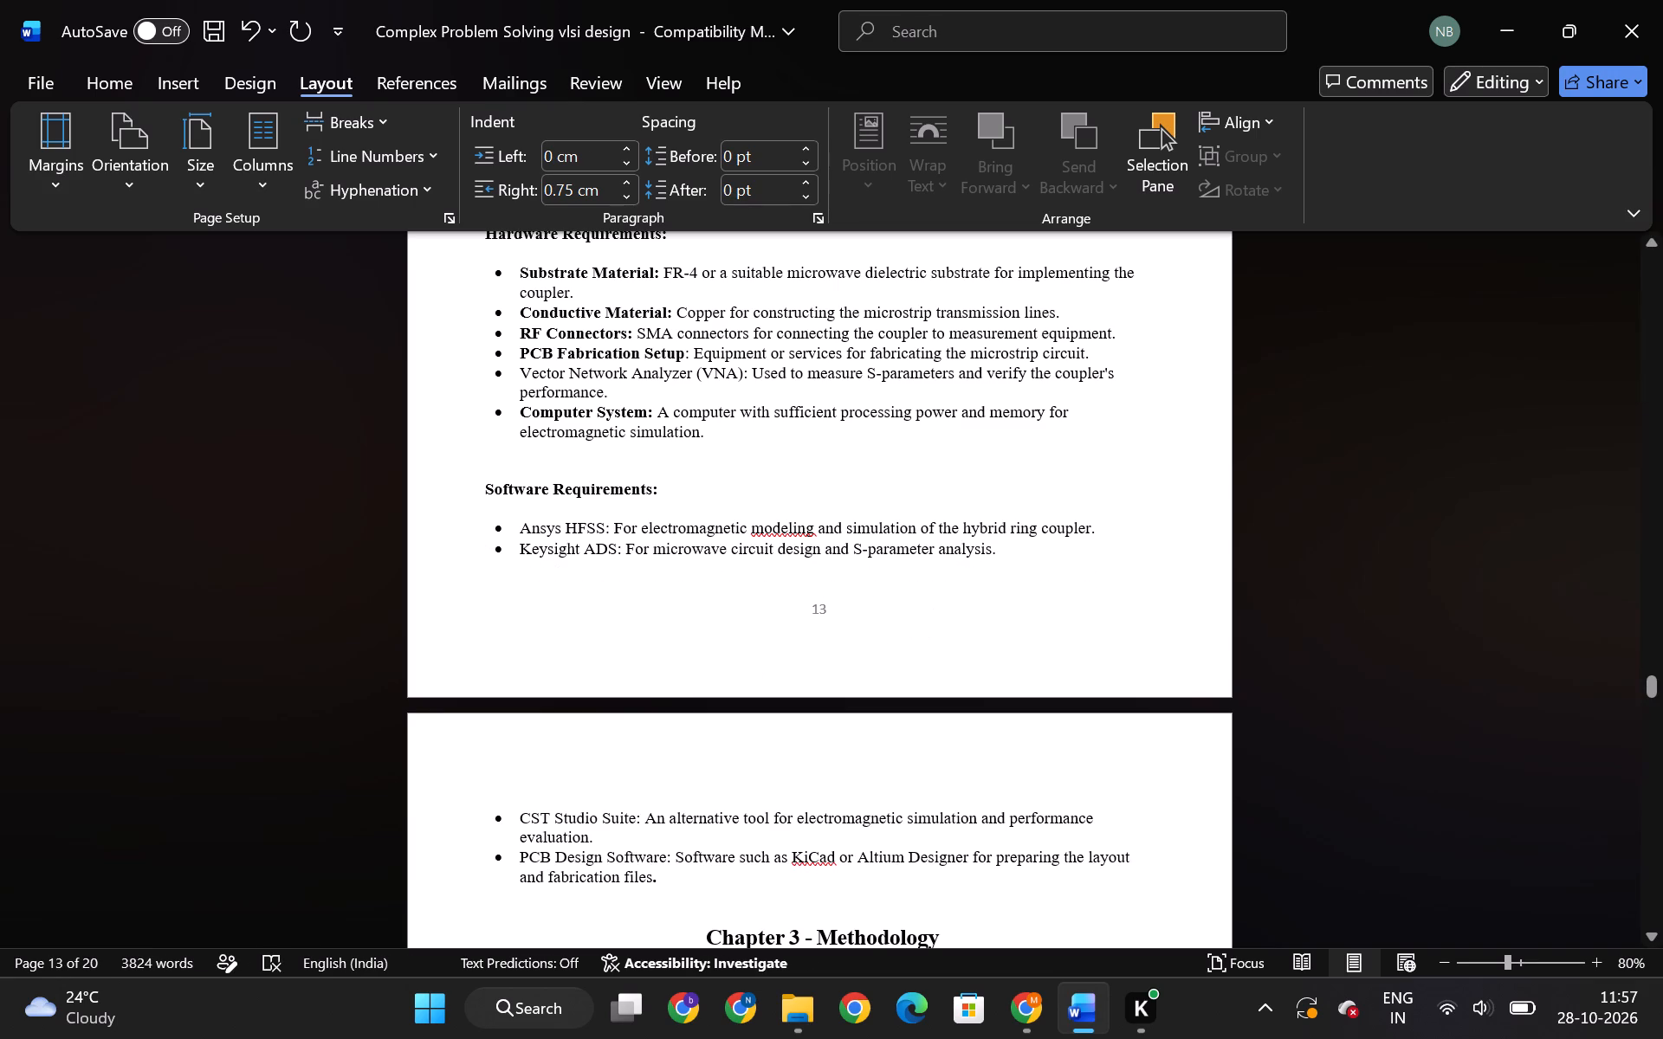
Bold the lead terms PCB Design Software, CST Studio Suite, Keysight ADS and Ansys HFSS in Software Requirements.
drag(670, 858, 517, 854)
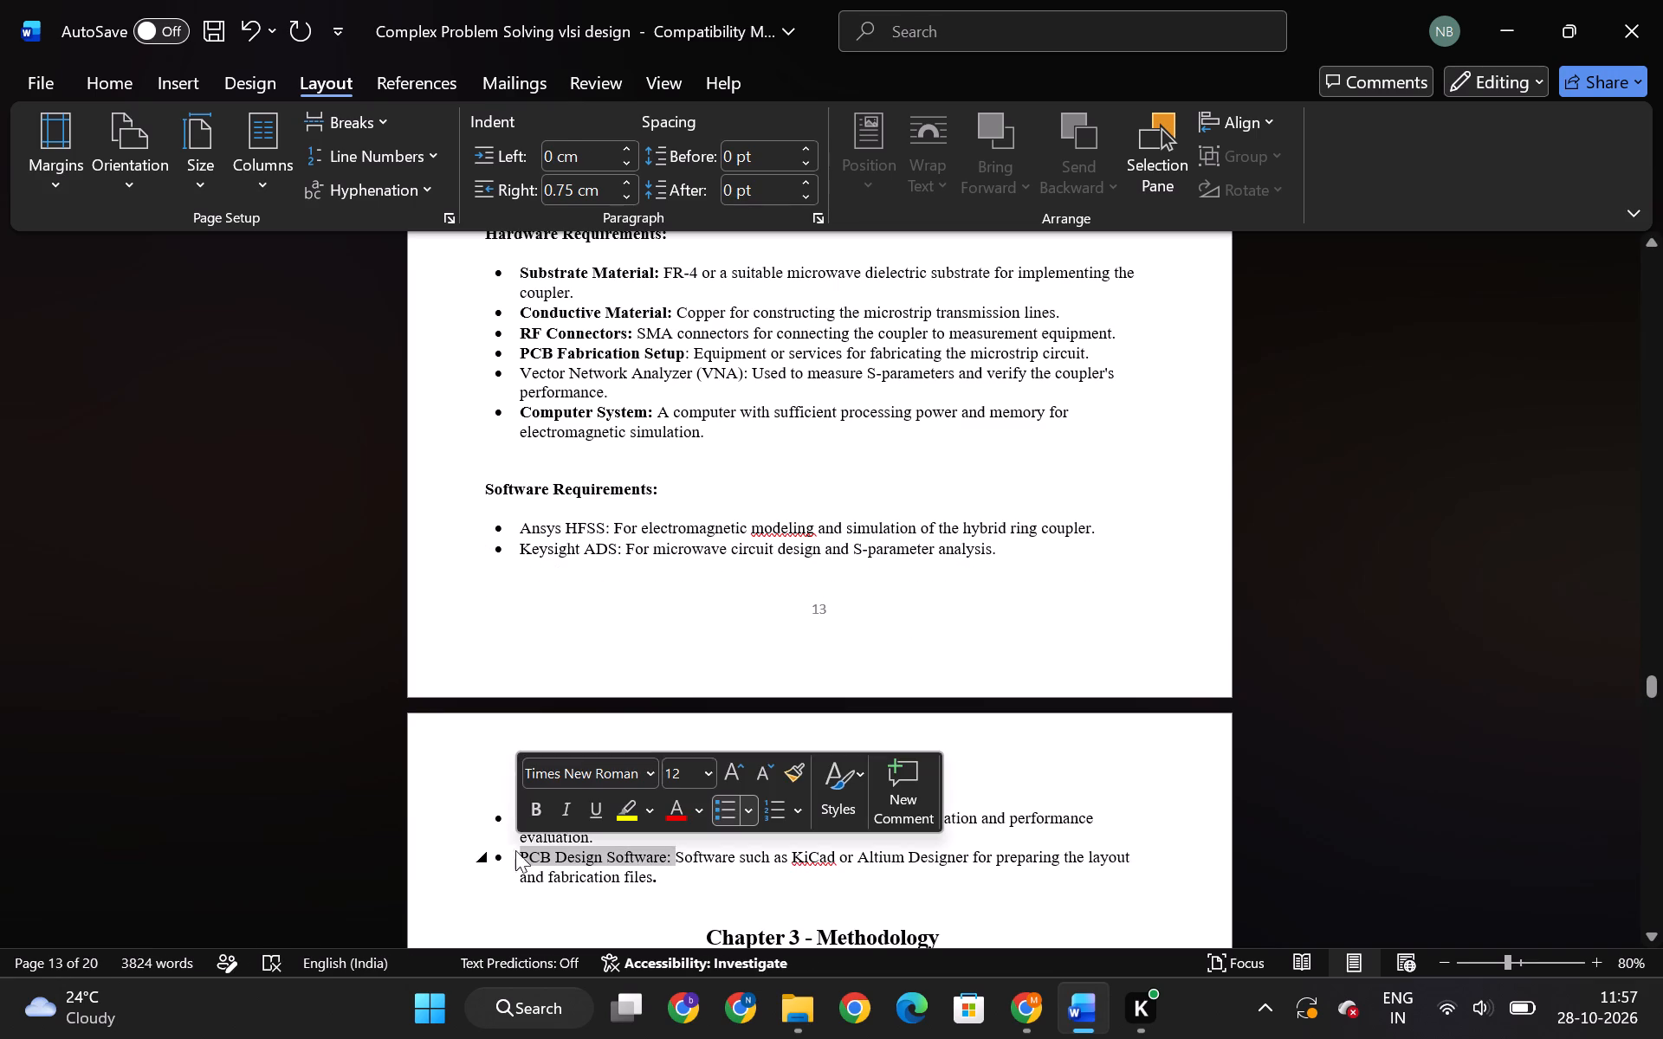
drag(536, 811, 547, 811)
click(580, 686)
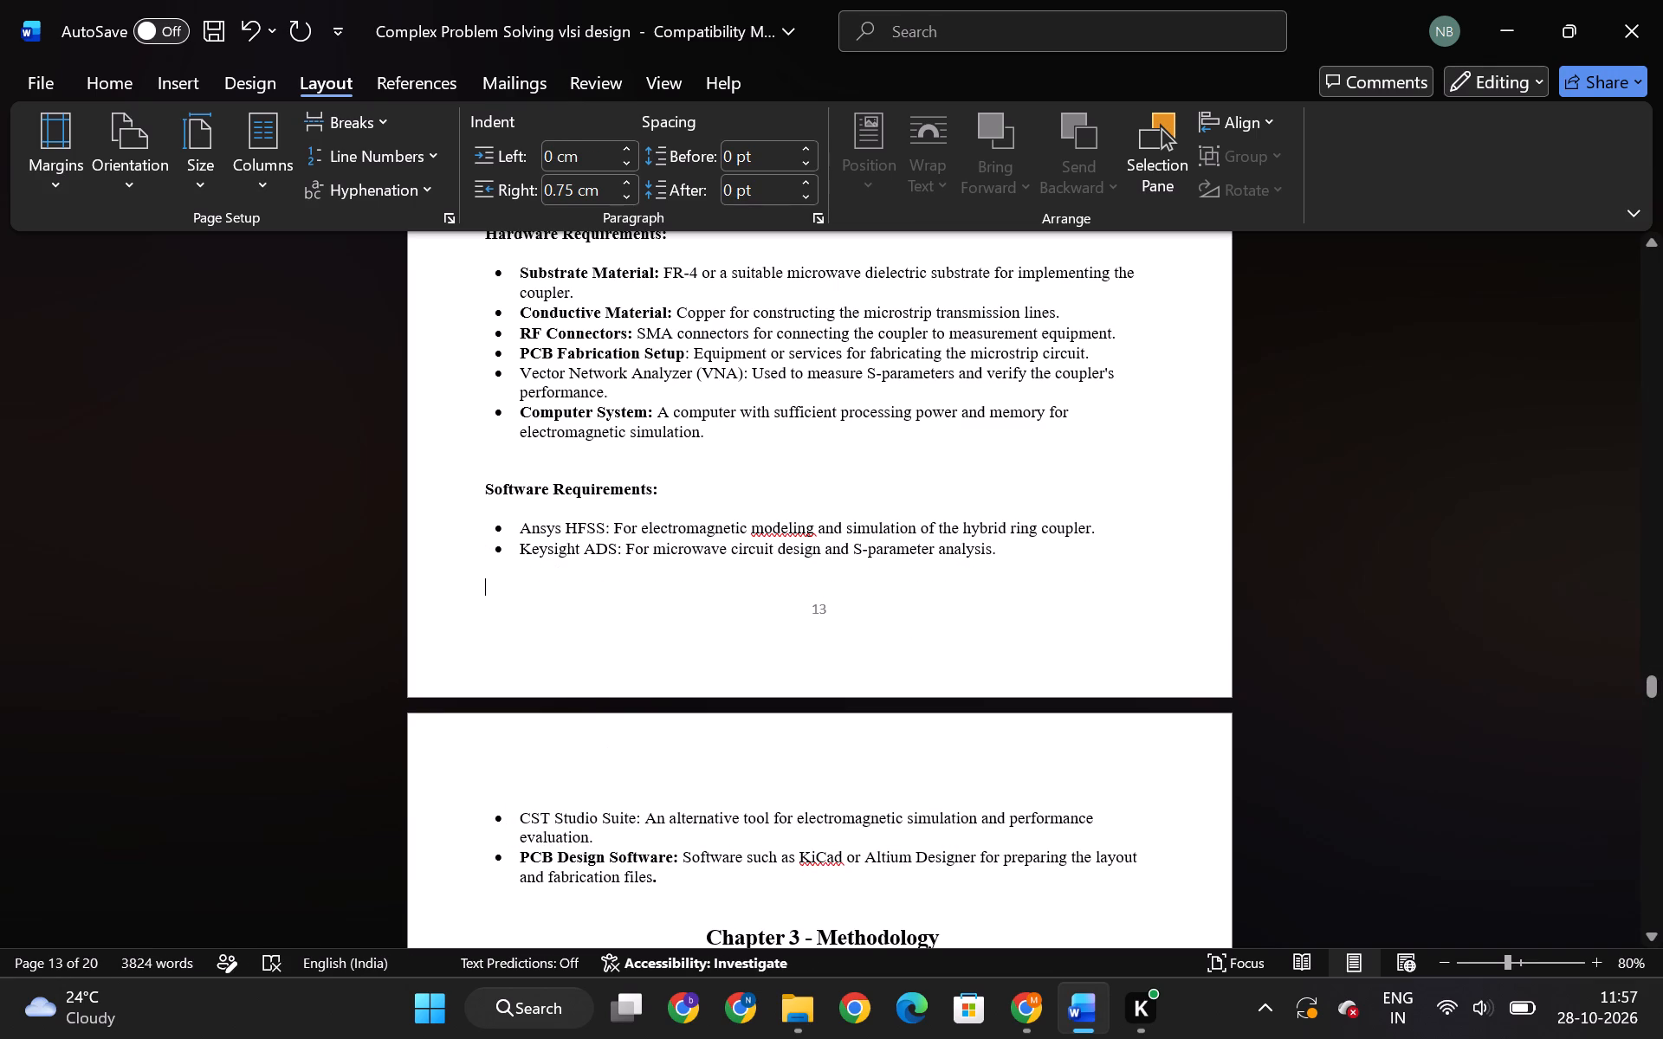
drag(640, 819, 520, 824)
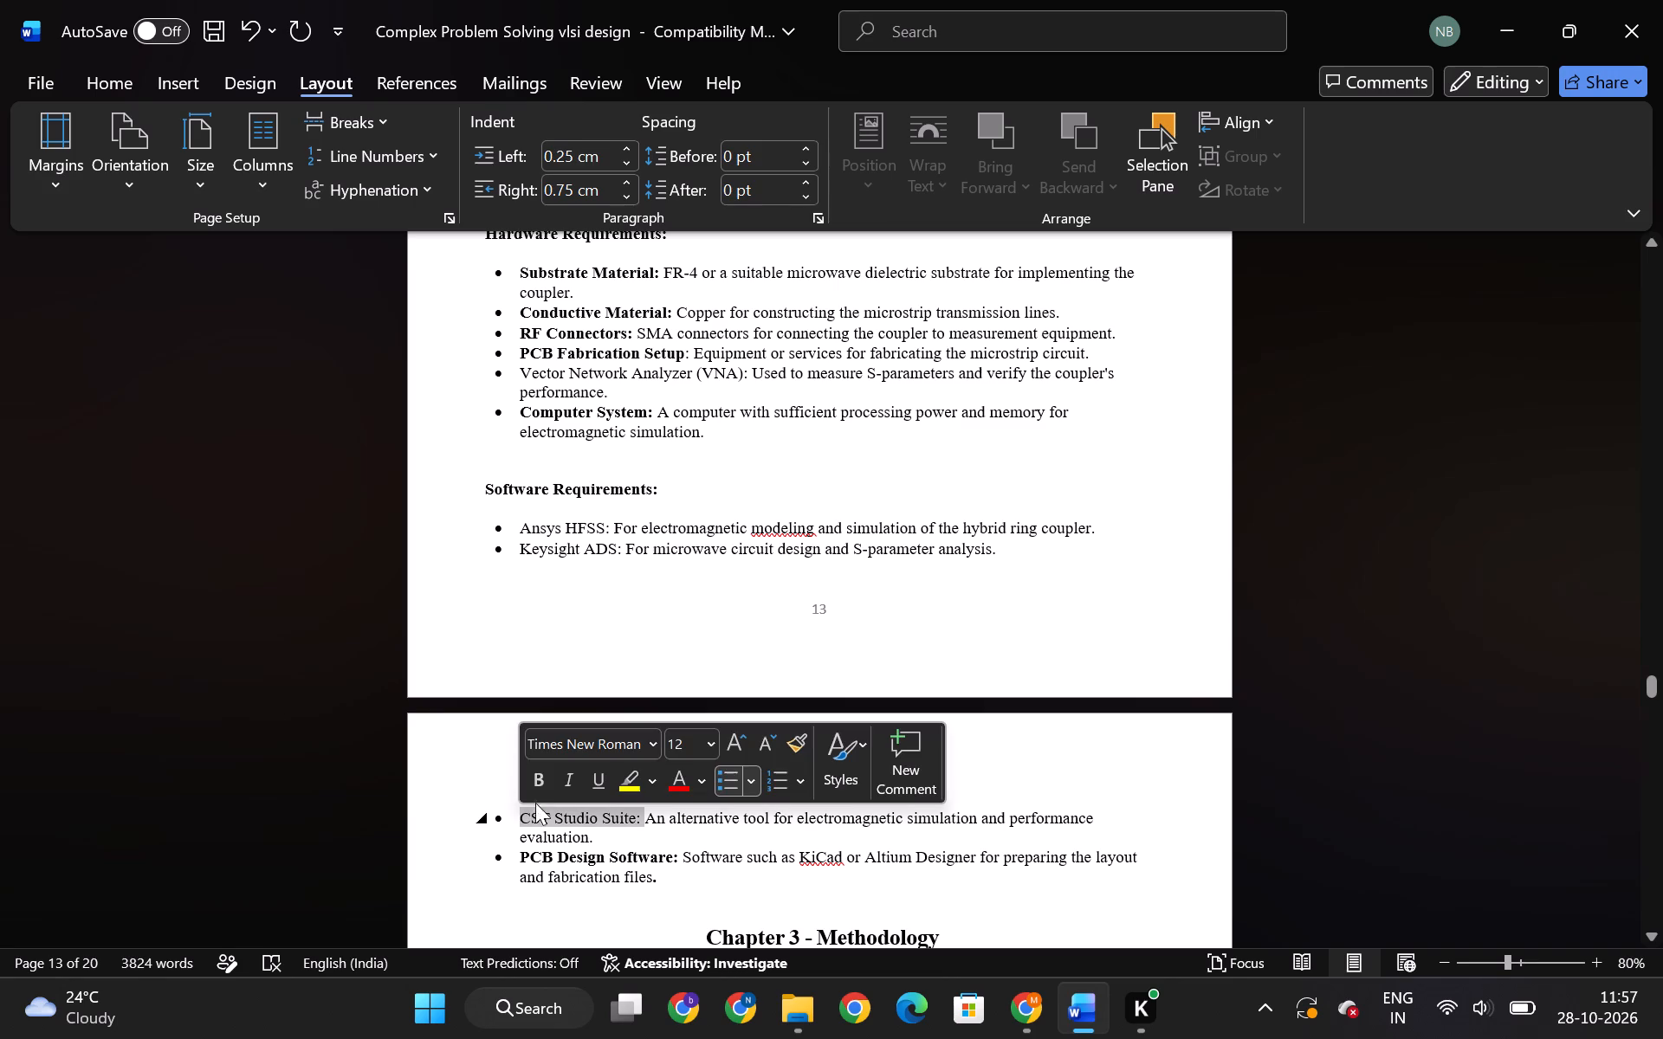
click(534, 778)
drag(618, 548, 521, 549)
click(529, 506)
drag(612, 611, 612, 602)
drag(608, 523, 524, 532)
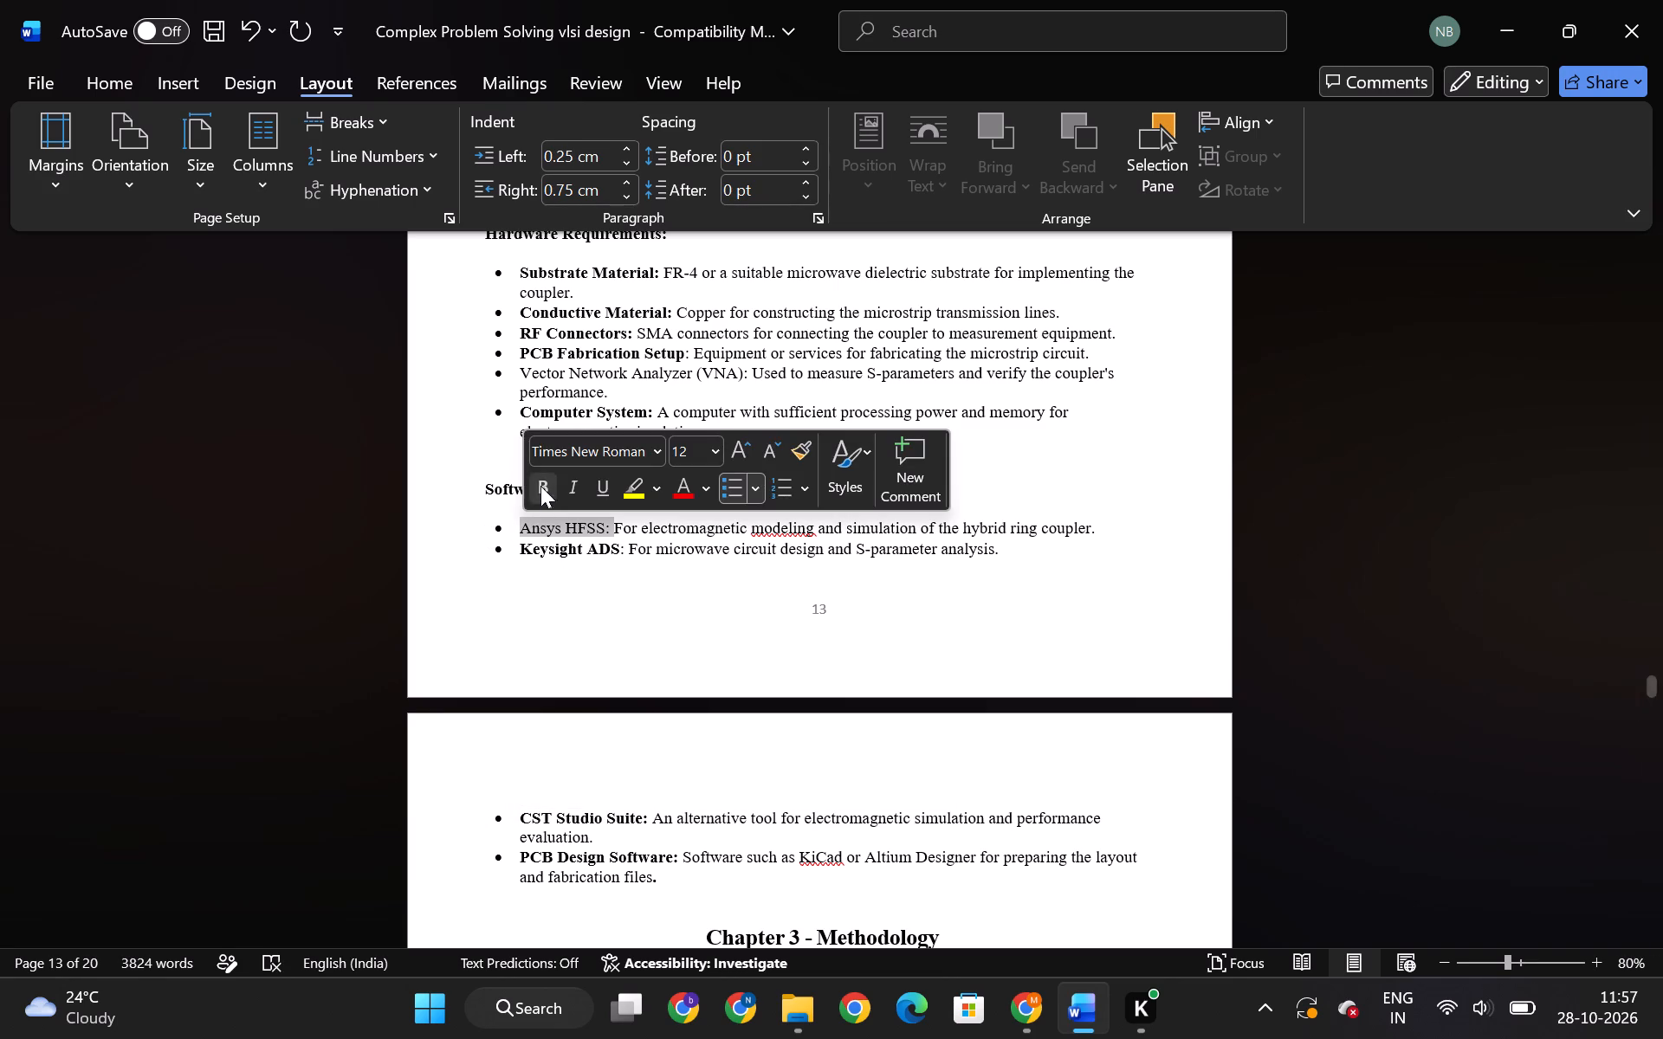
click(540, 483)
Insert blank lines above the 3.2 Construction steps heading to push that section onto the following page.
scroll(810, 732, down, 1)
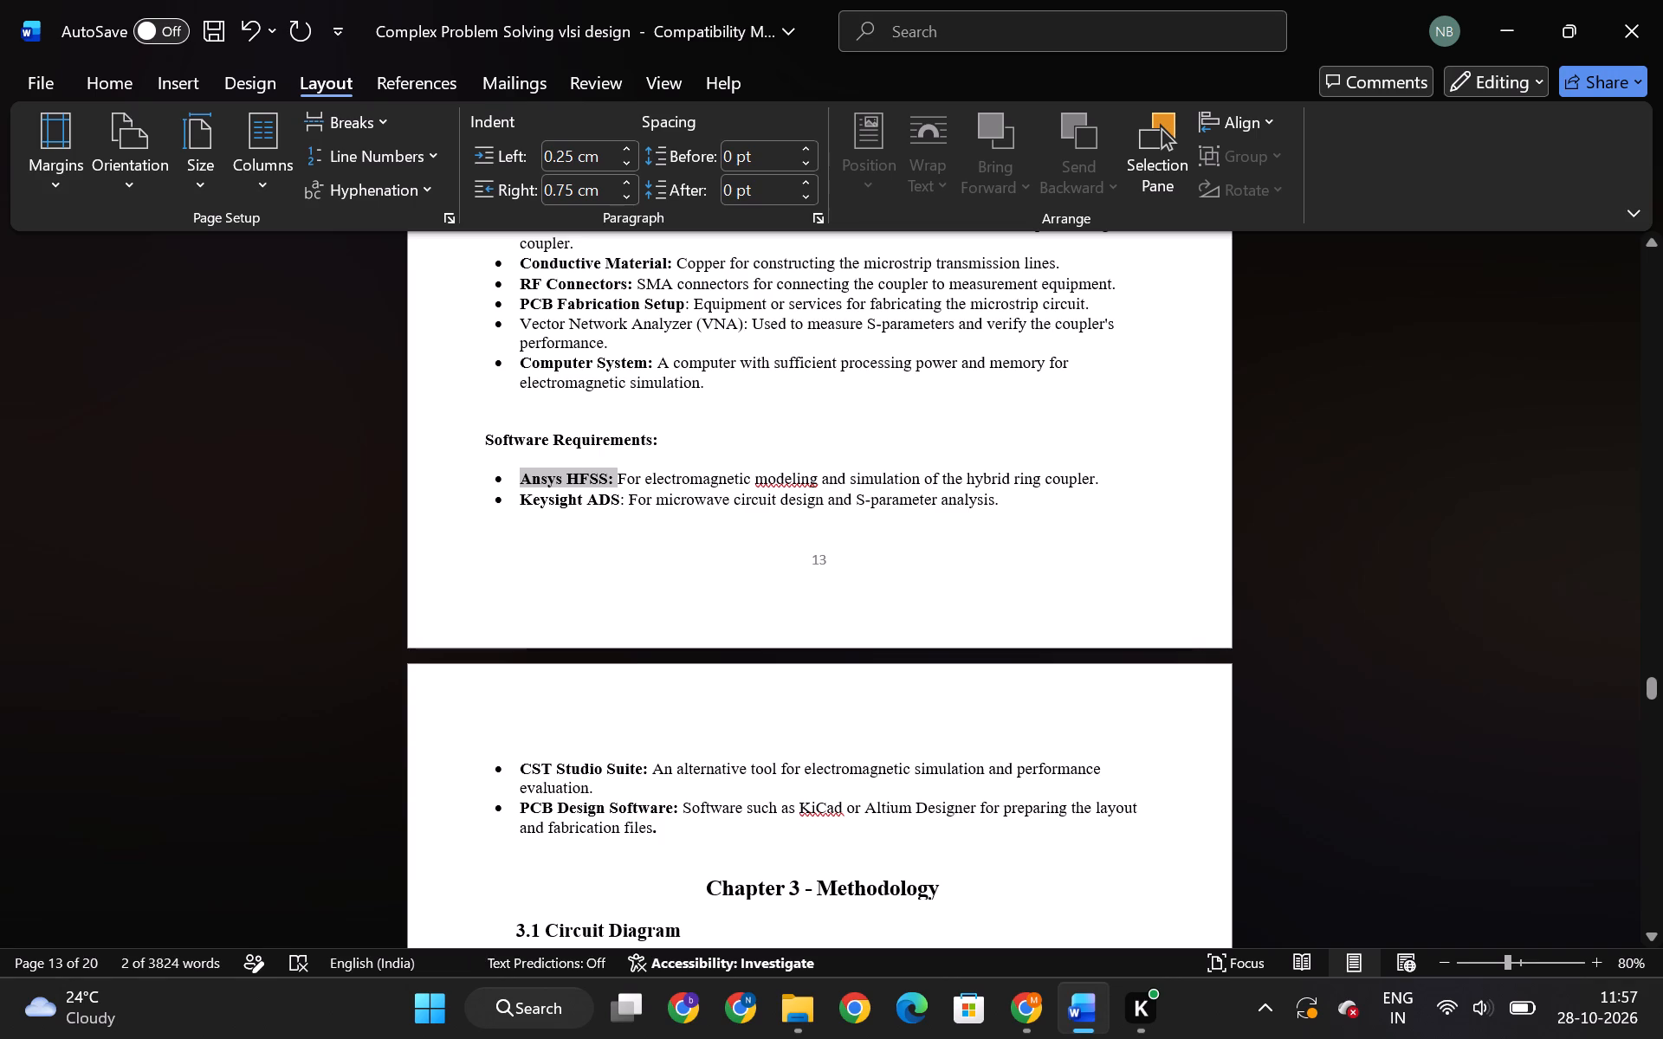
scroll(844, 707, down, 6)
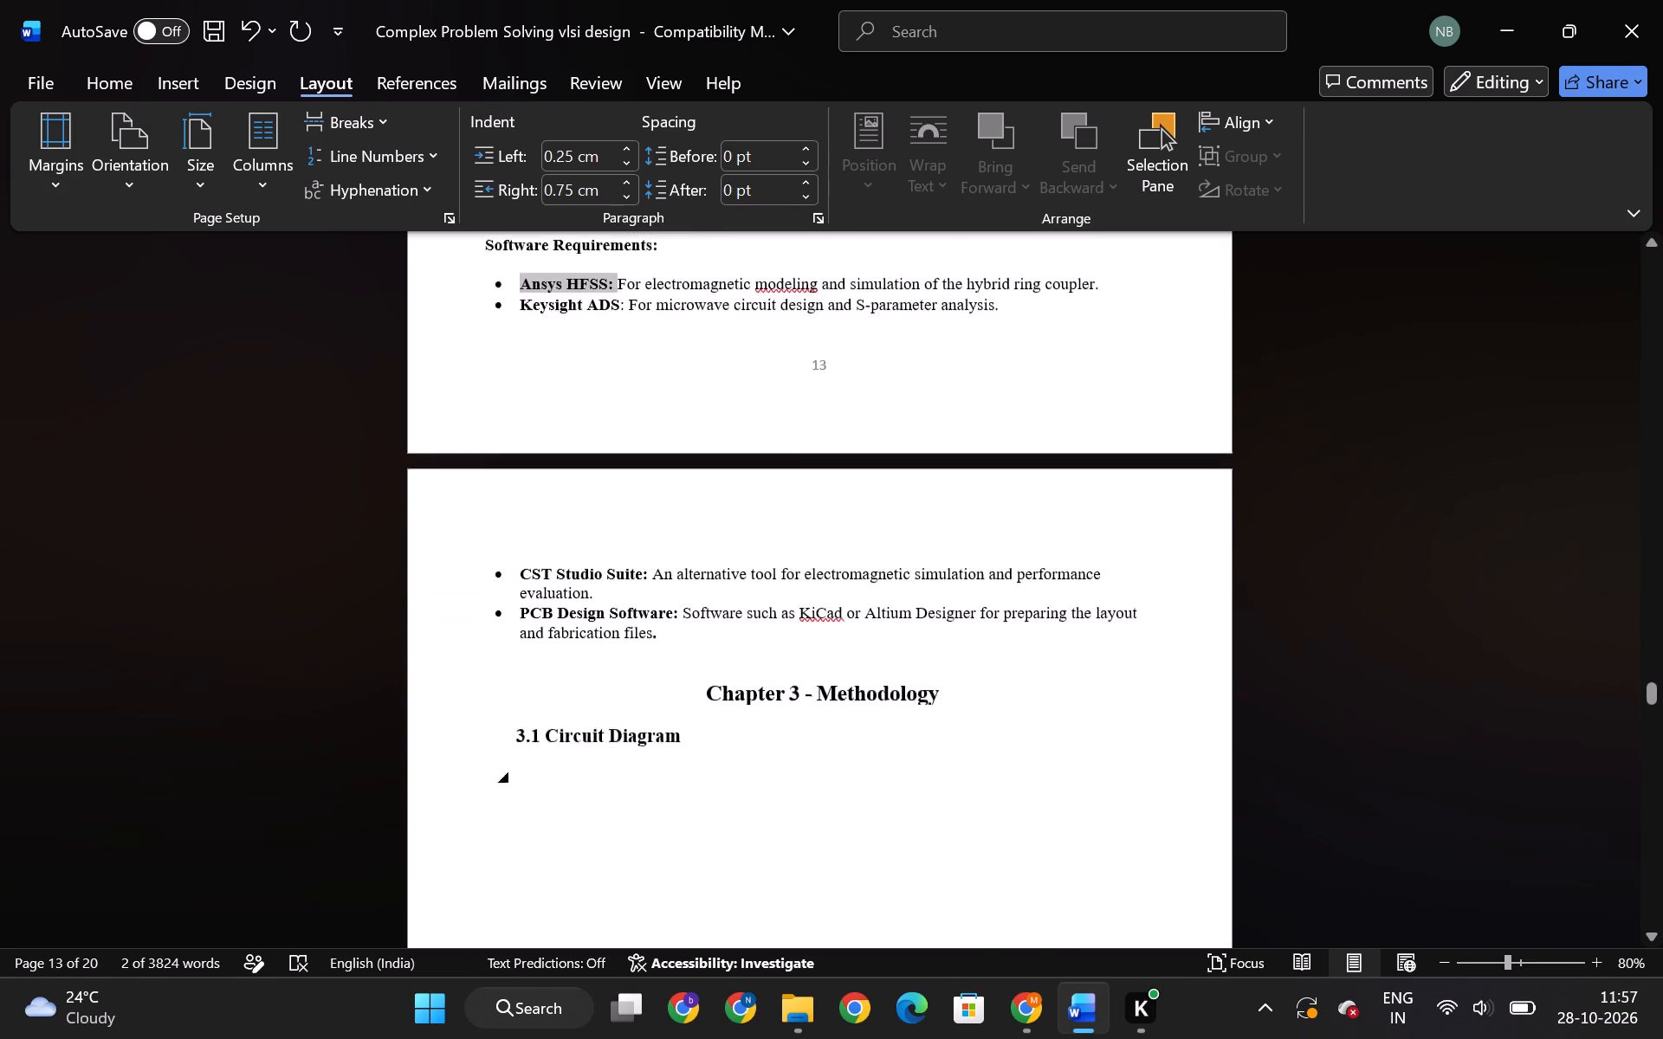
scroll(894, 796, down, 5)
scroll(828, 772, down, 8)
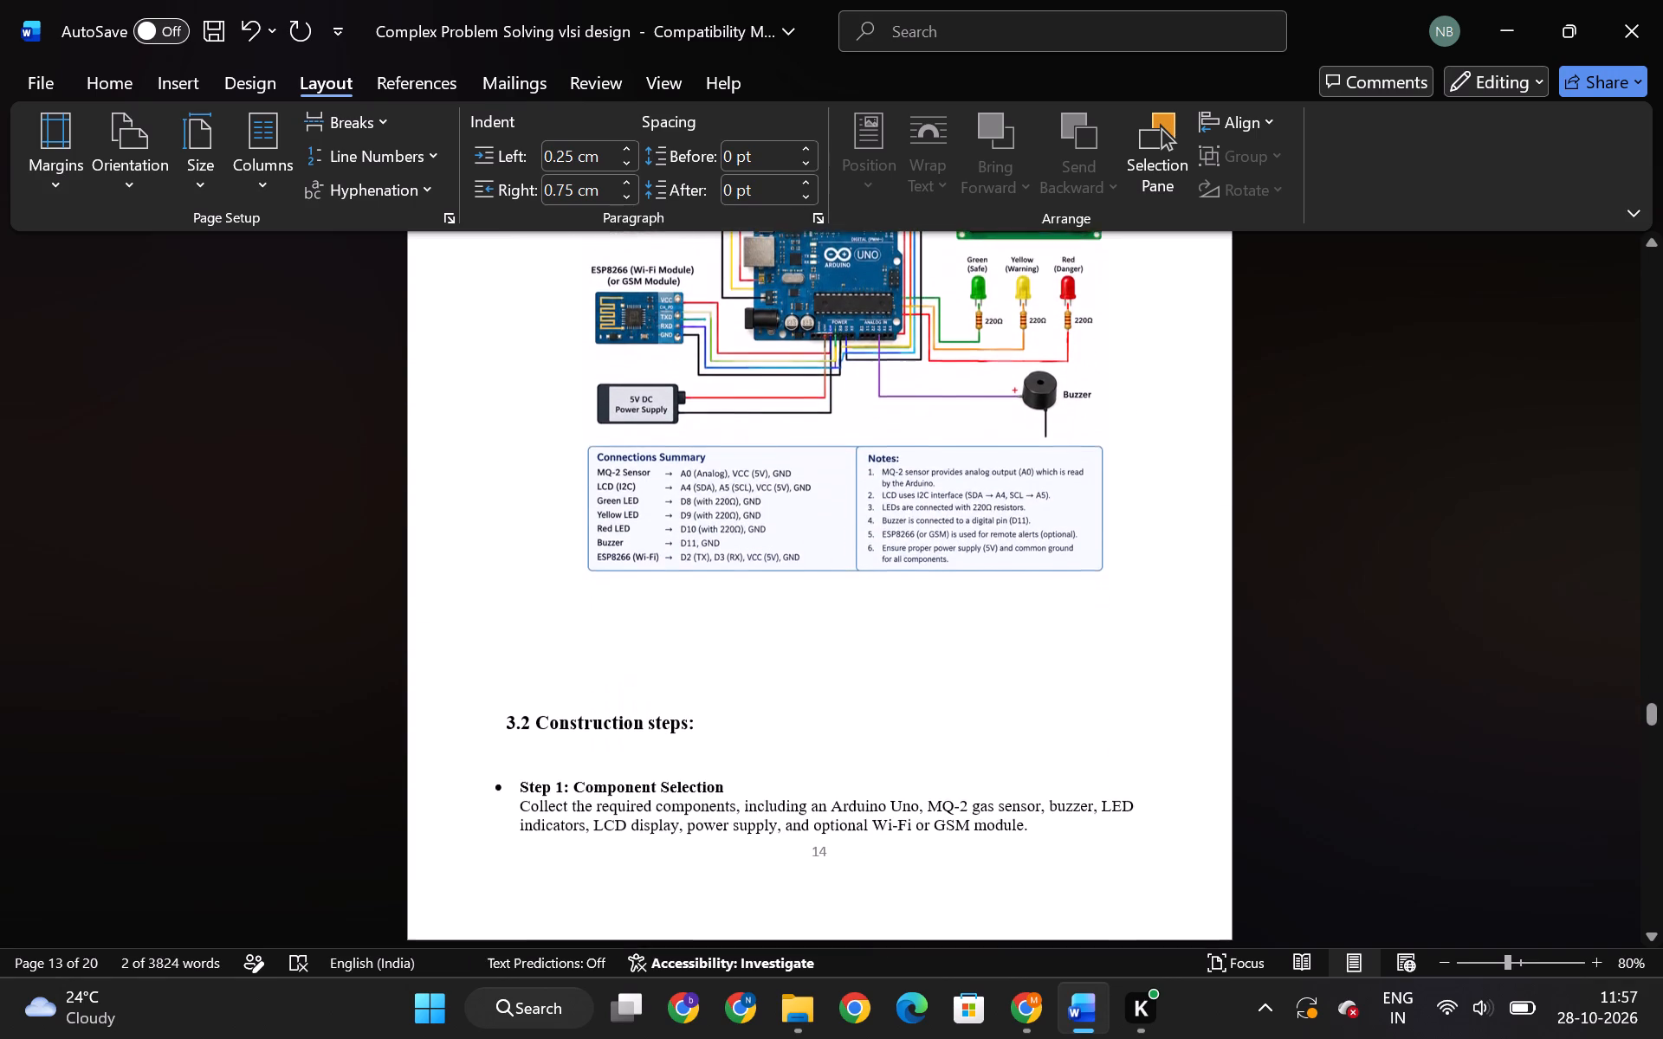
scroll(867, 674, up, 3)
click(803, 725)
key(Return)
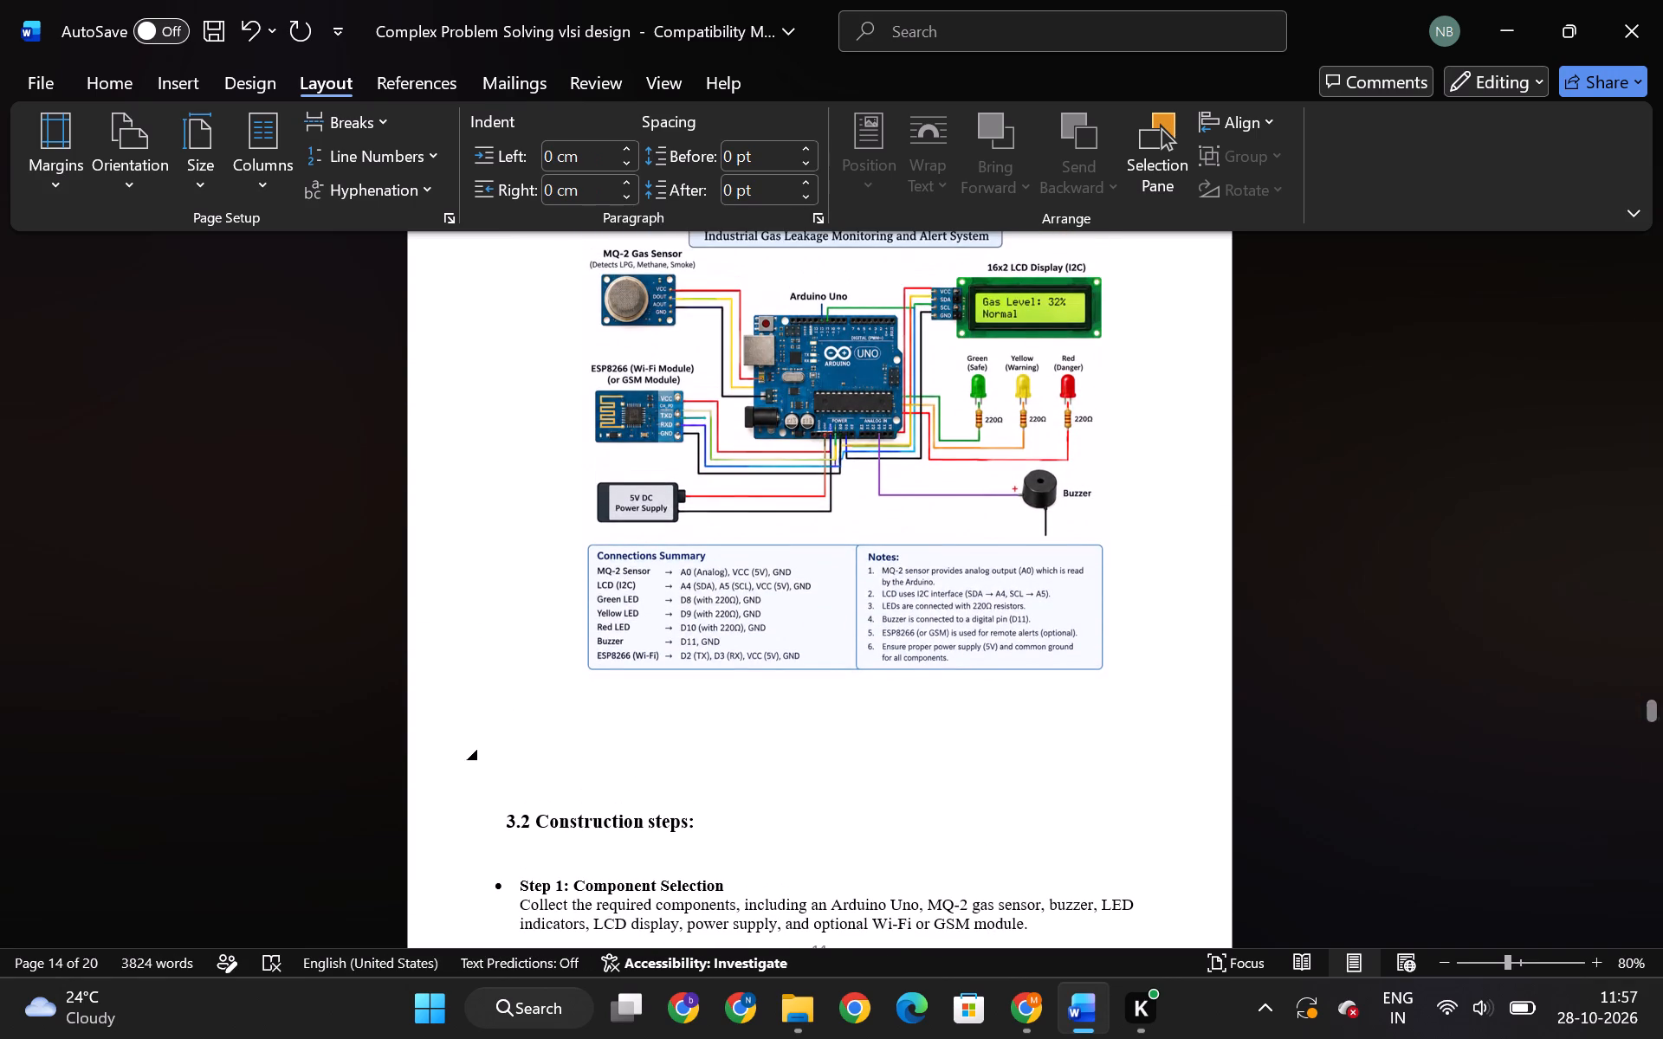
key(Return)
key(Return)
scroll(787, 747, down, 3)
key(Return)
key(Return)
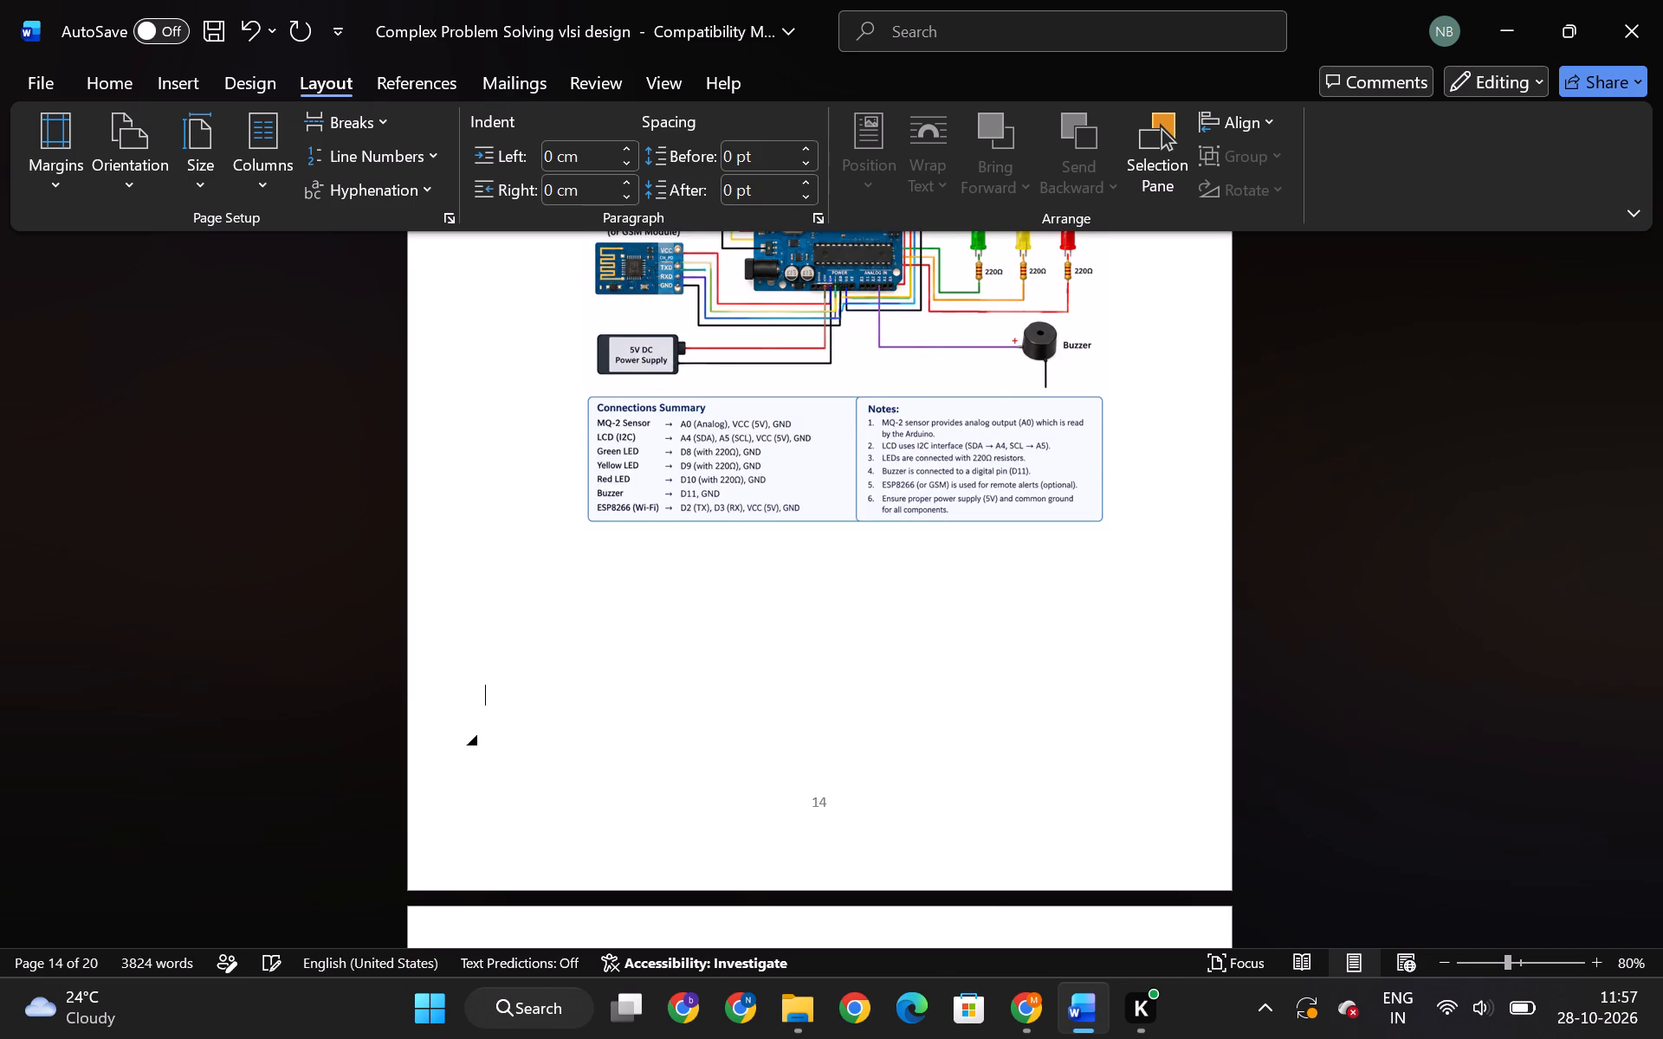
Enlarge the circuit diagram picture under 3.1 Circuit Diagram, keeping its proportions.
scroll(797, 739, up, 8)
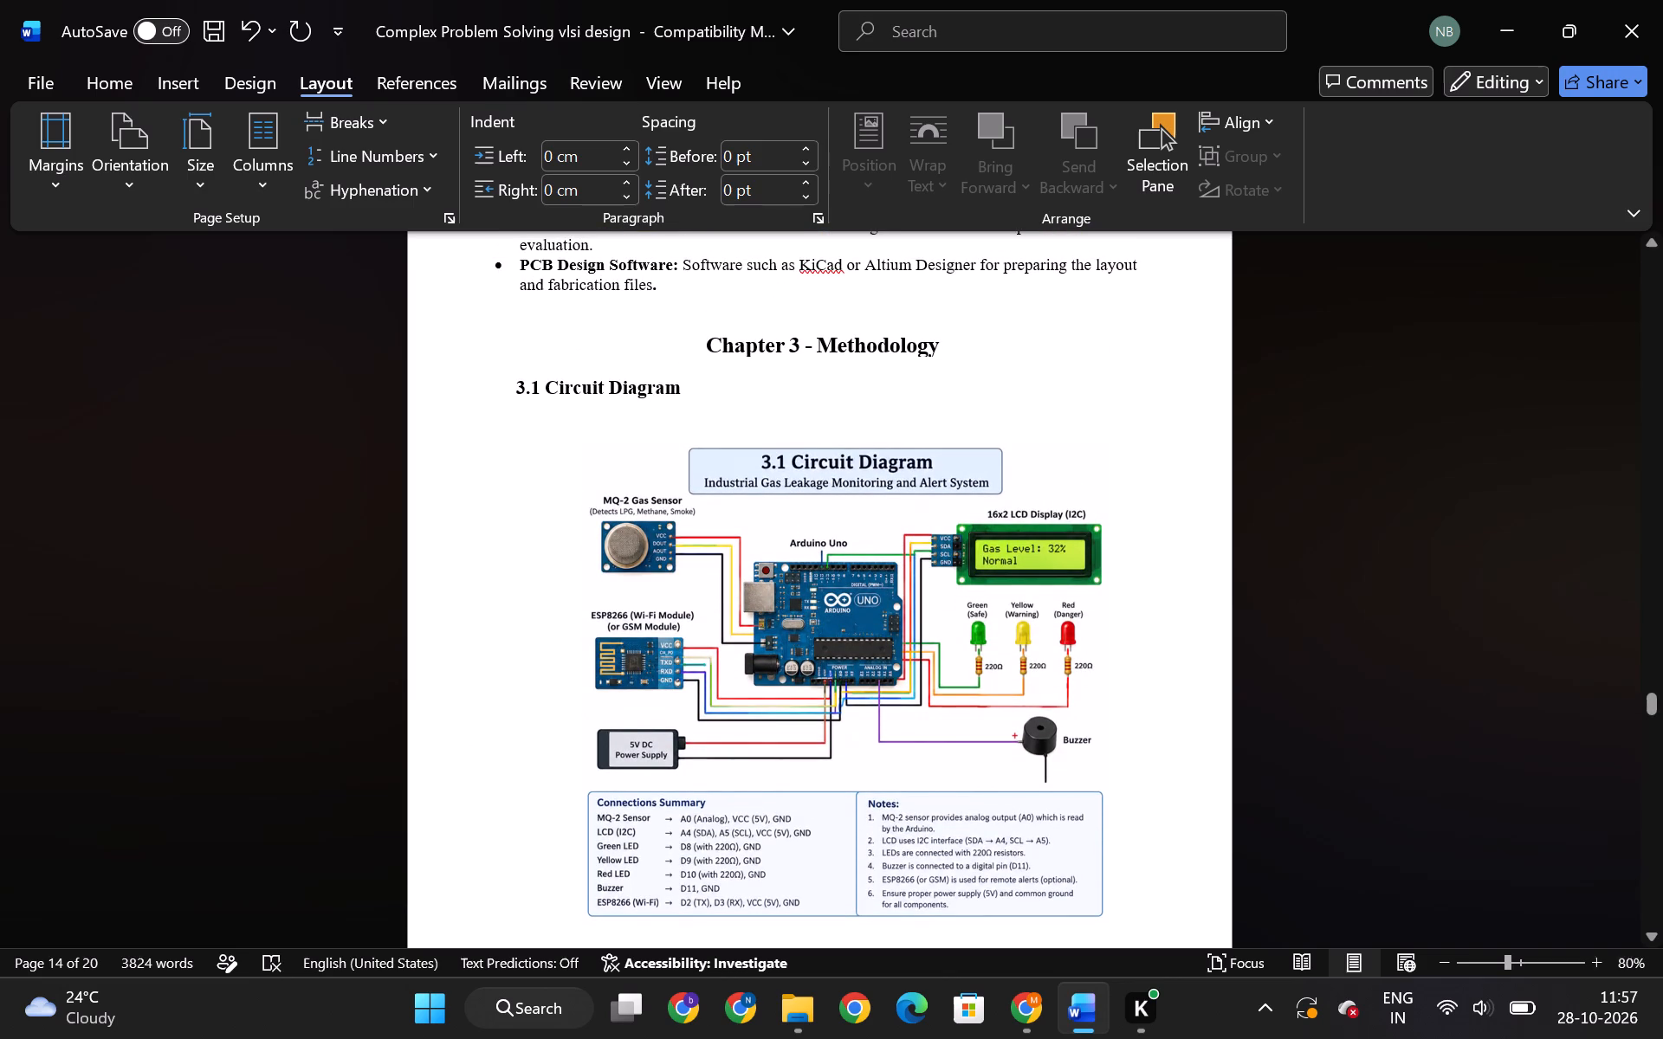
scroll(839, 789, down, 3)
click(1074, 761)
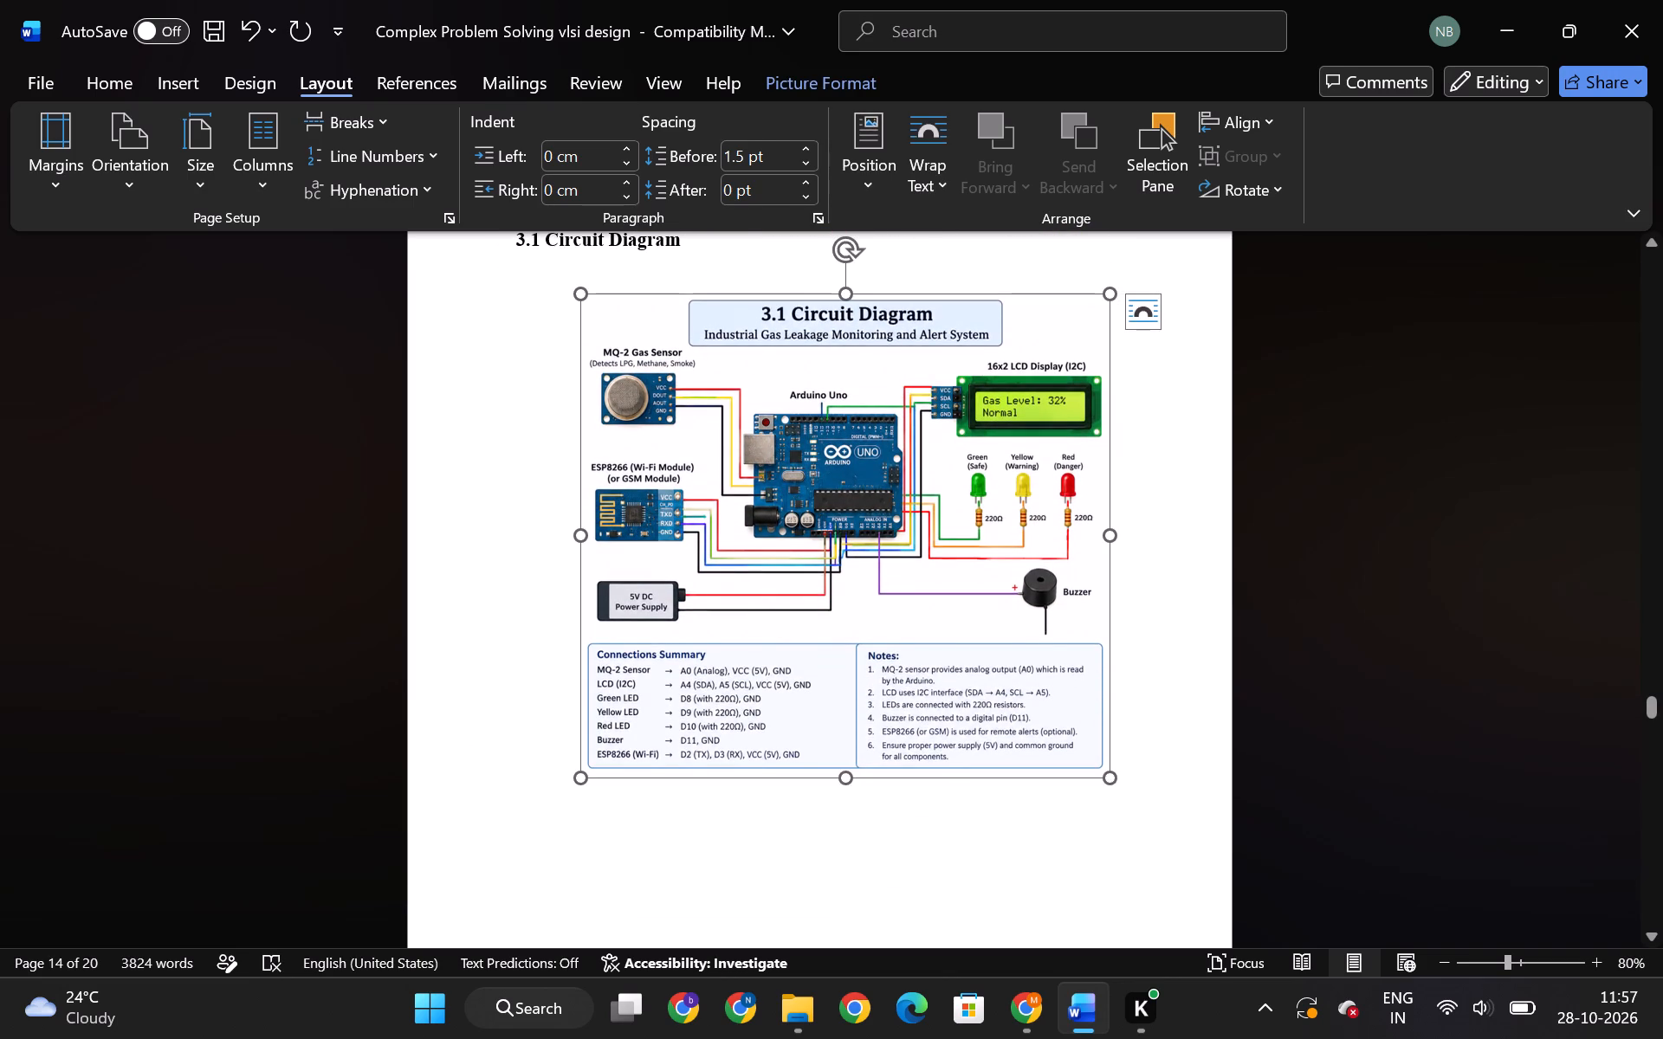
drag(1108, 783, 1140, 842)
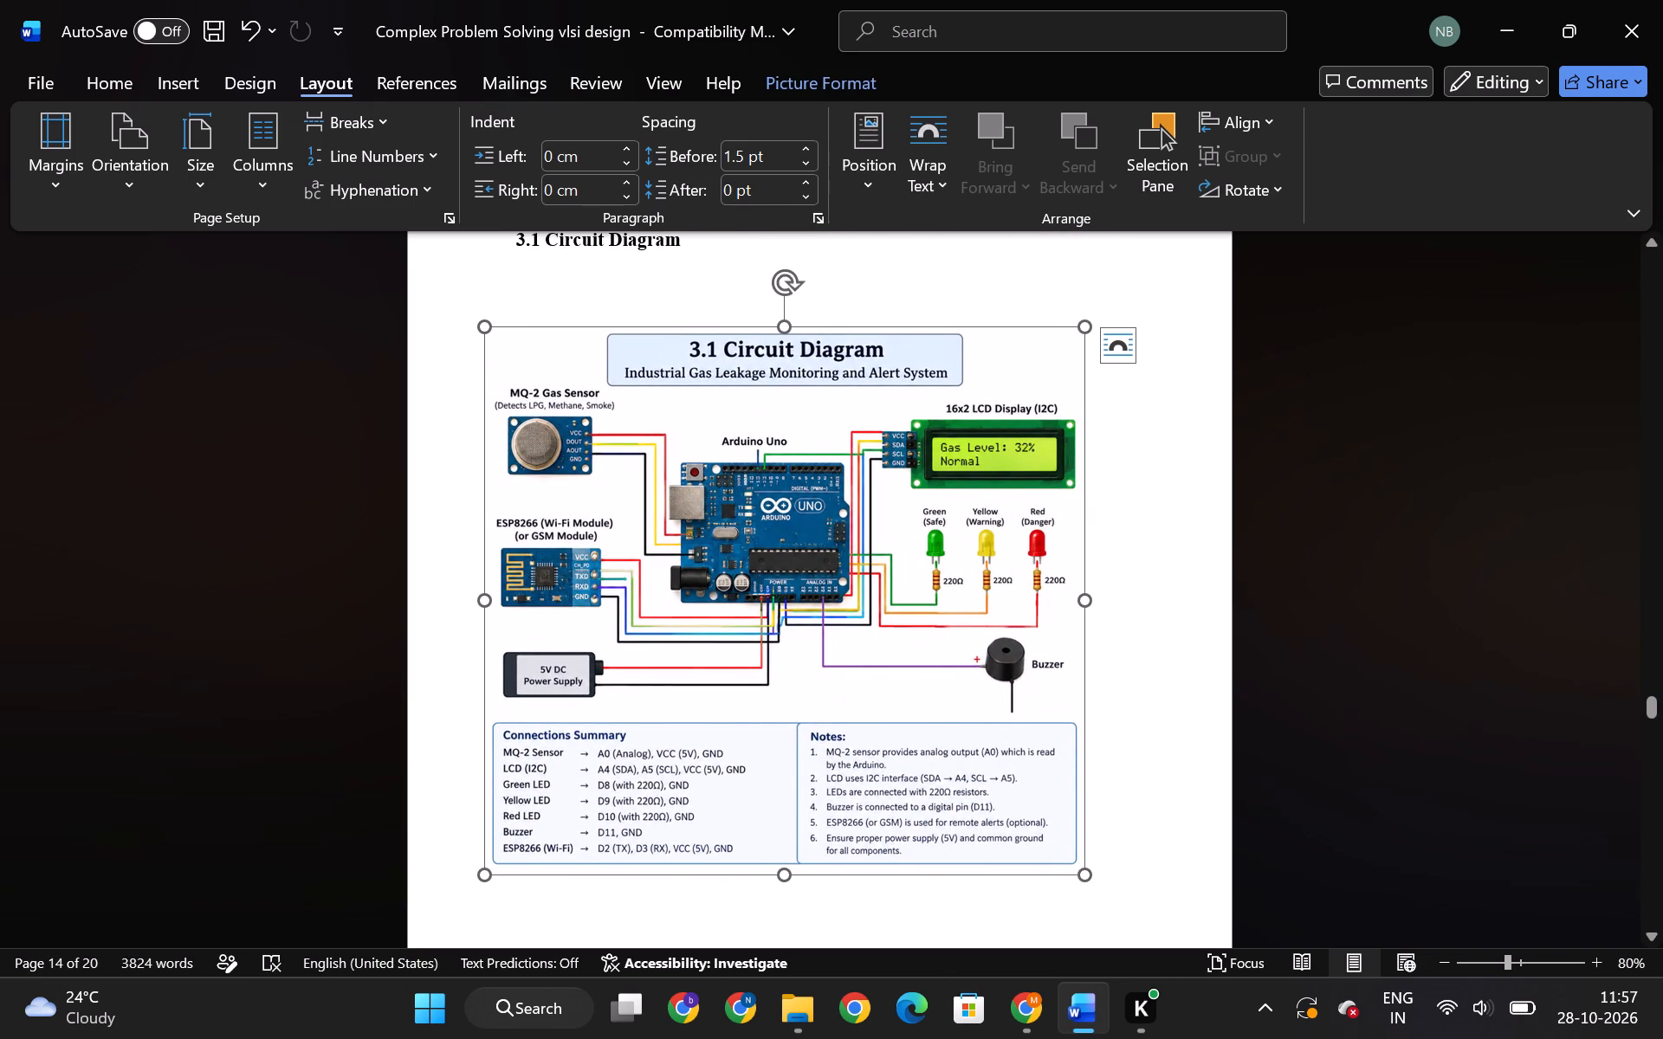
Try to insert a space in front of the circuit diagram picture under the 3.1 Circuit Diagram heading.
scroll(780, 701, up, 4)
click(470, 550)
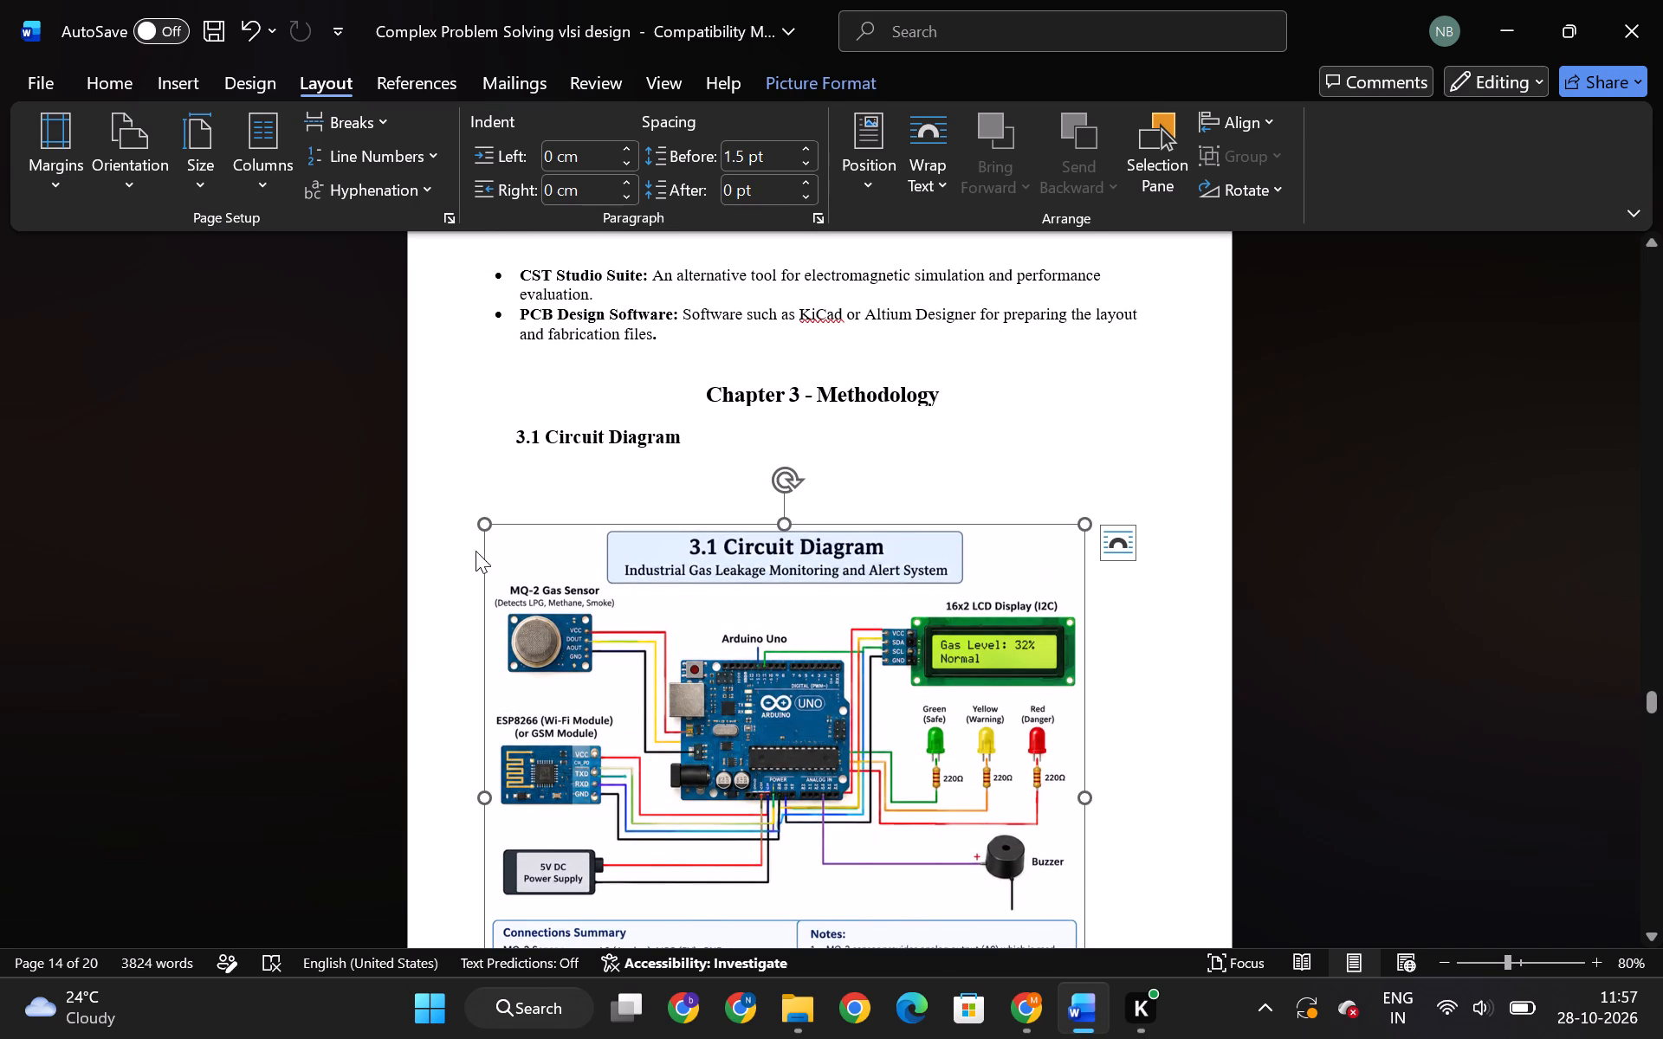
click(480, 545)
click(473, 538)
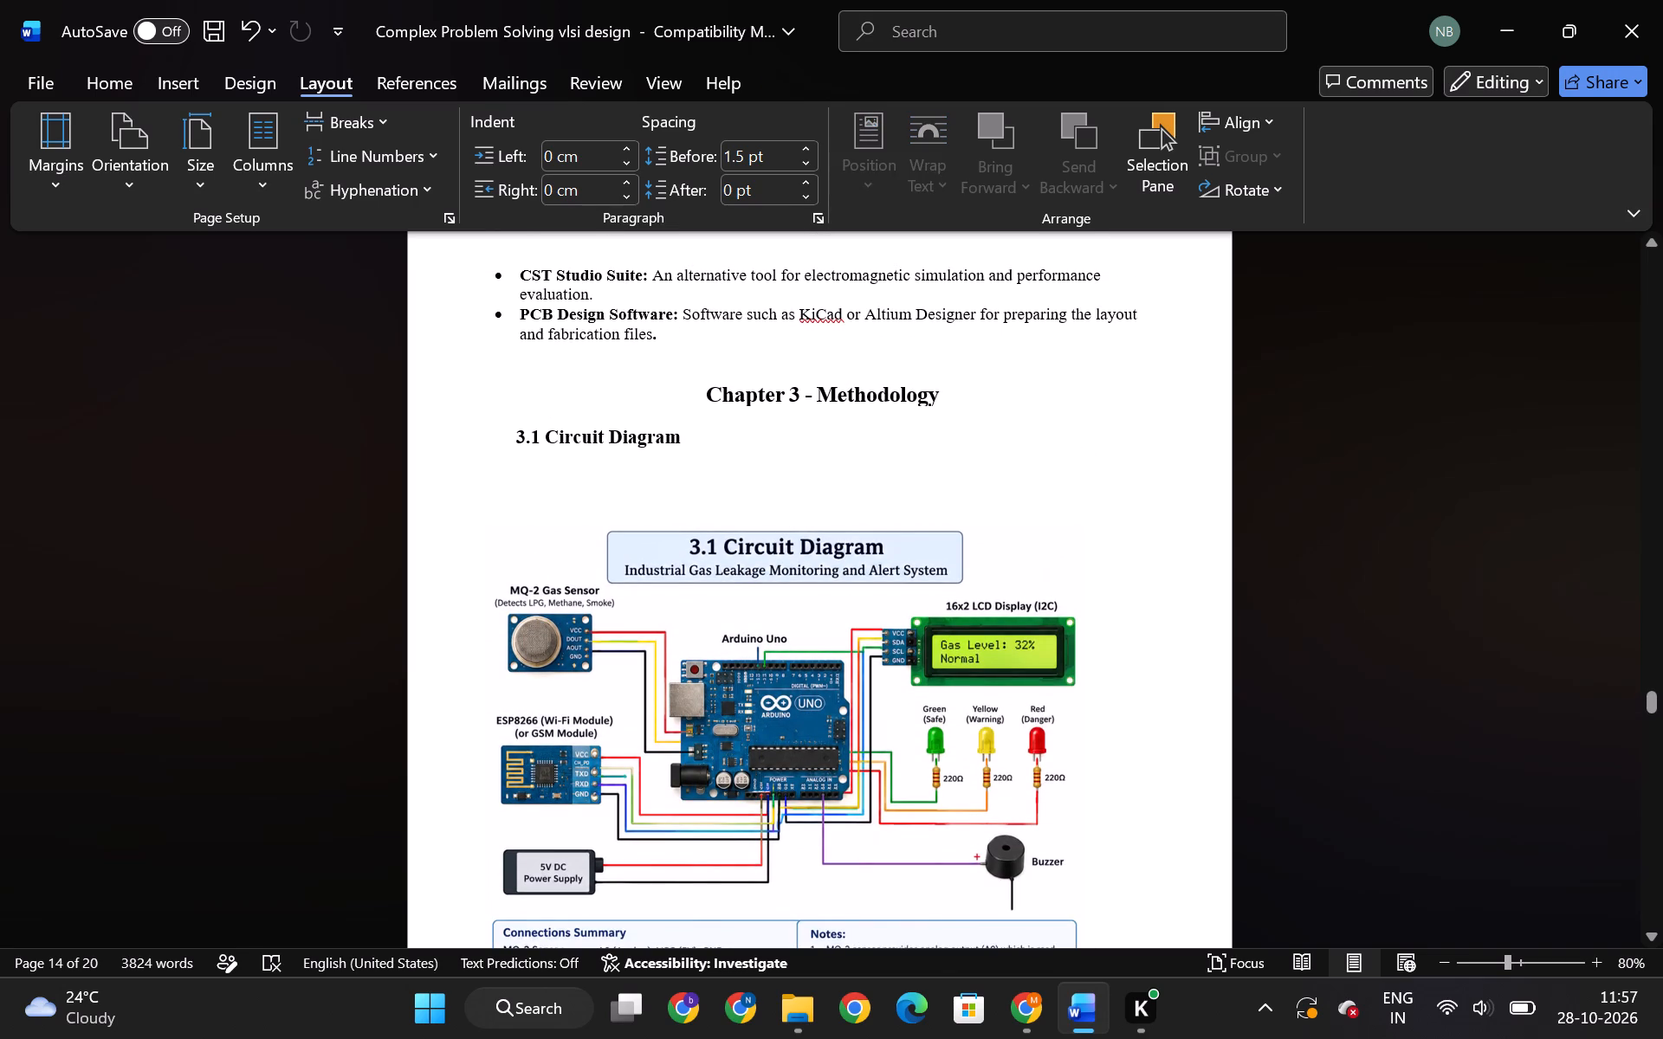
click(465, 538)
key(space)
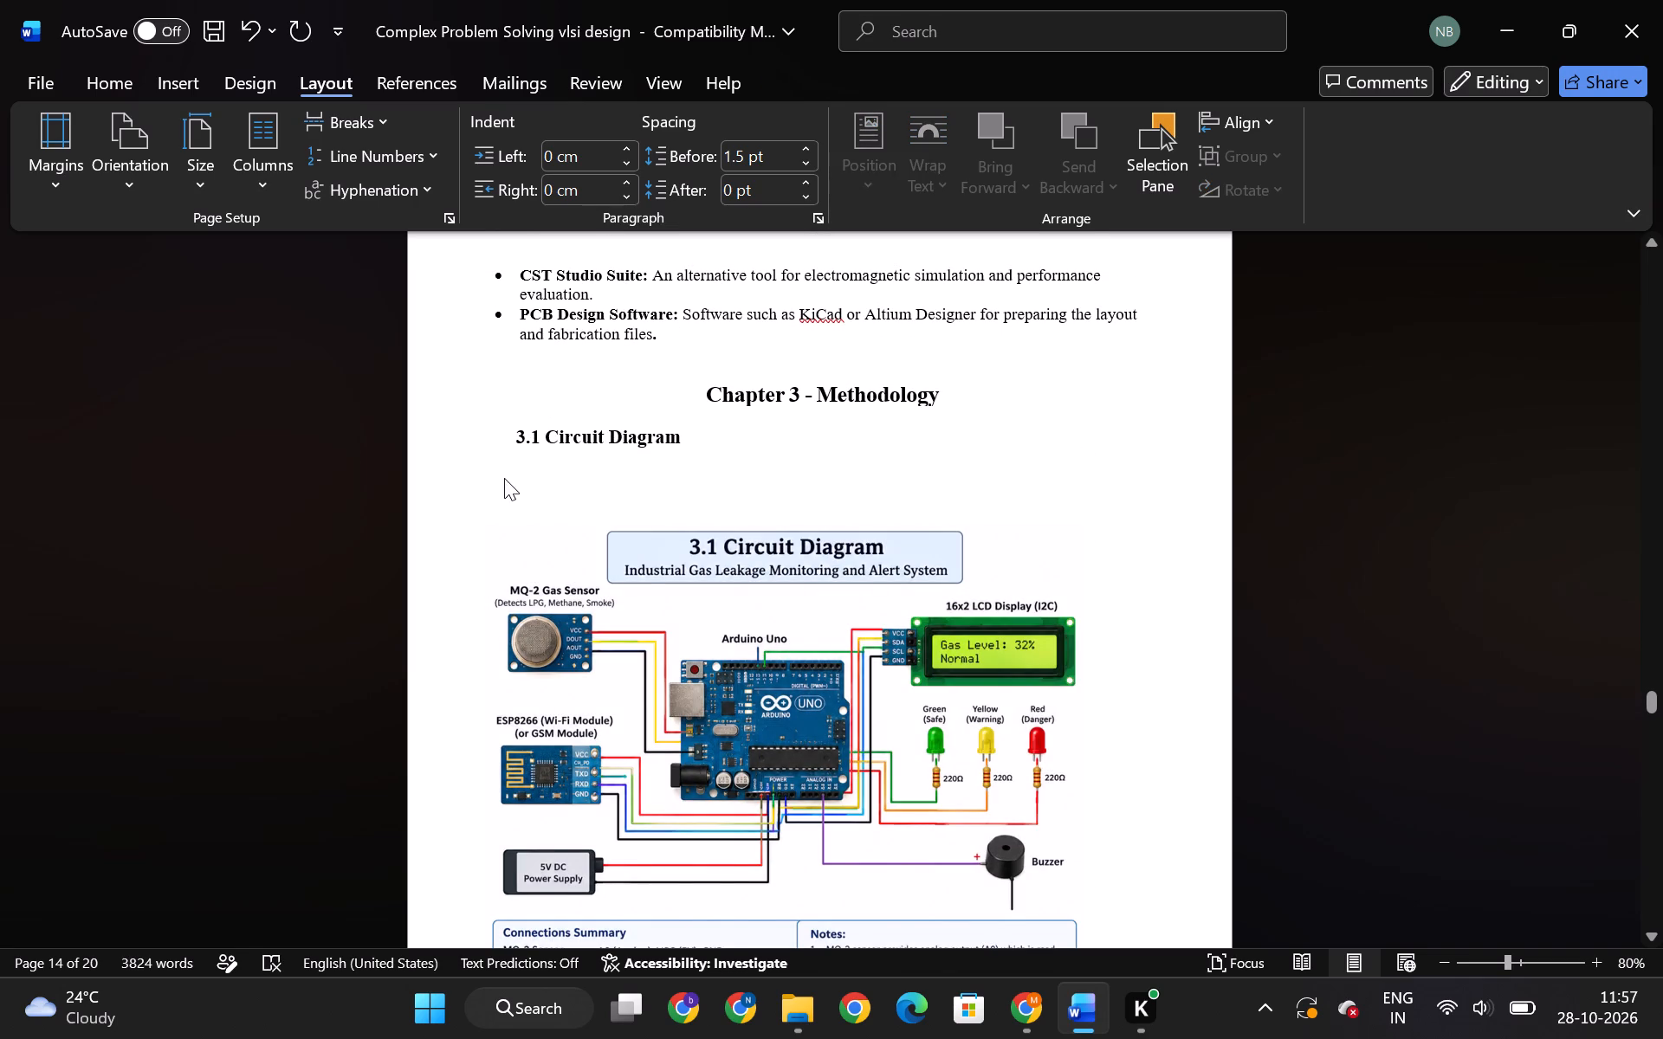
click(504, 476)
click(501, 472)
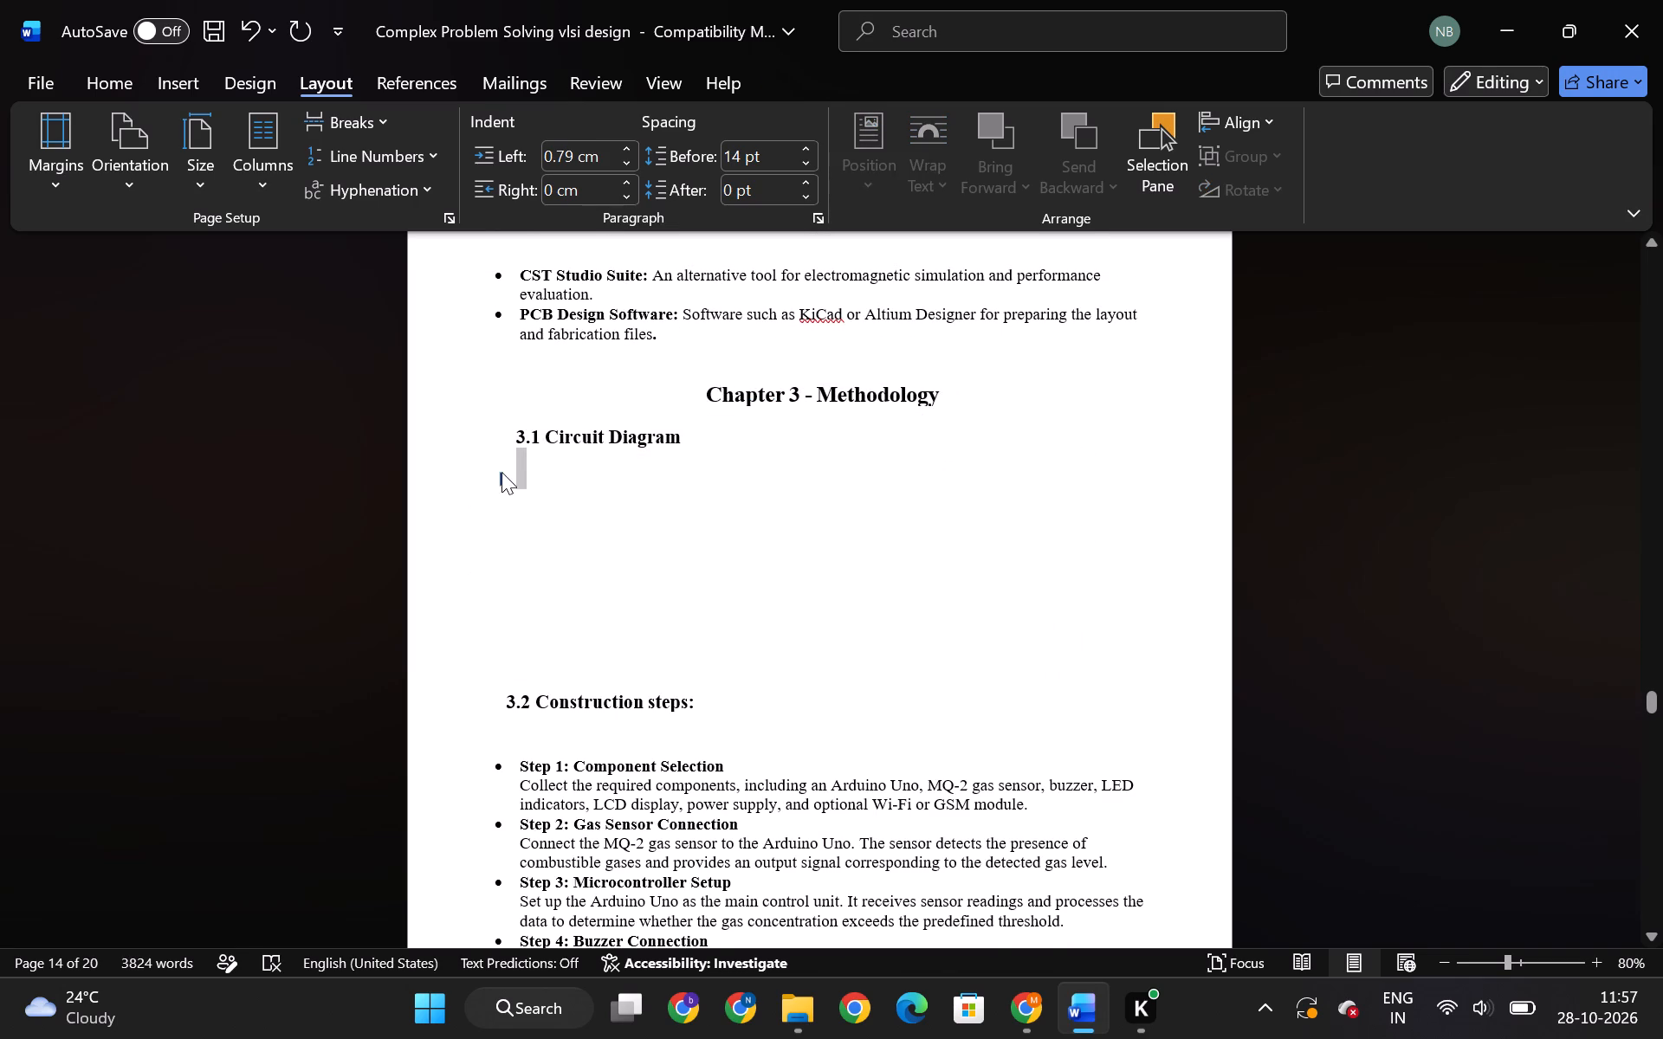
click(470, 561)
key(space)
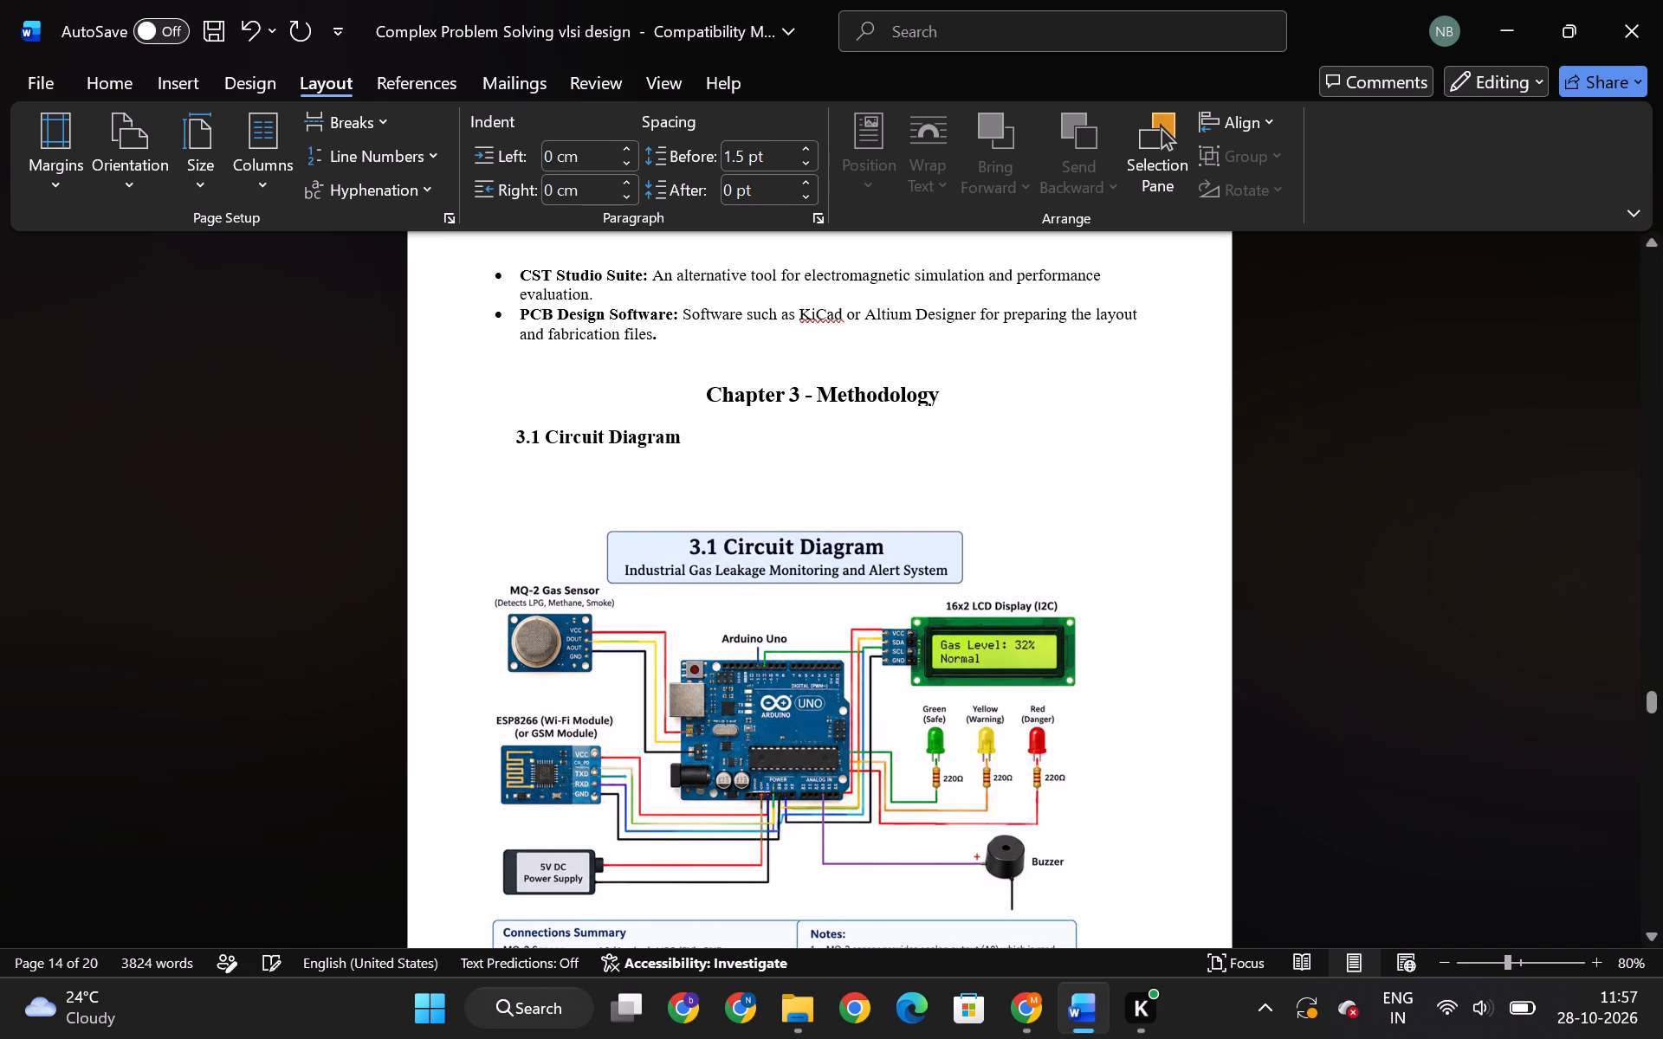
Insert a blank line directly above the circuit diagram picture to move it down from the 3.1 Circuit Diagram heading.
click(1140, 610)
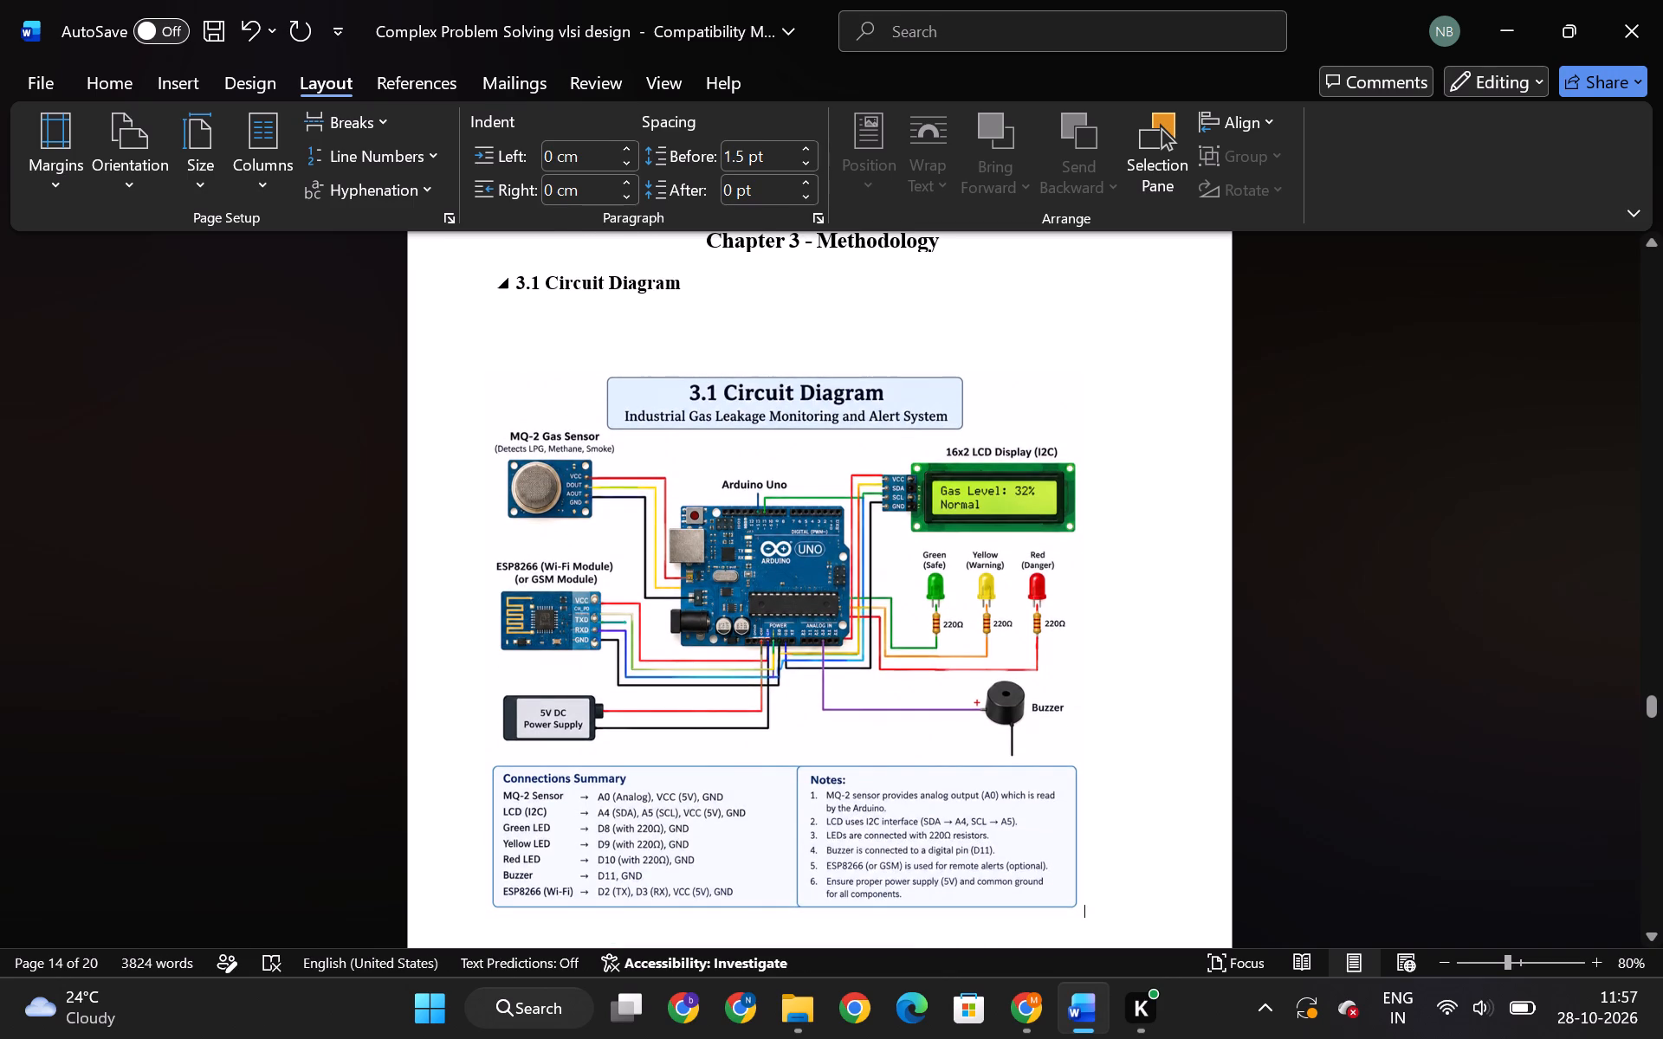
click(703, 287)
key(Down)
key(Down)
key(Down)
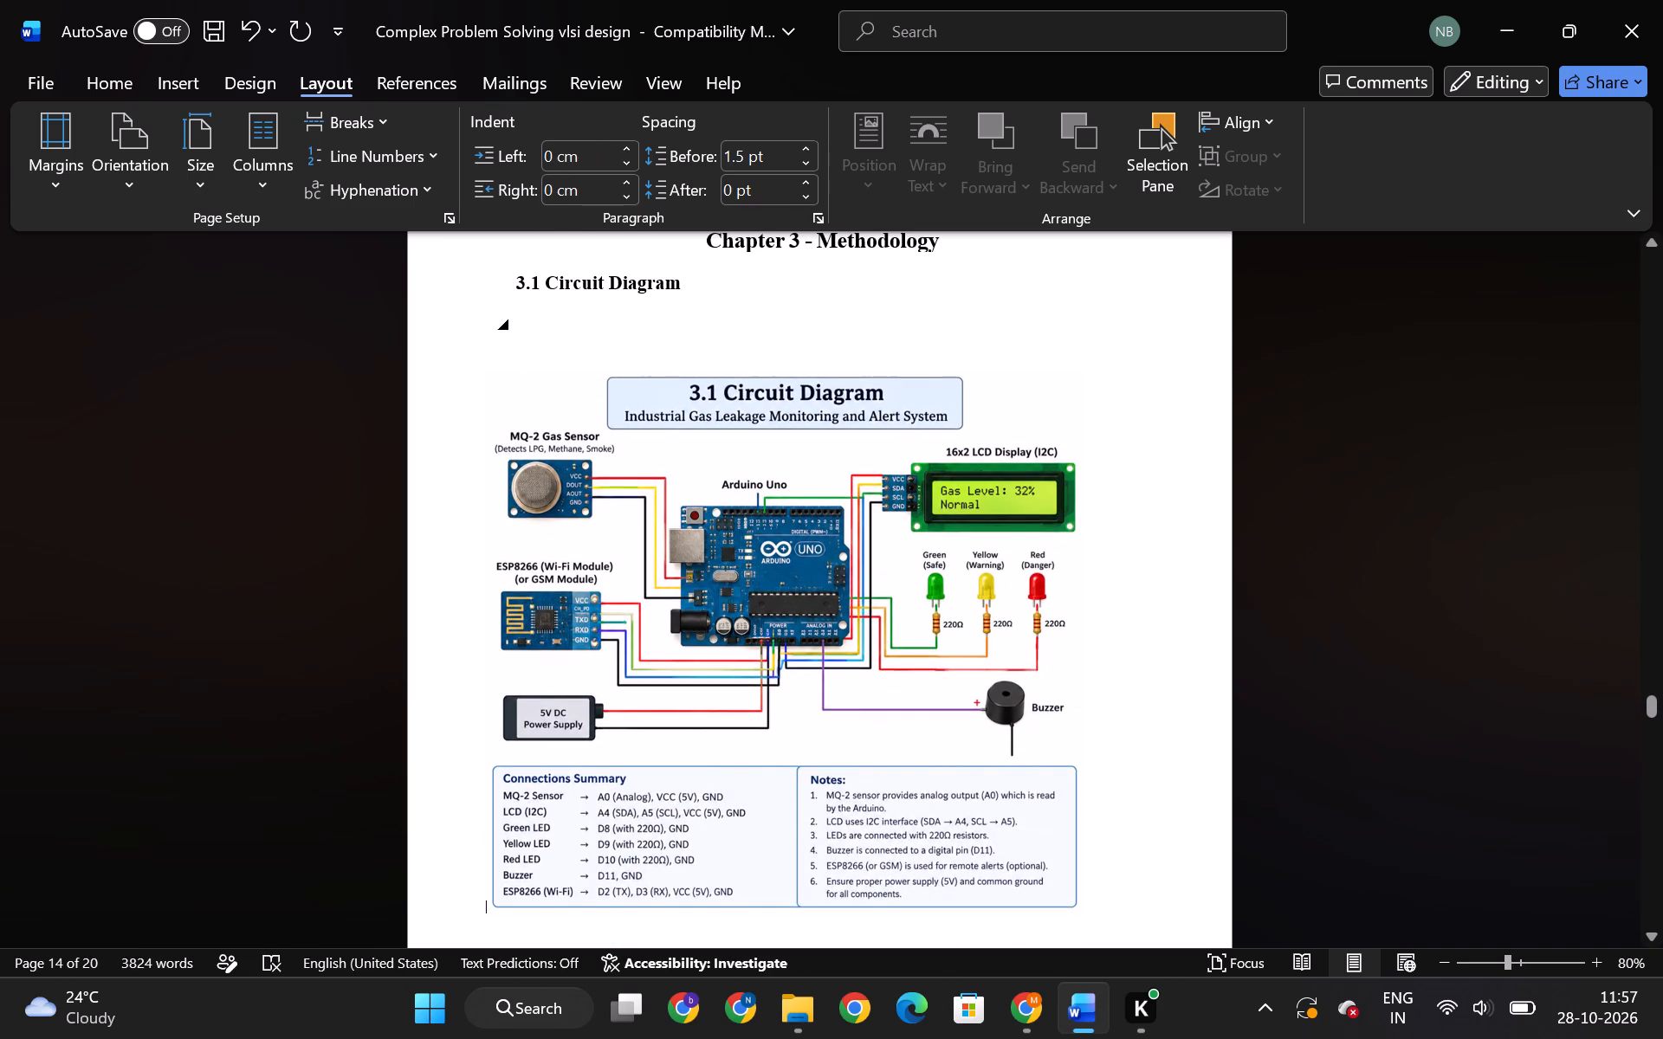
key(Return)
key(Return)
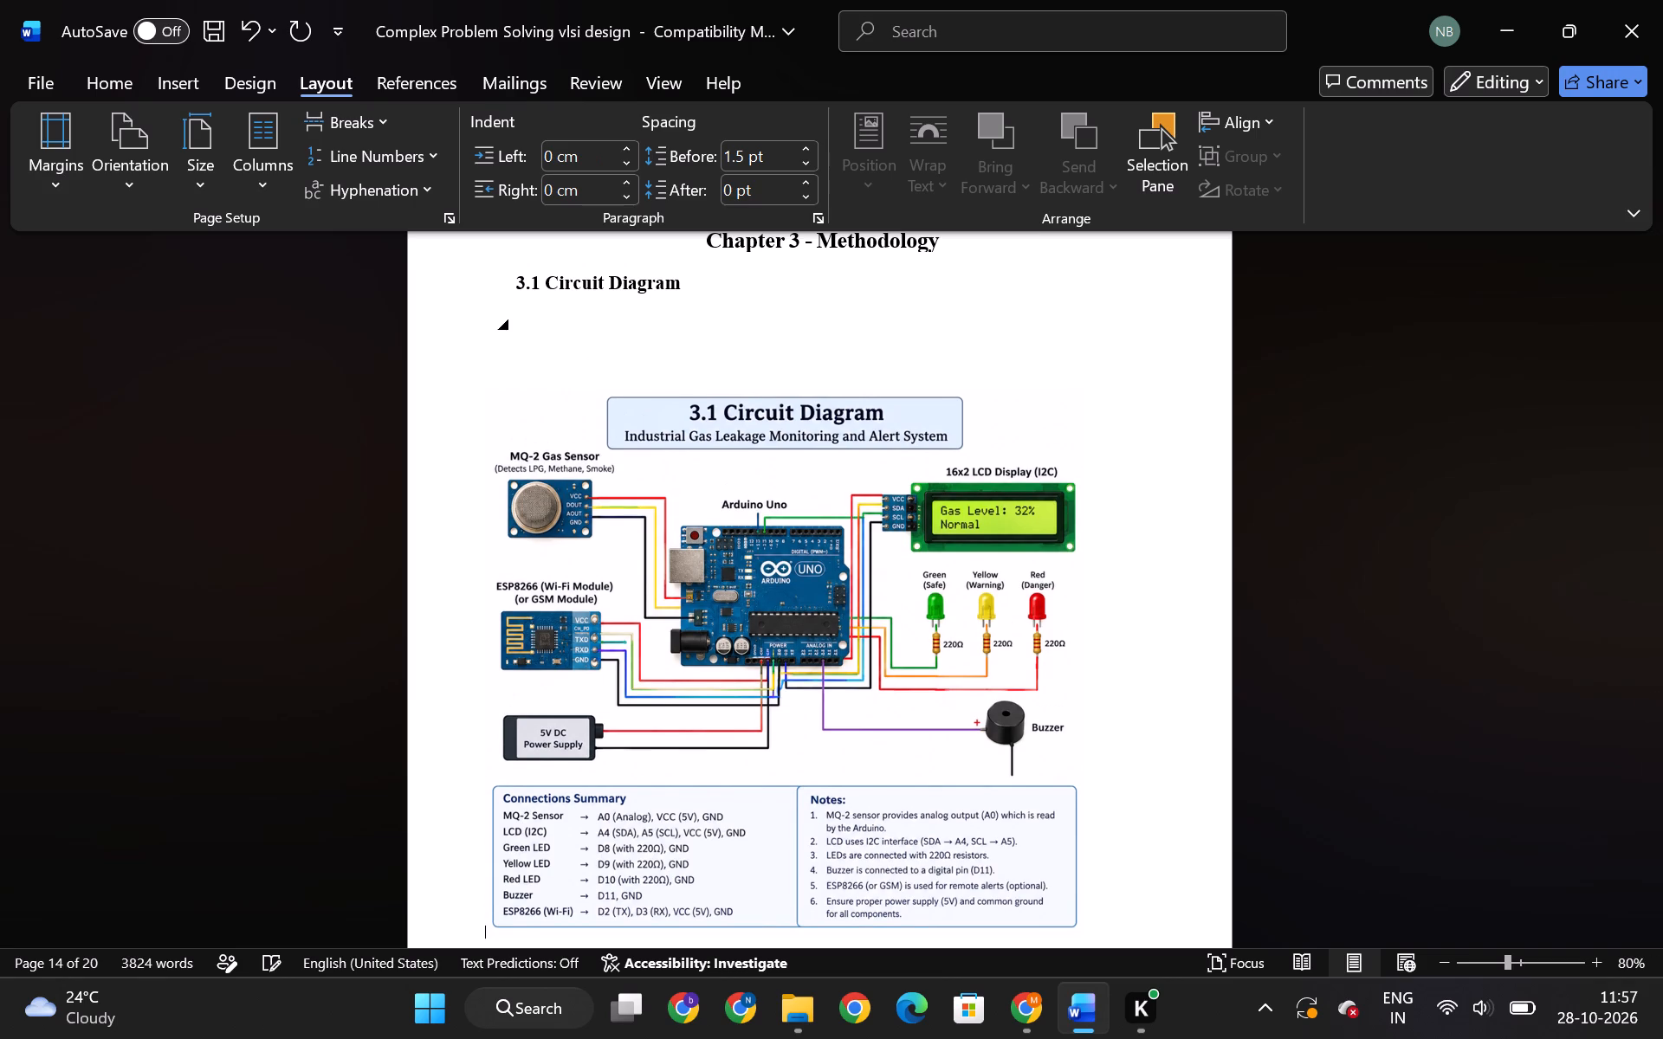
Insert six spaces in front of the circuit diagram picture to shift it rightward, closer to the page centre.
key(Right)
key(Right)
key(Right)
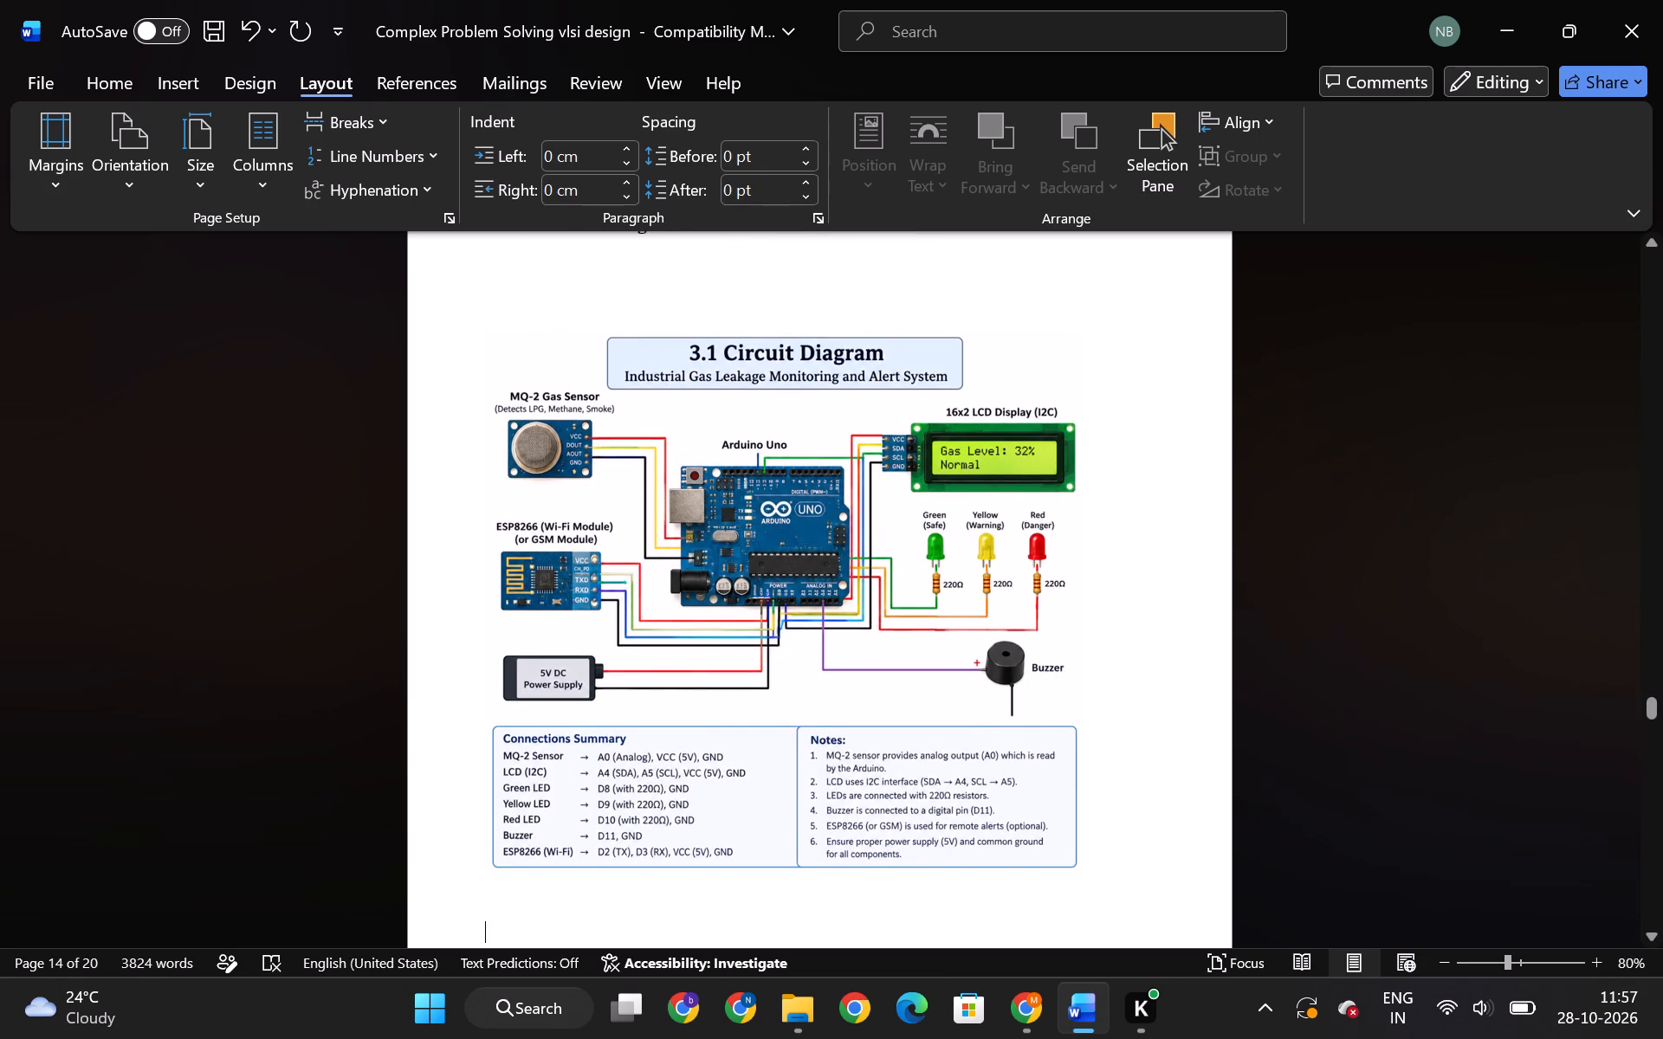
key(Left)
key(Left)
key(Left)
key(space)
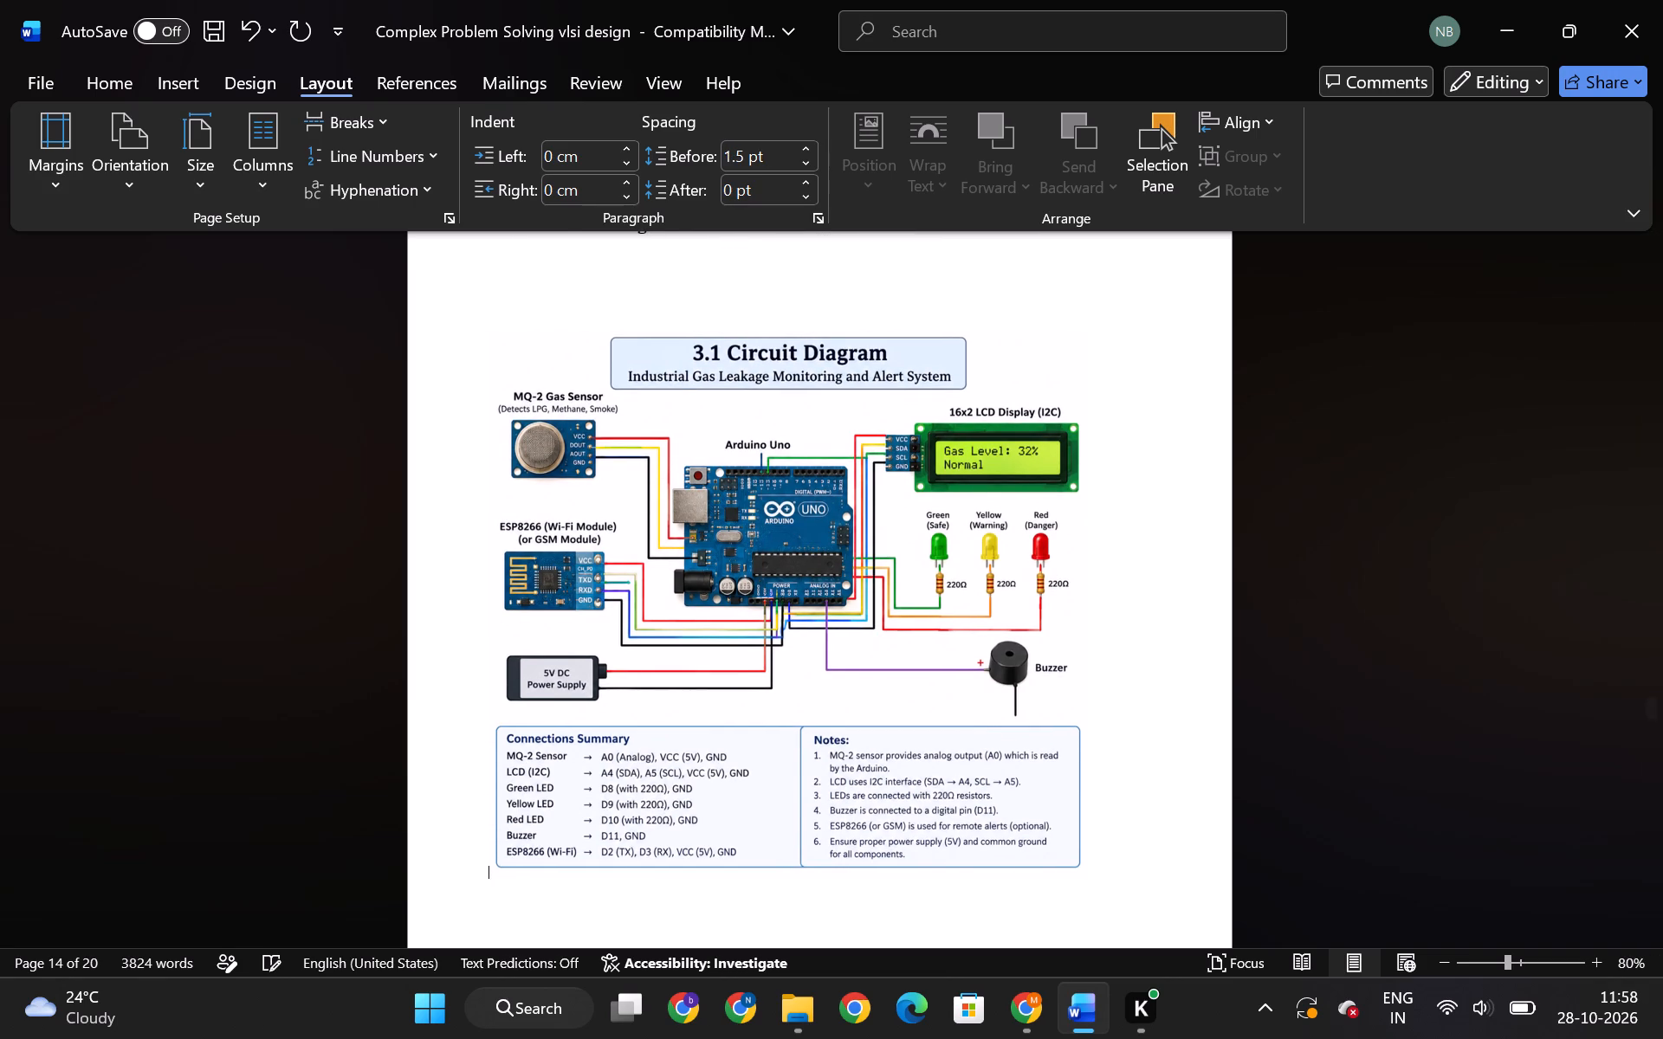
key(space)
key(space)
key(space)
key(space)
key(space)
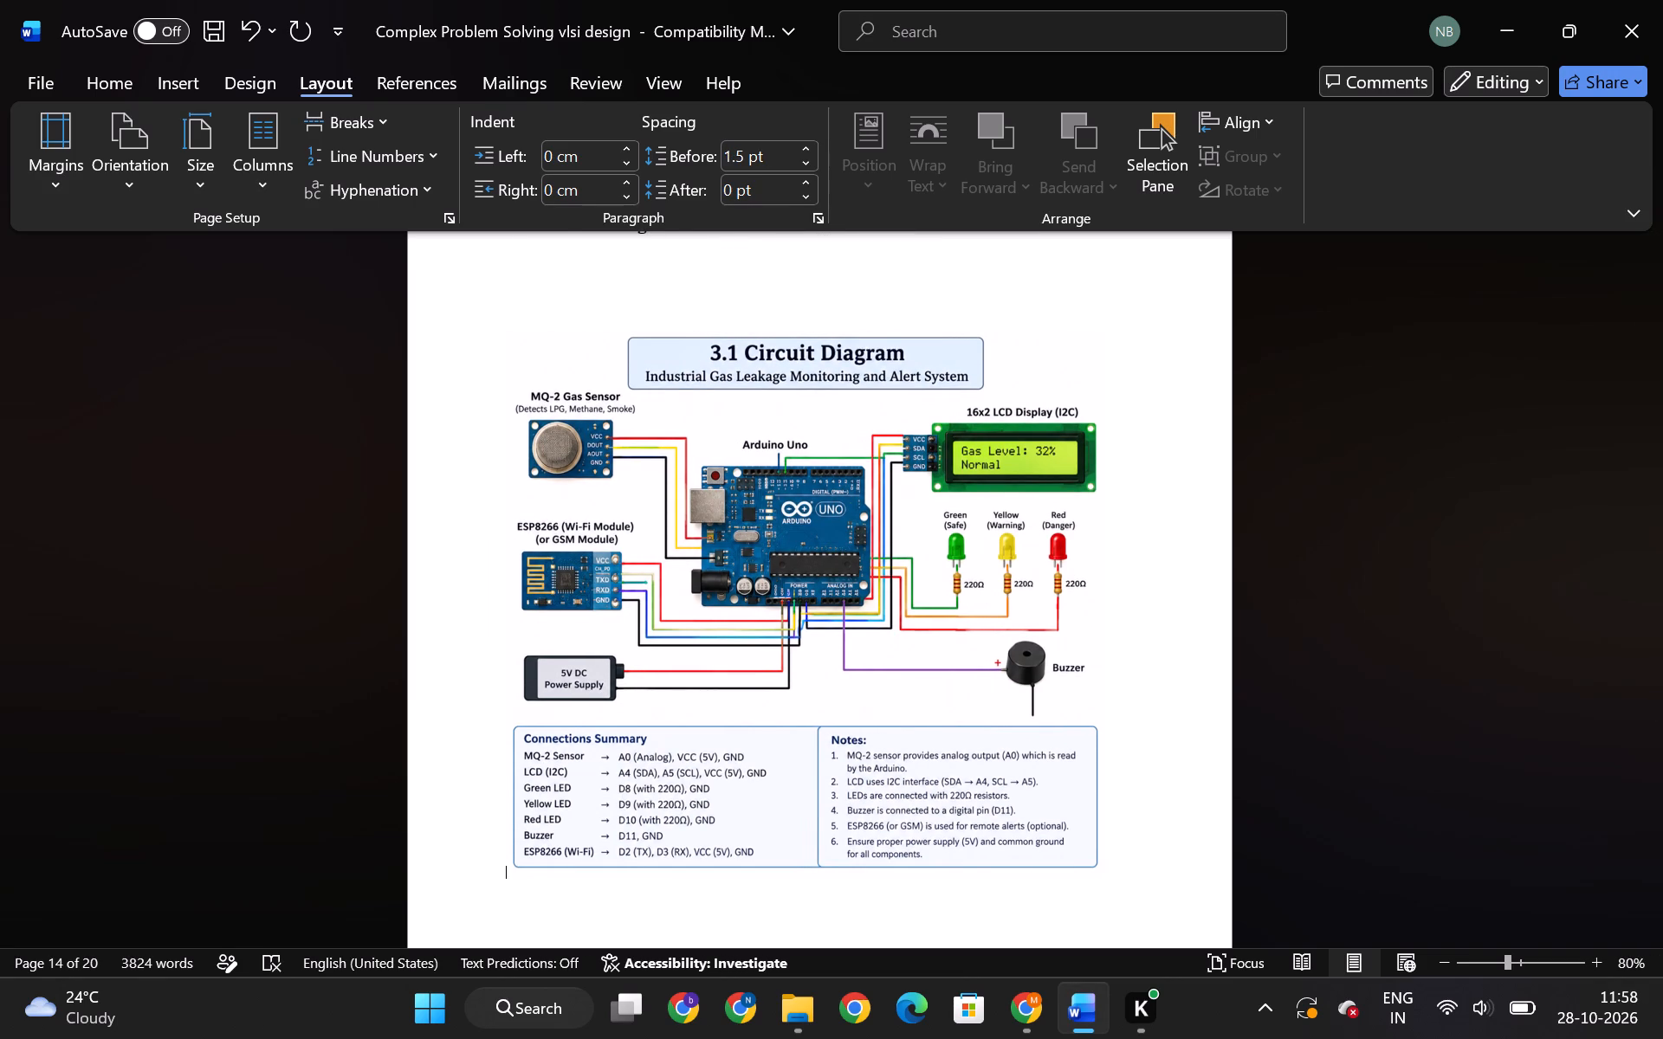
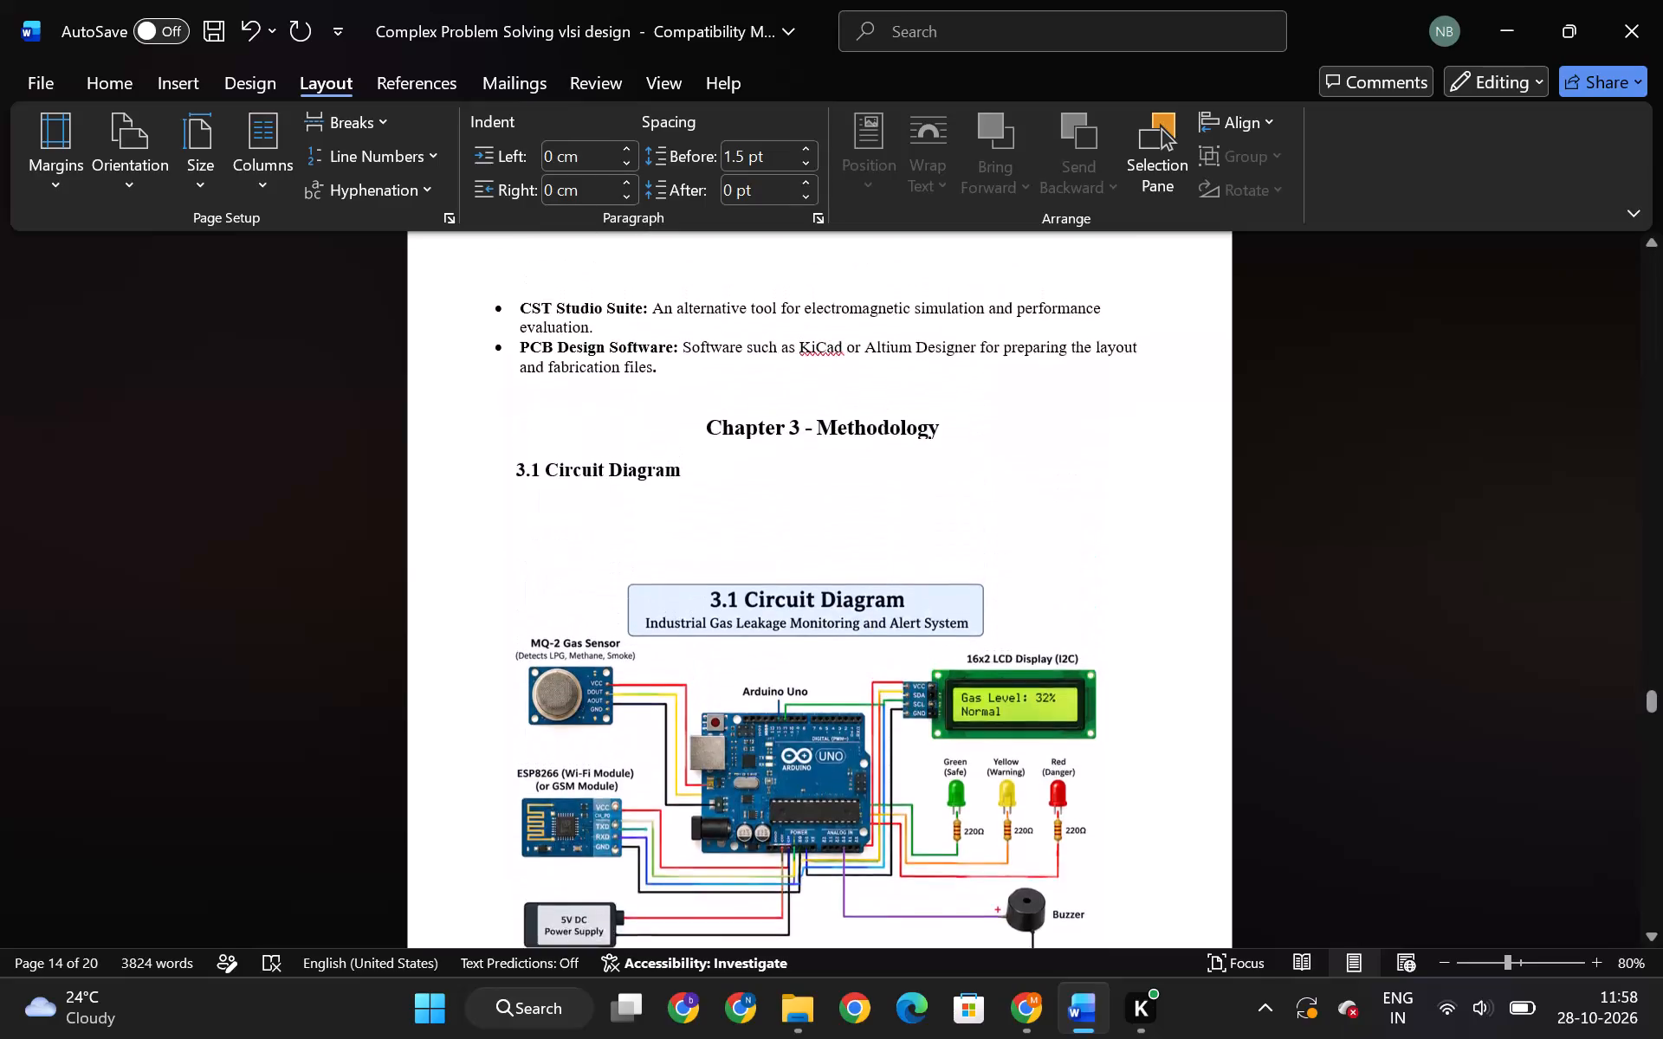
key(alt+Tab)
scroll(1080, 650, down, 12)
key(alt+Tab)
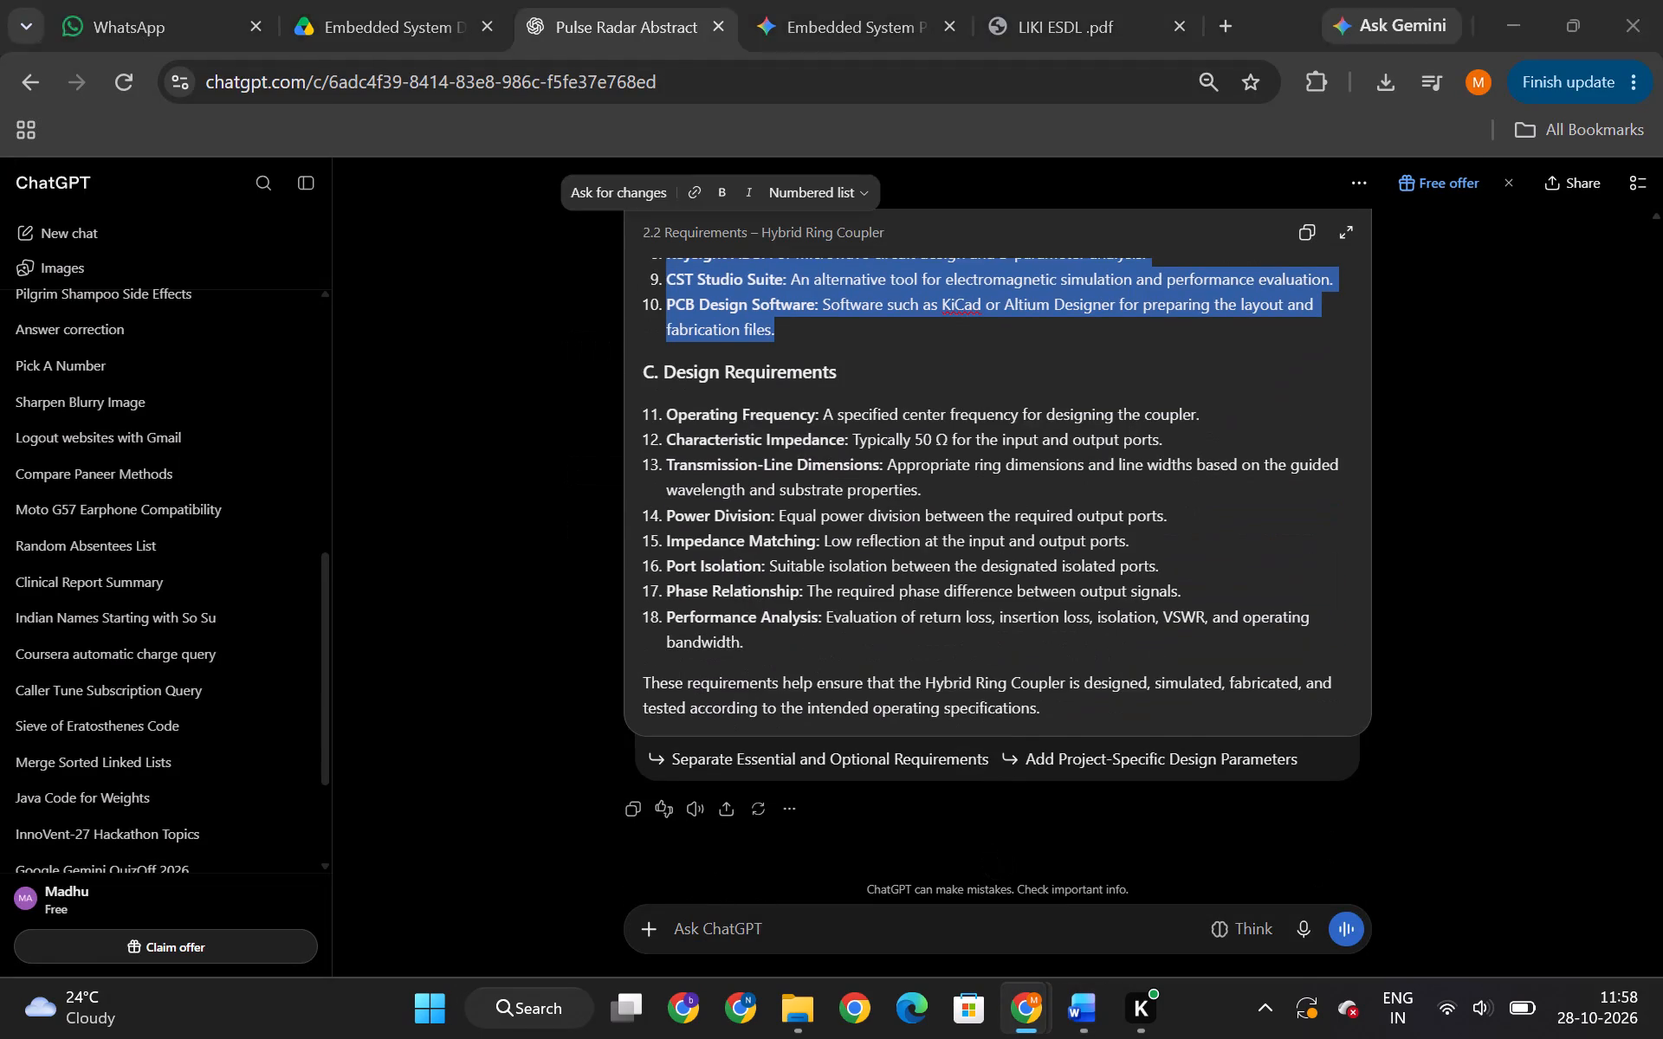
double_click(622, 567)
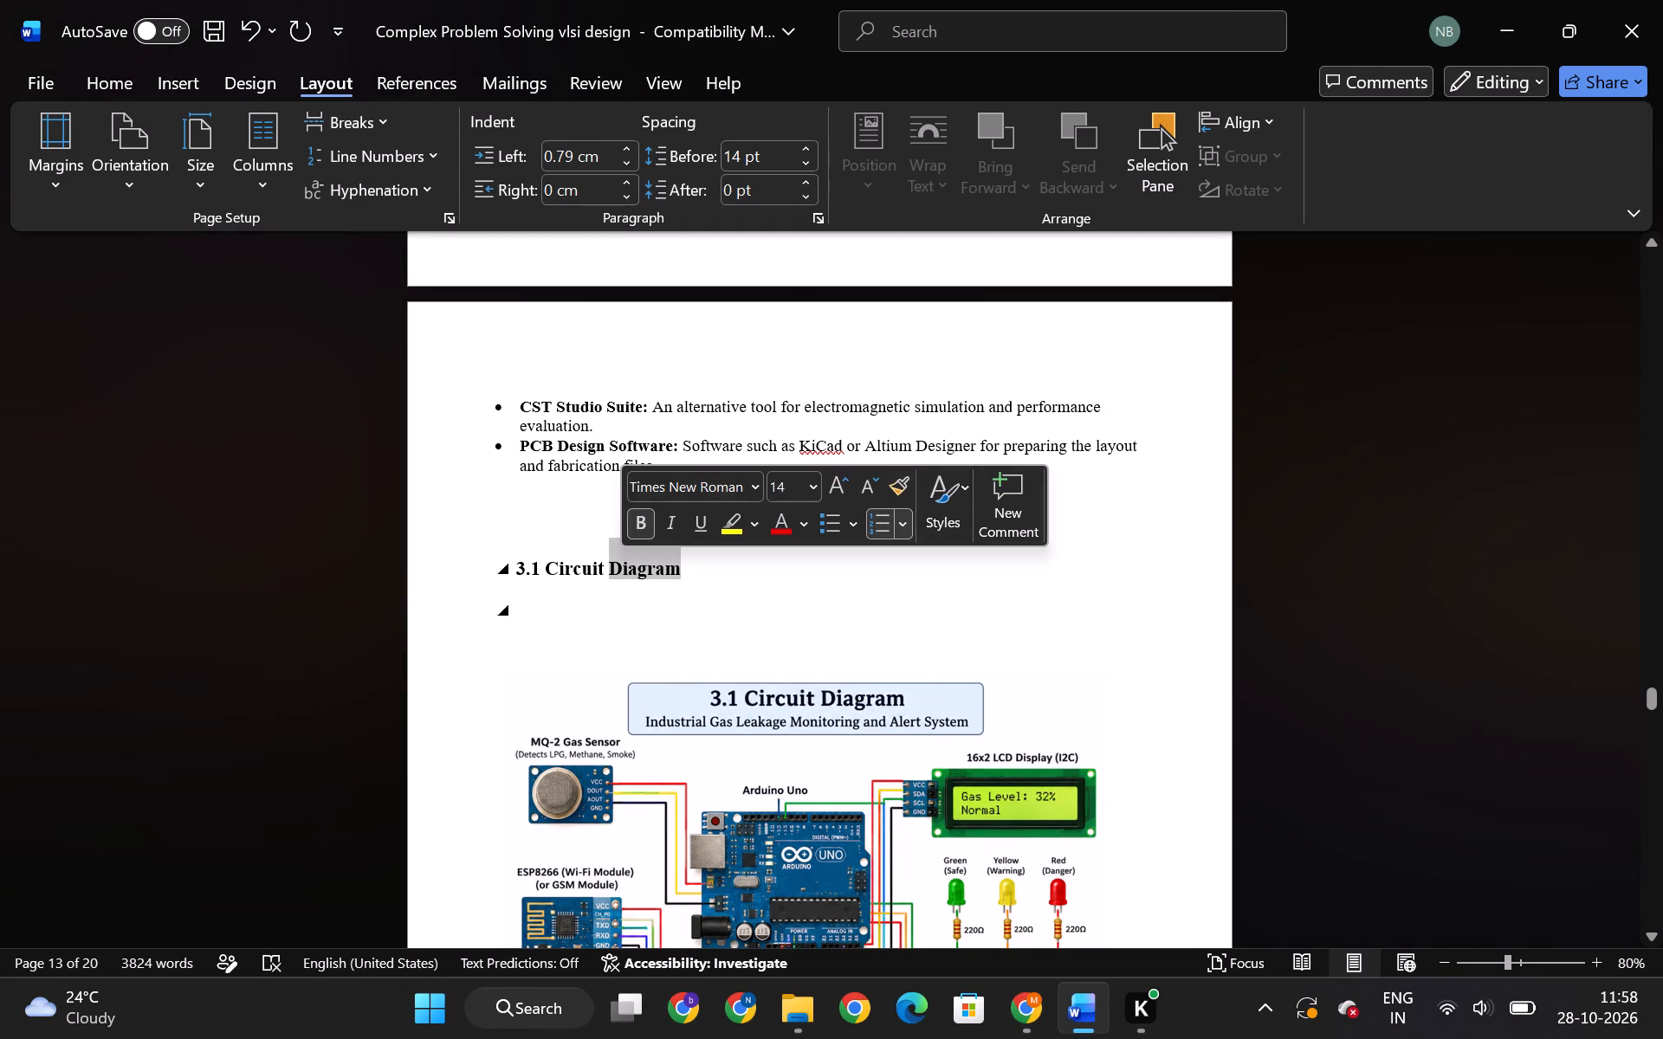
click(686, 579)
double_click(637, 572)
double_click(637, 571)
click(637, 571)
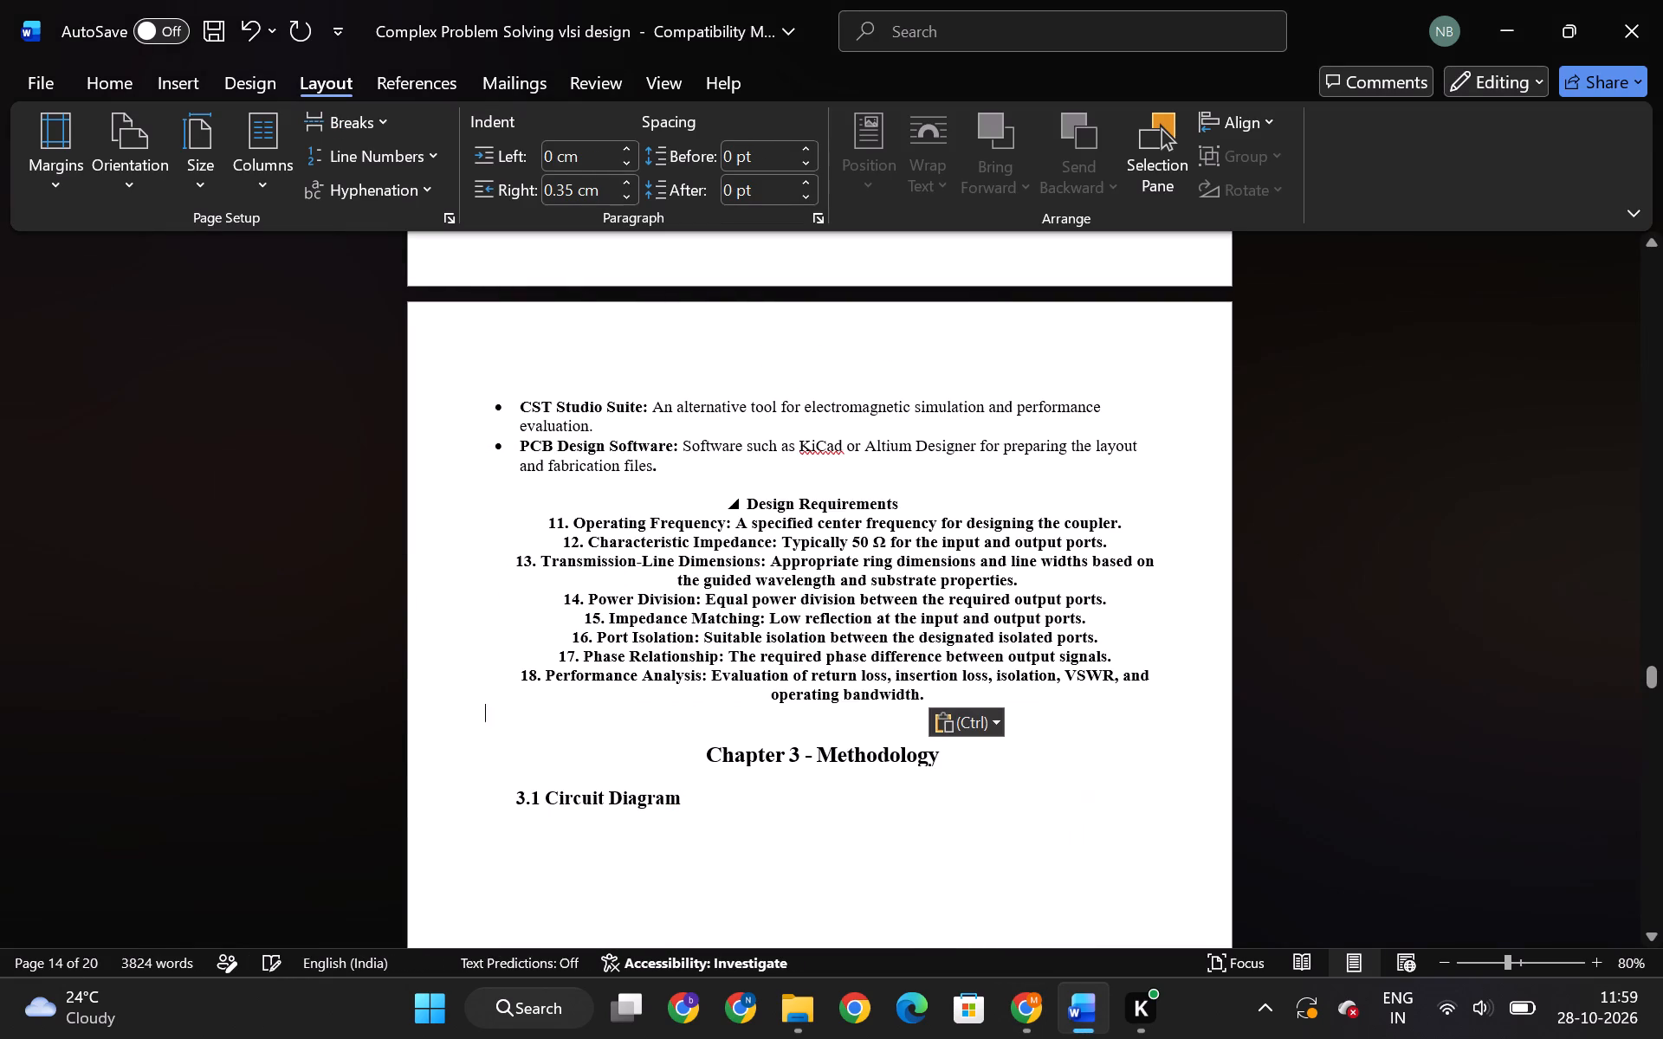
Shrink the circuit diagram picture proportionally so it fits on the page with its 3.1 heading.
scroll(968, 732, down, 14)
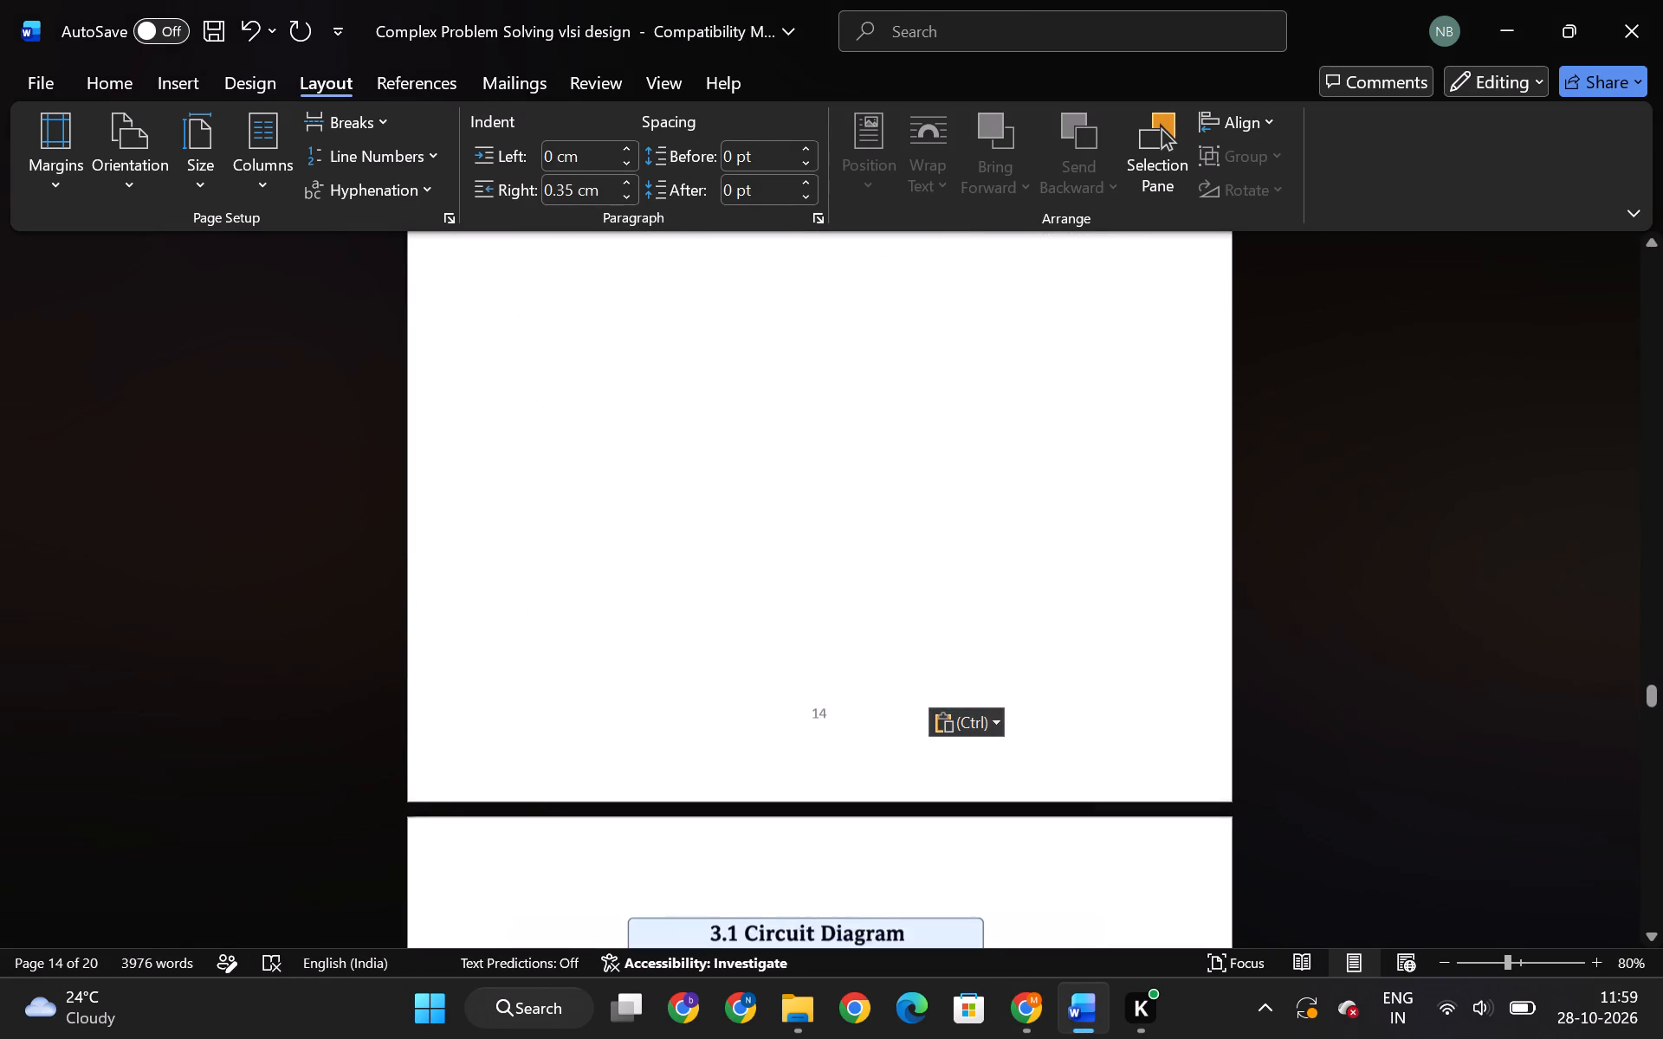
scroll(894, 812, down, 14)
click(1054, 530)
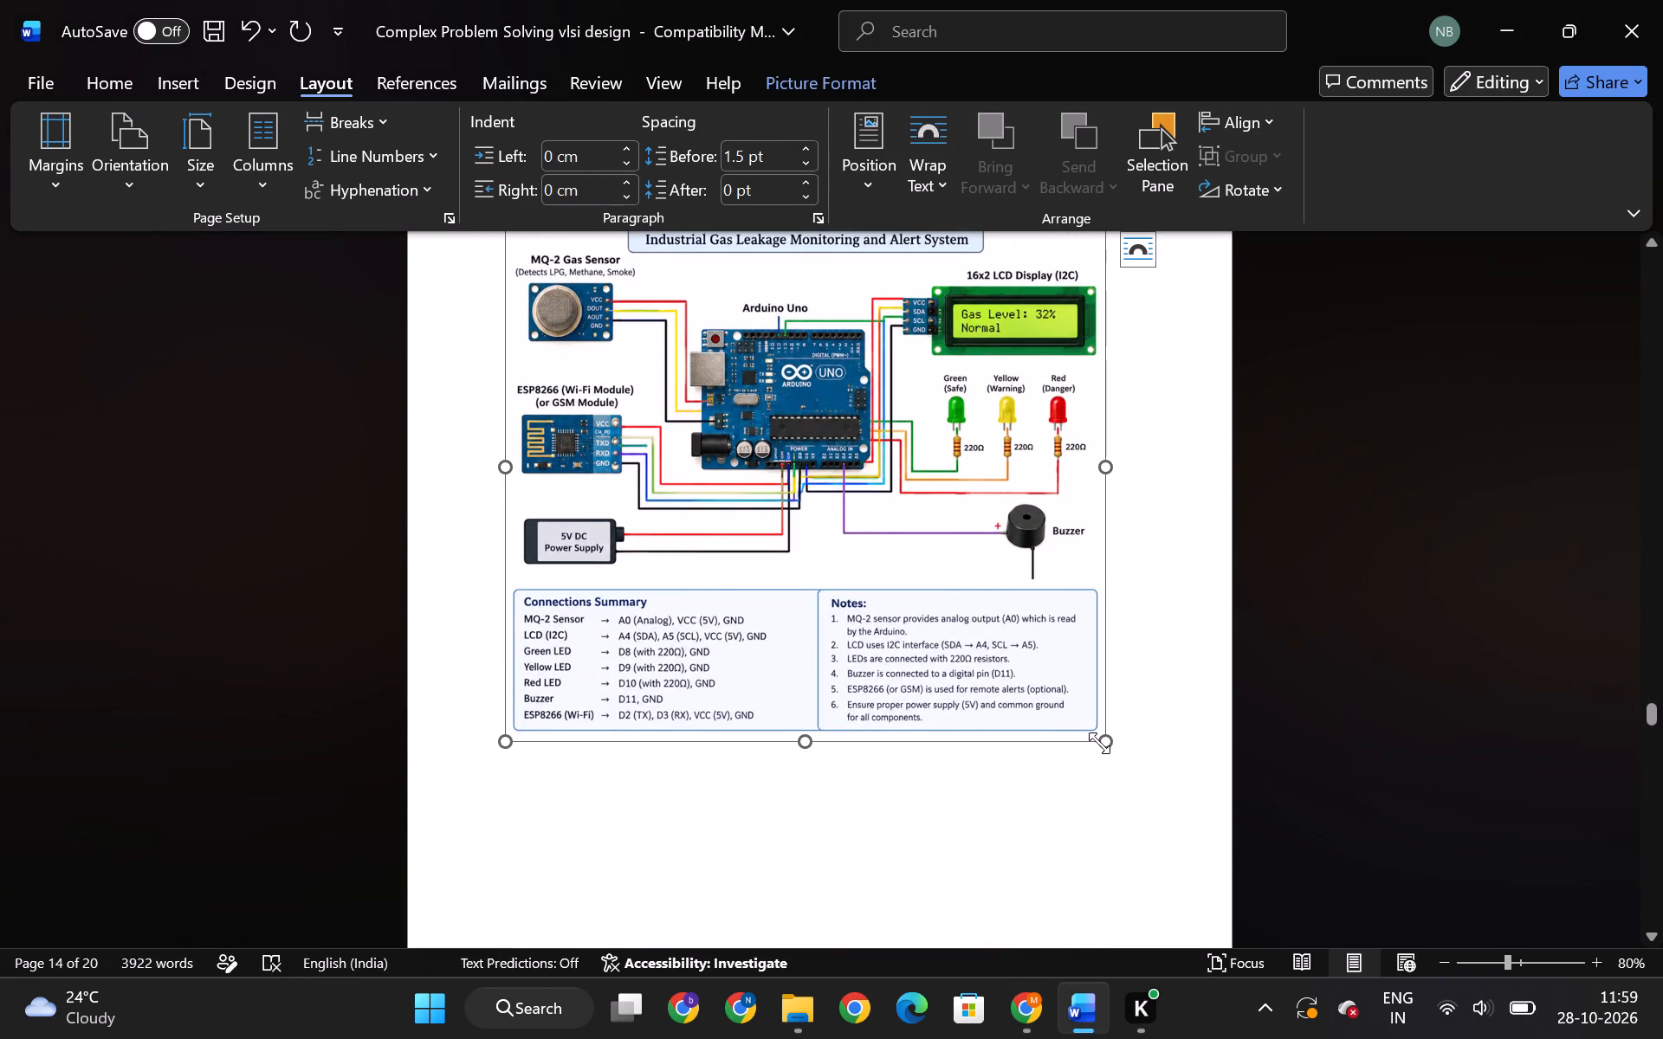
drag(1108, 745, 987, 591)
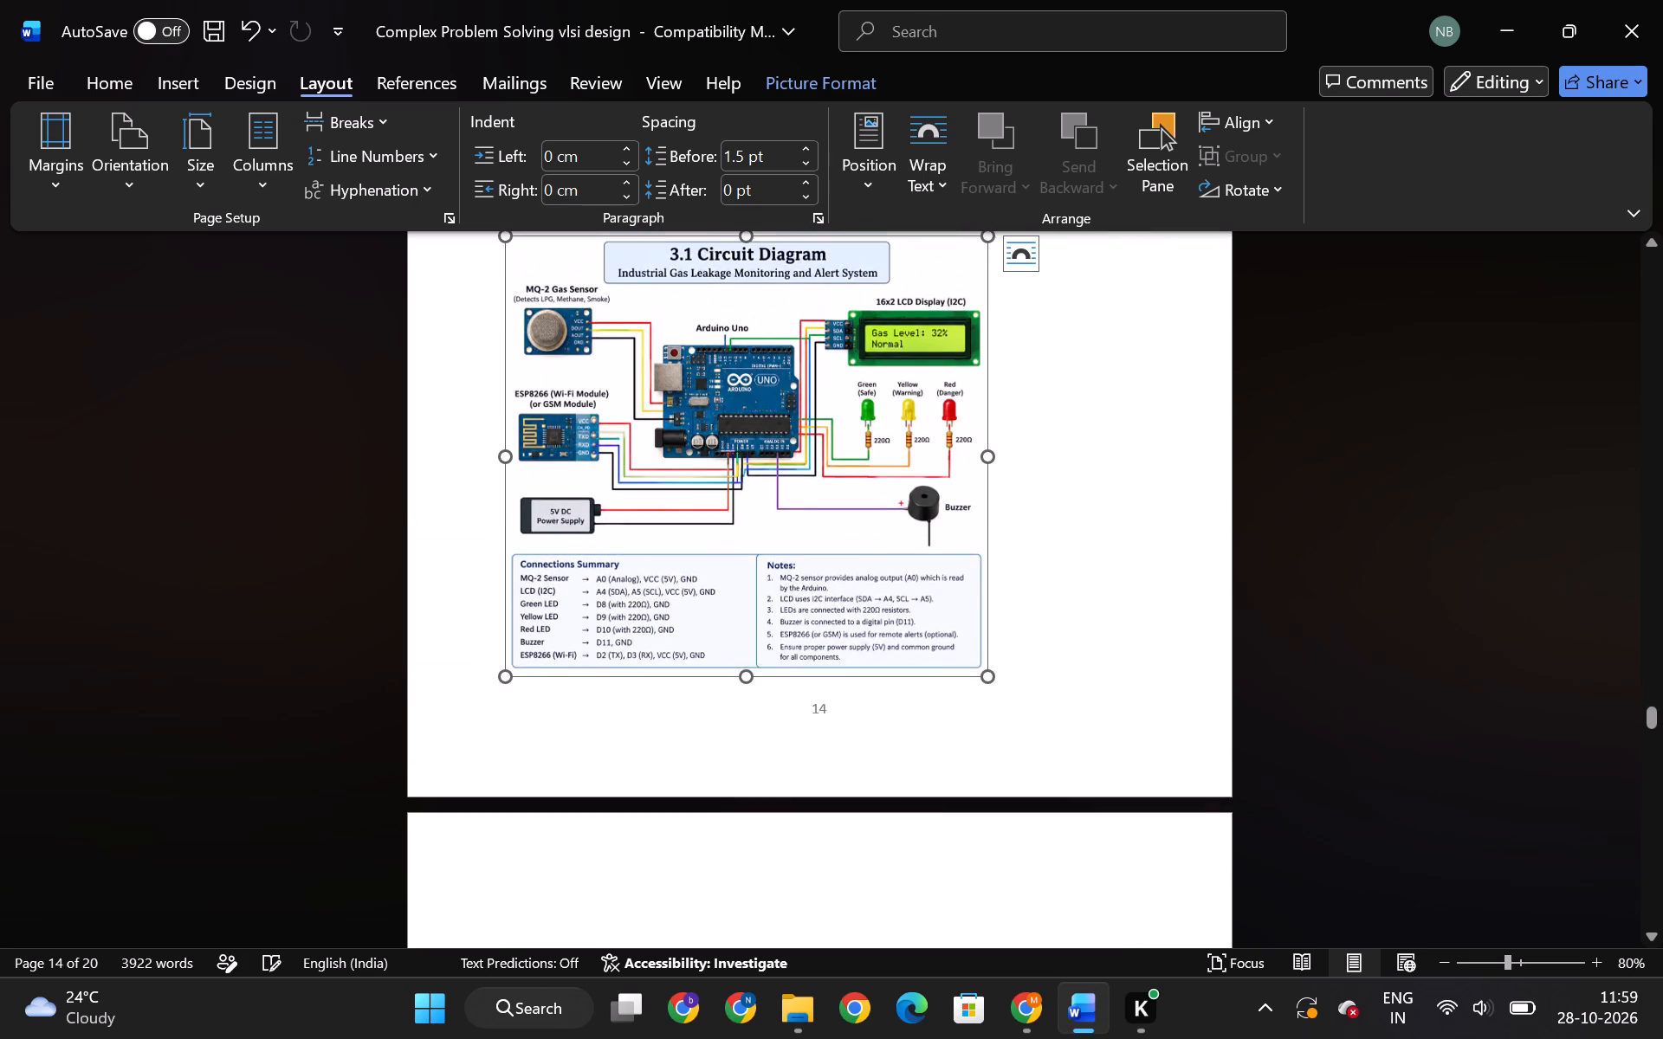
Left-align the pasted Design Requirements heading and its numbered list.
scroll(689, 607, up, 5)
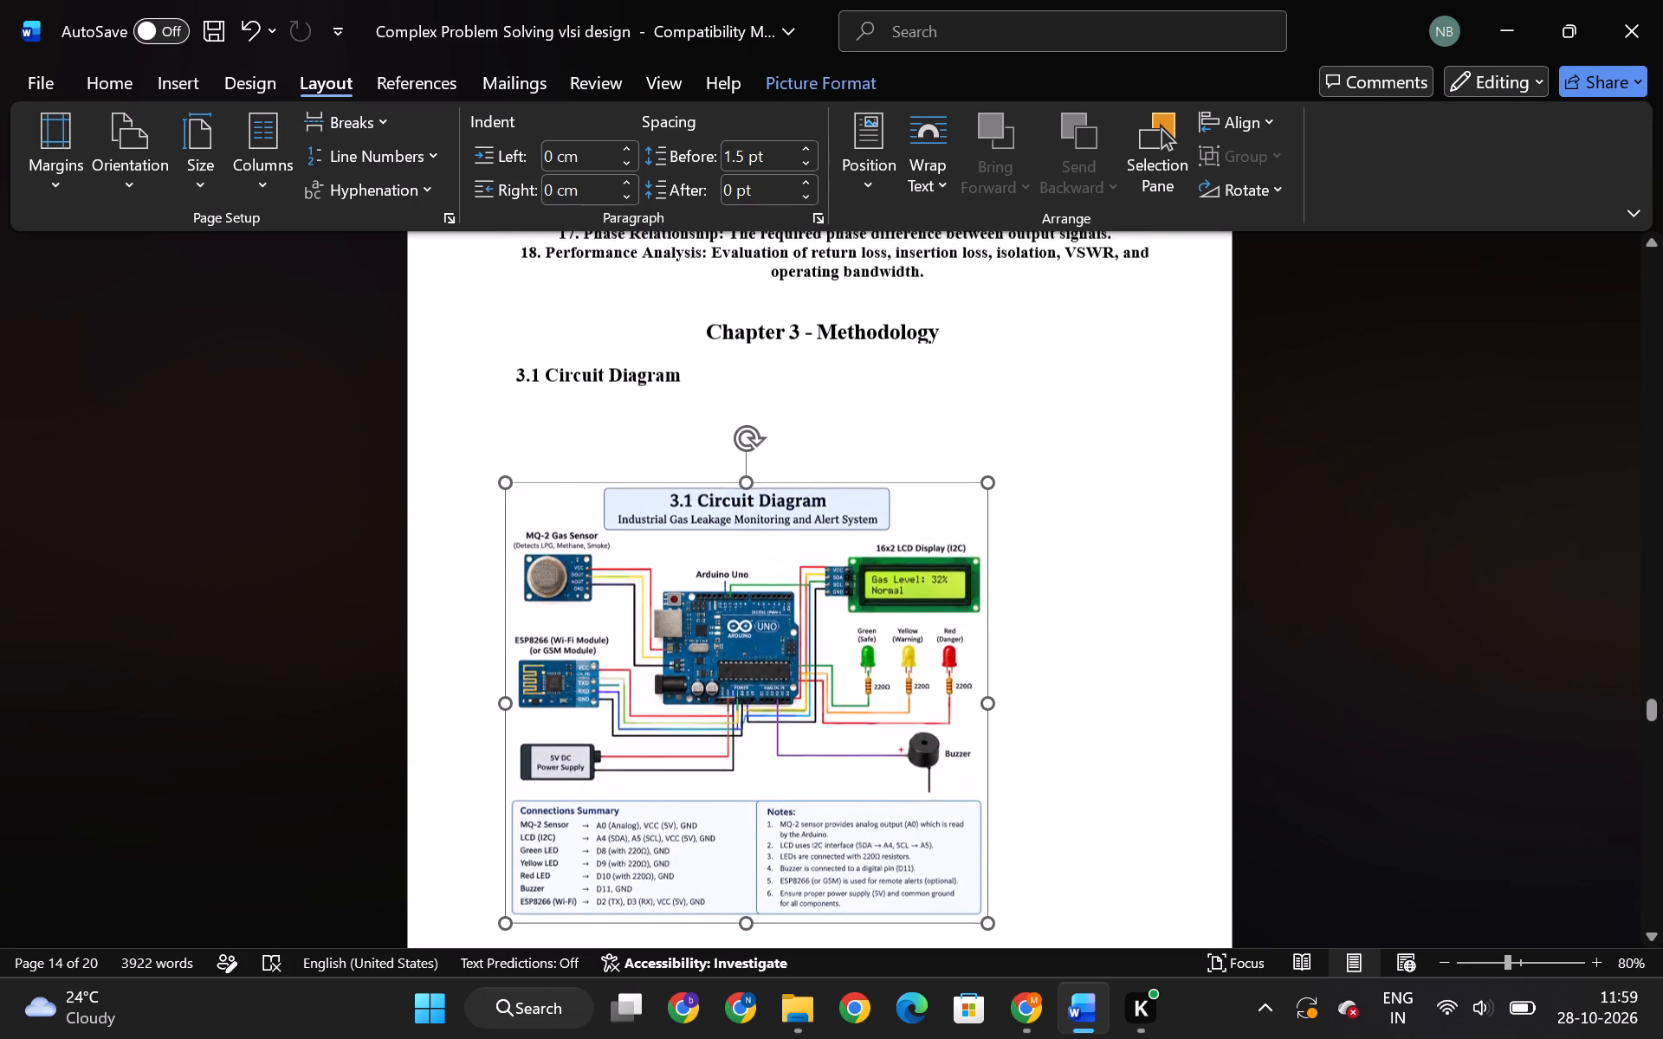
scroll(597, 466, up, 4)
scroll(937, 487, up, 2)
drag(928, 575, 812, 478)
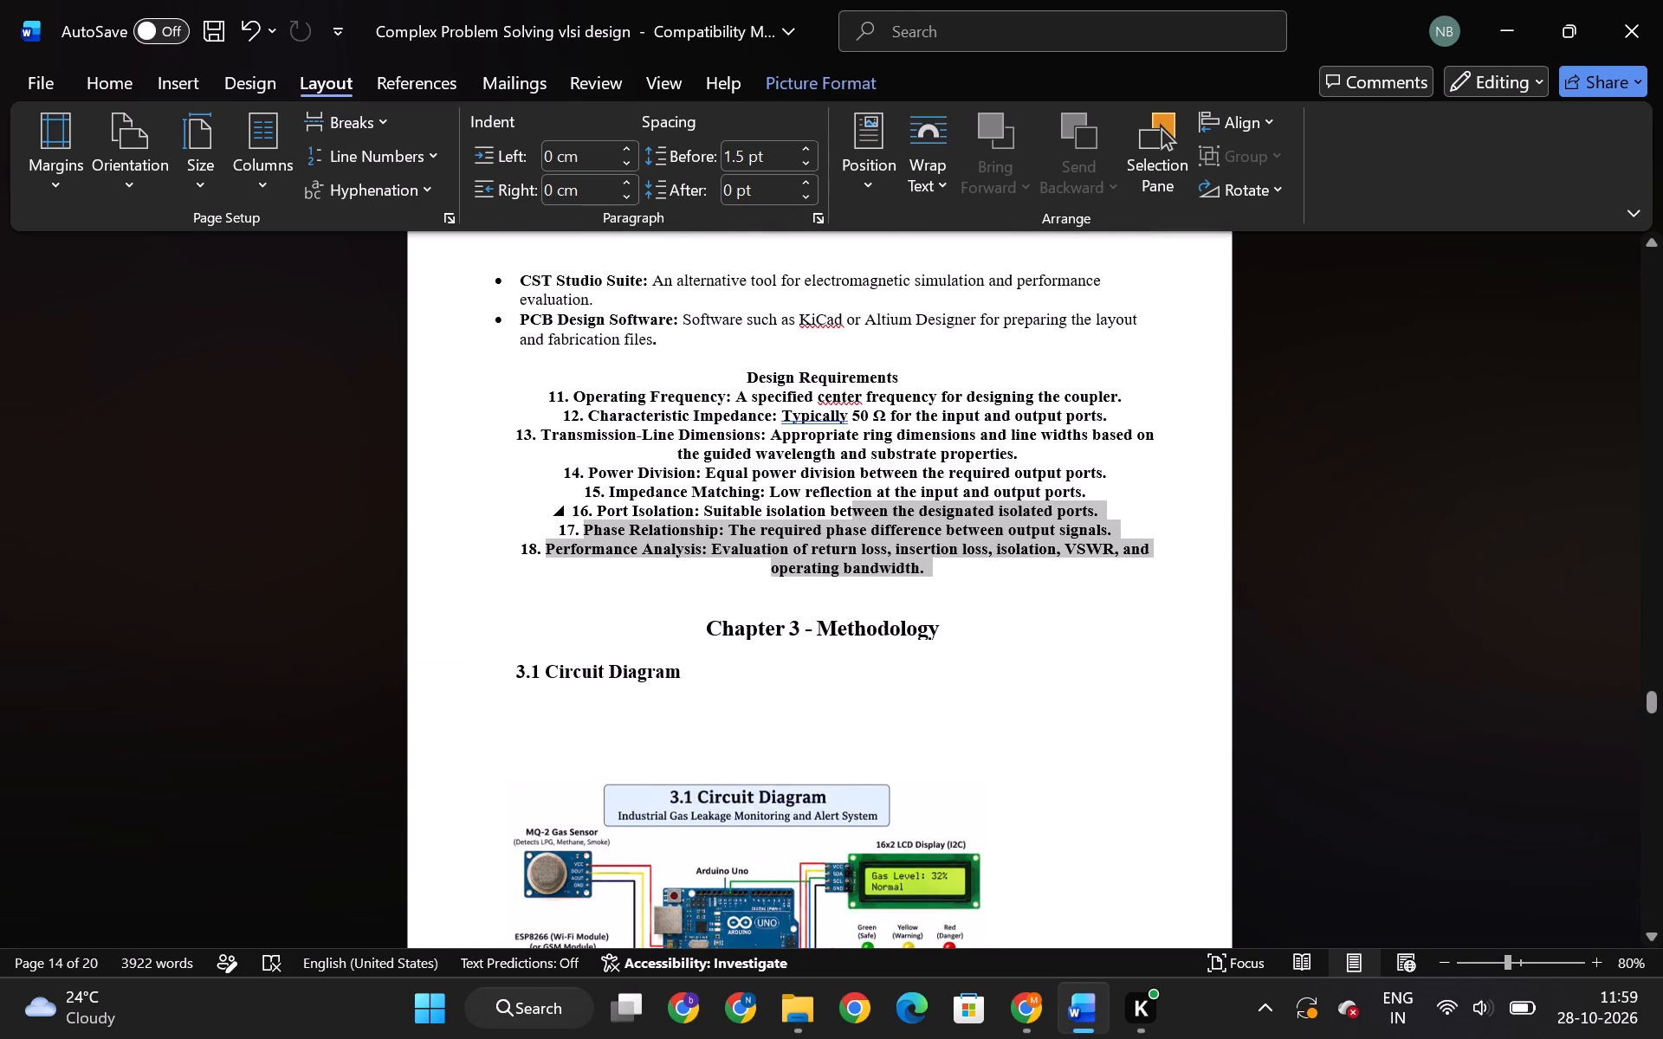
drag(812, 478, 751, 381)
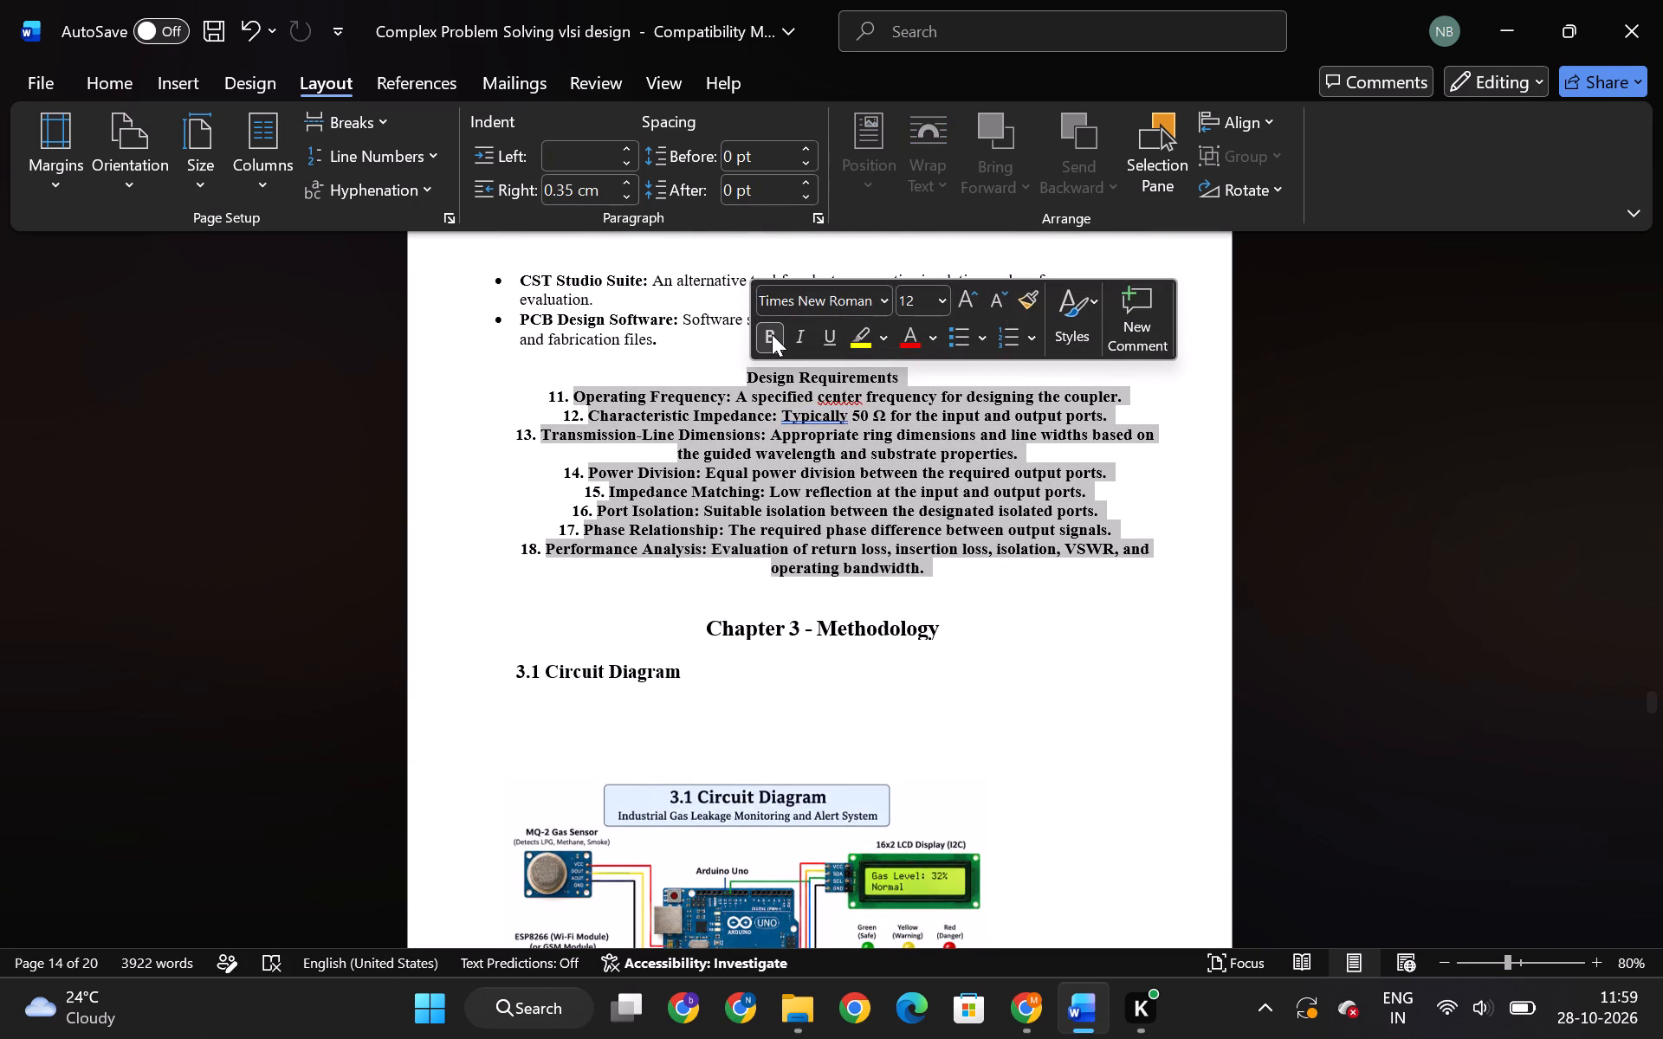
click(113, 85)
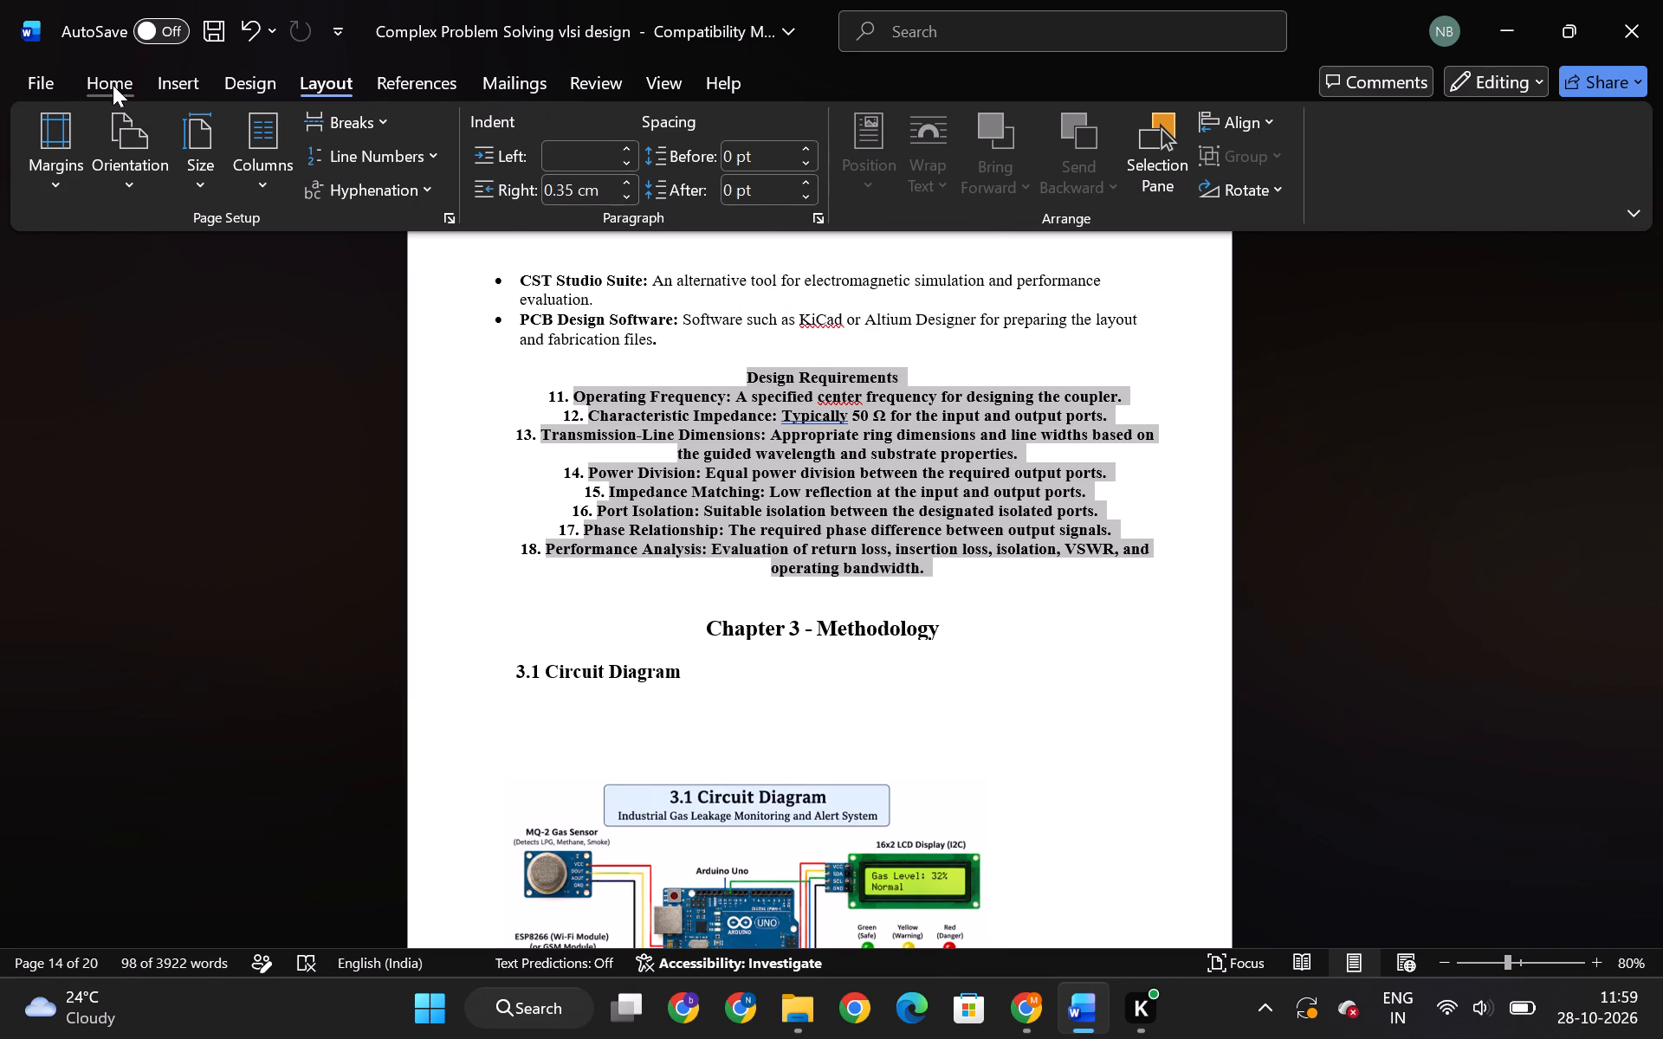
click(553, 153)
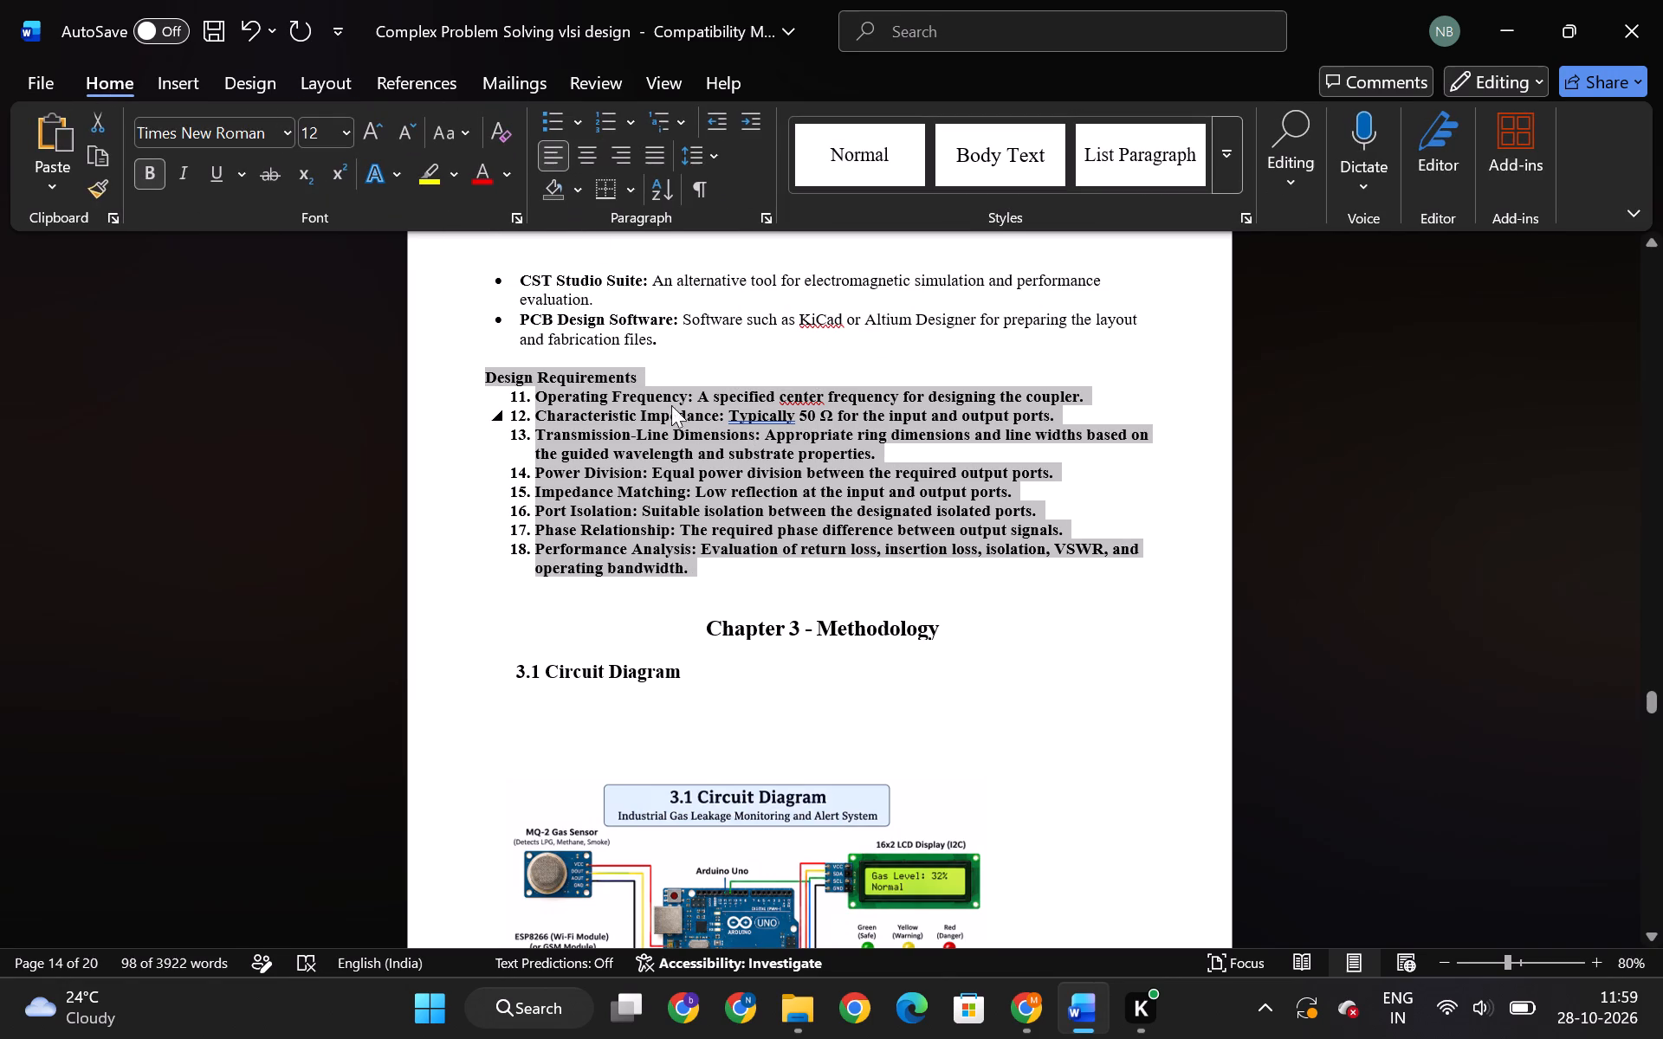
Add a colon after the Design Requirements heading and insert a blank line beneath it.
click(683, 360)
click(670, 374)
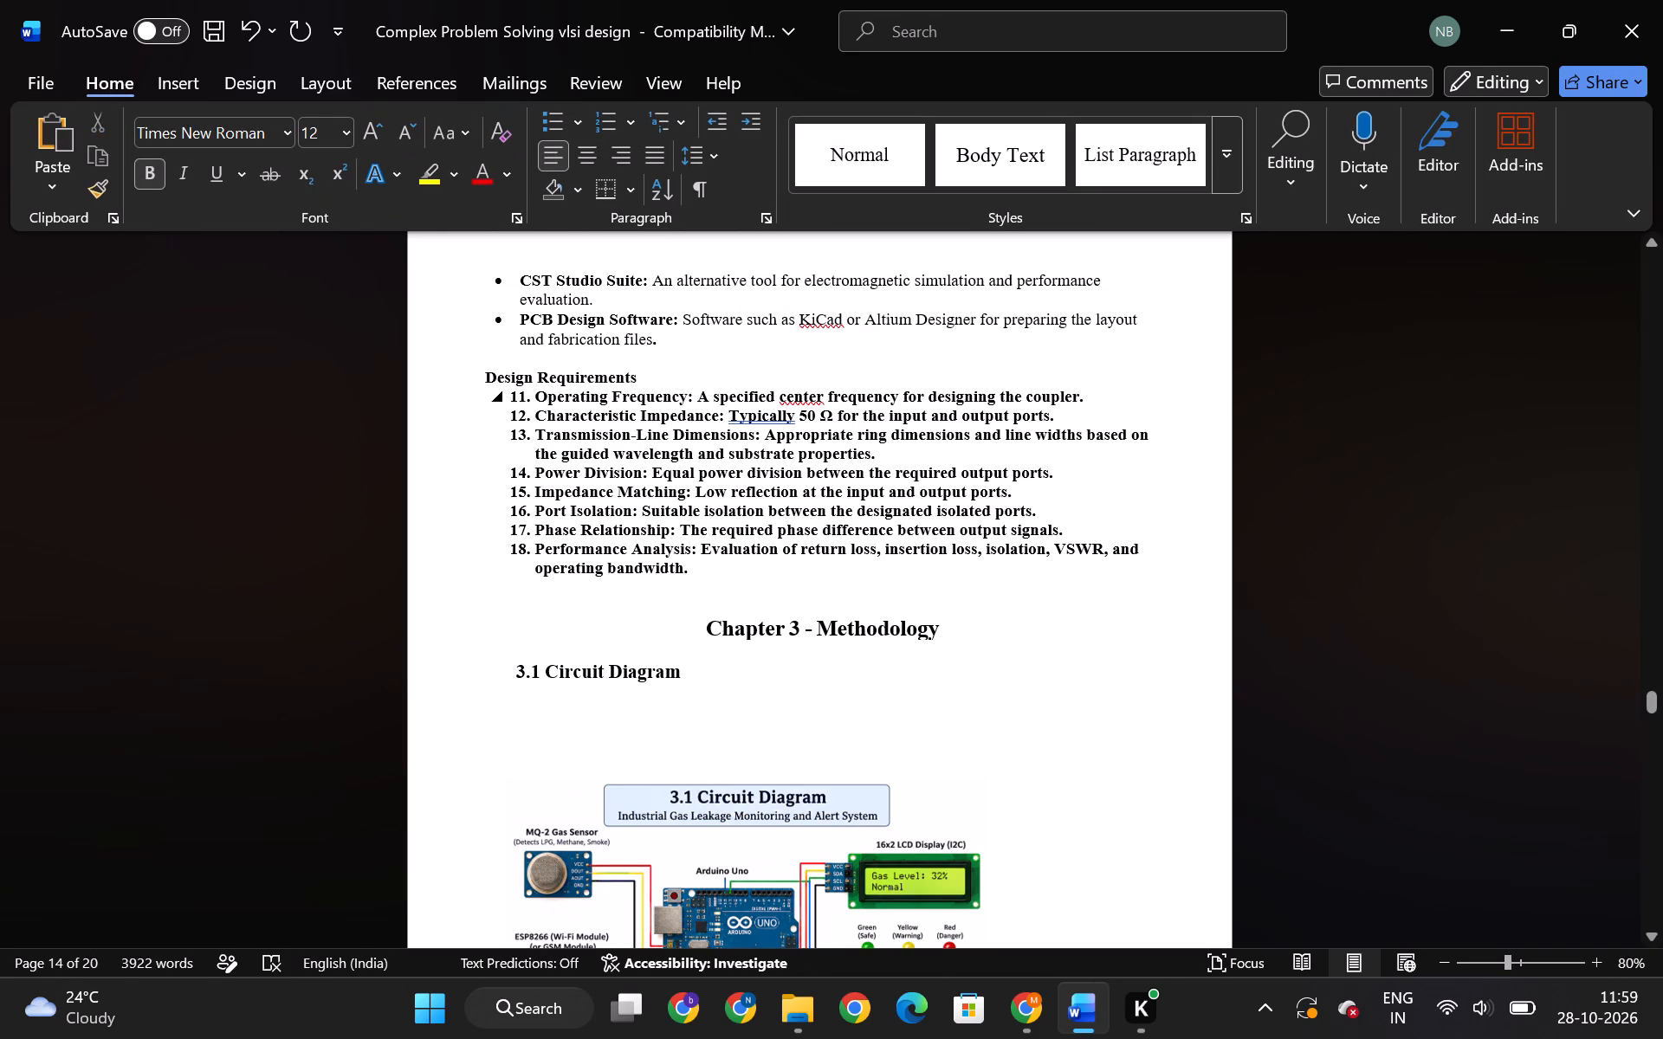
key(shift+colon)
key(backslash)
key(Return)
key(BackSpace)
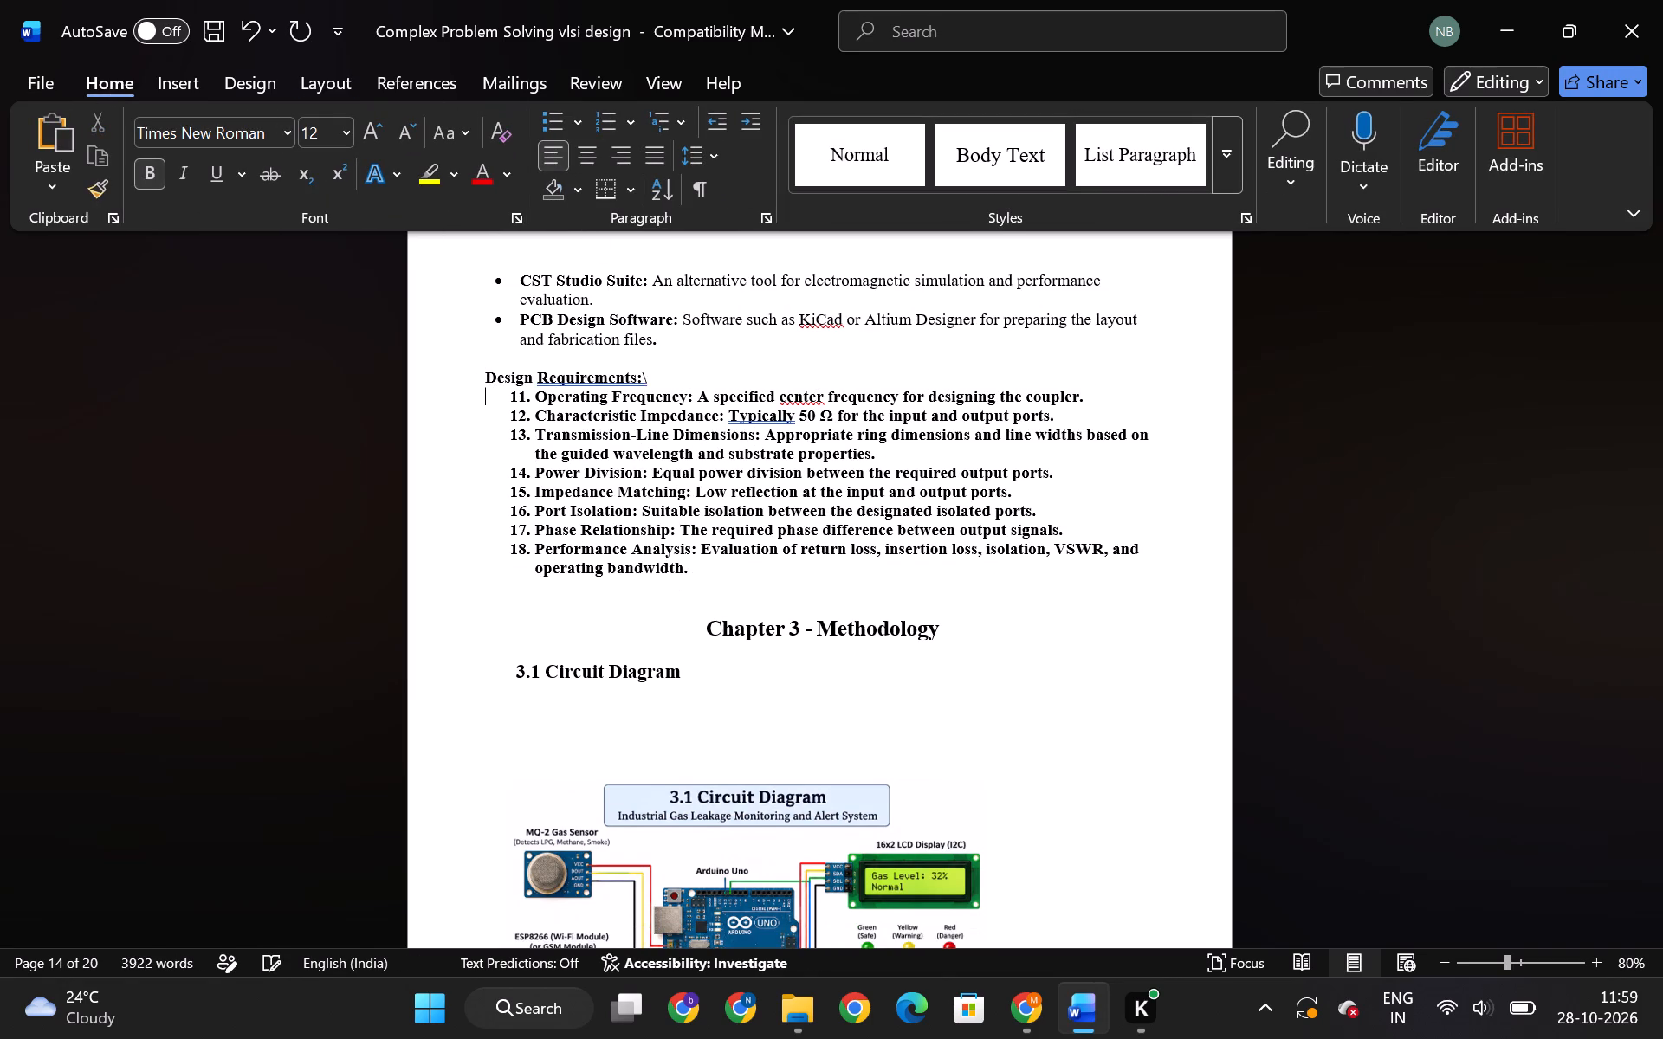
key(BackSpace)
key(Return)
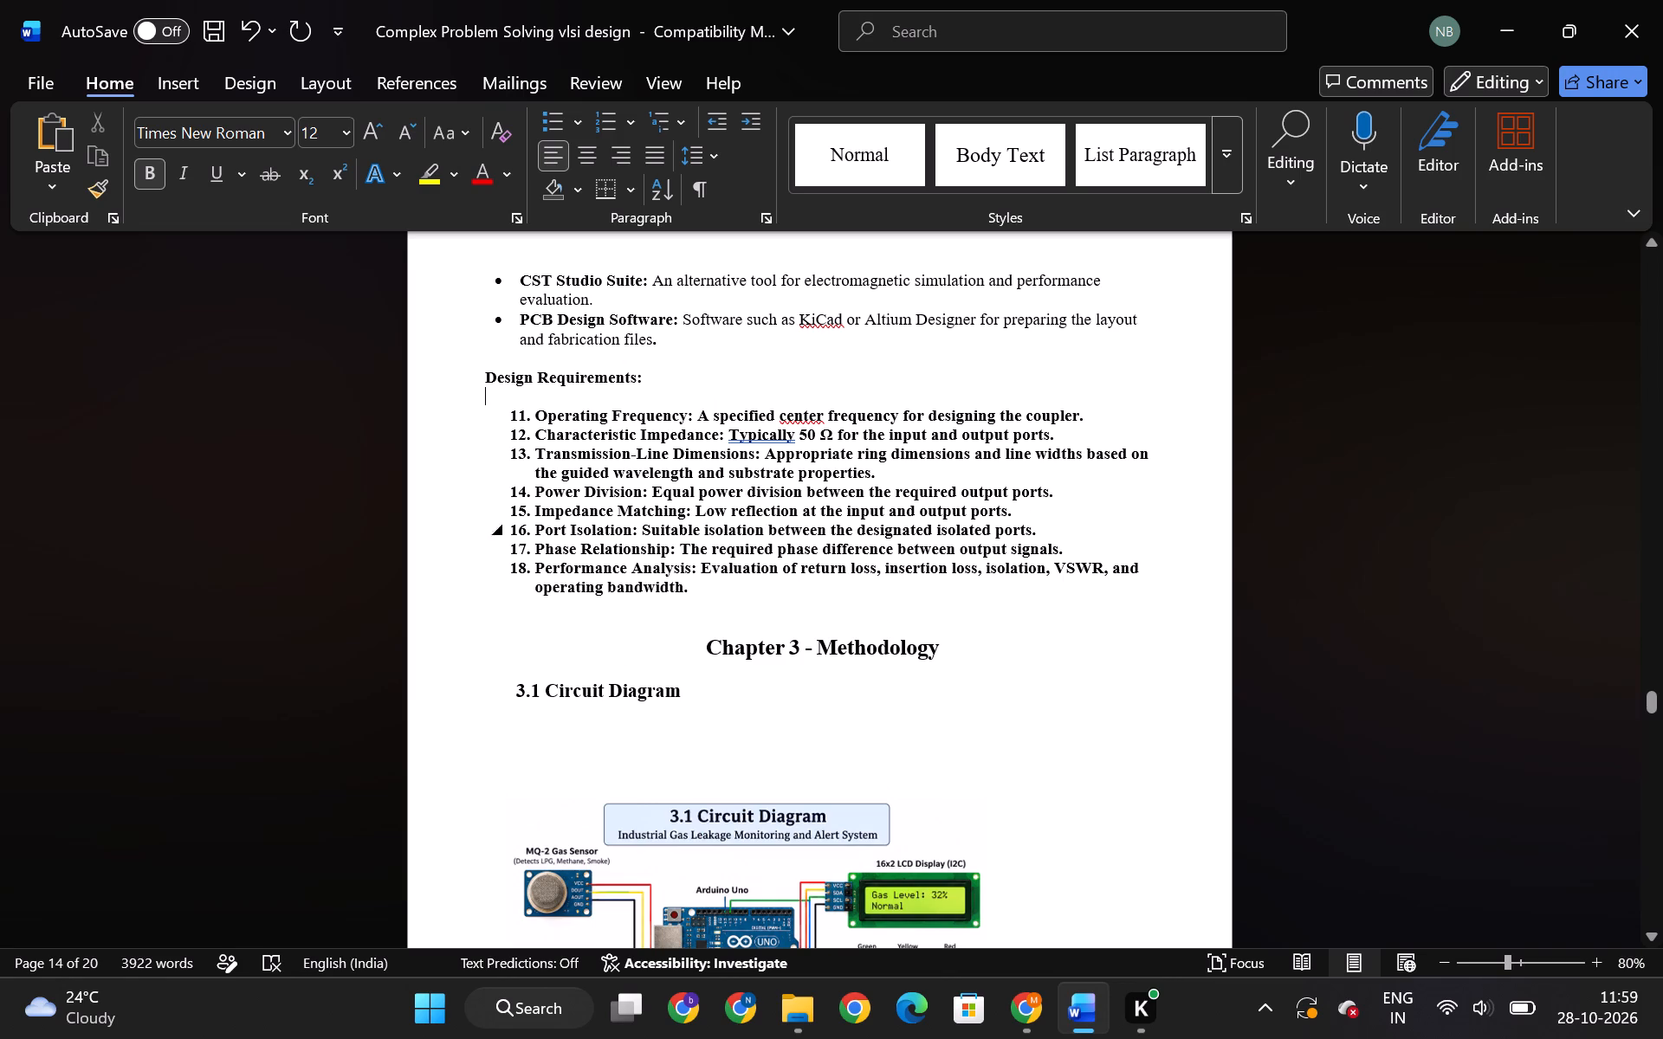
Convert the numbered design requirements, Operating Frequency through Performance Analysis, to a bulleted list in non-bold text.
drag(691, 589, 496, 417)
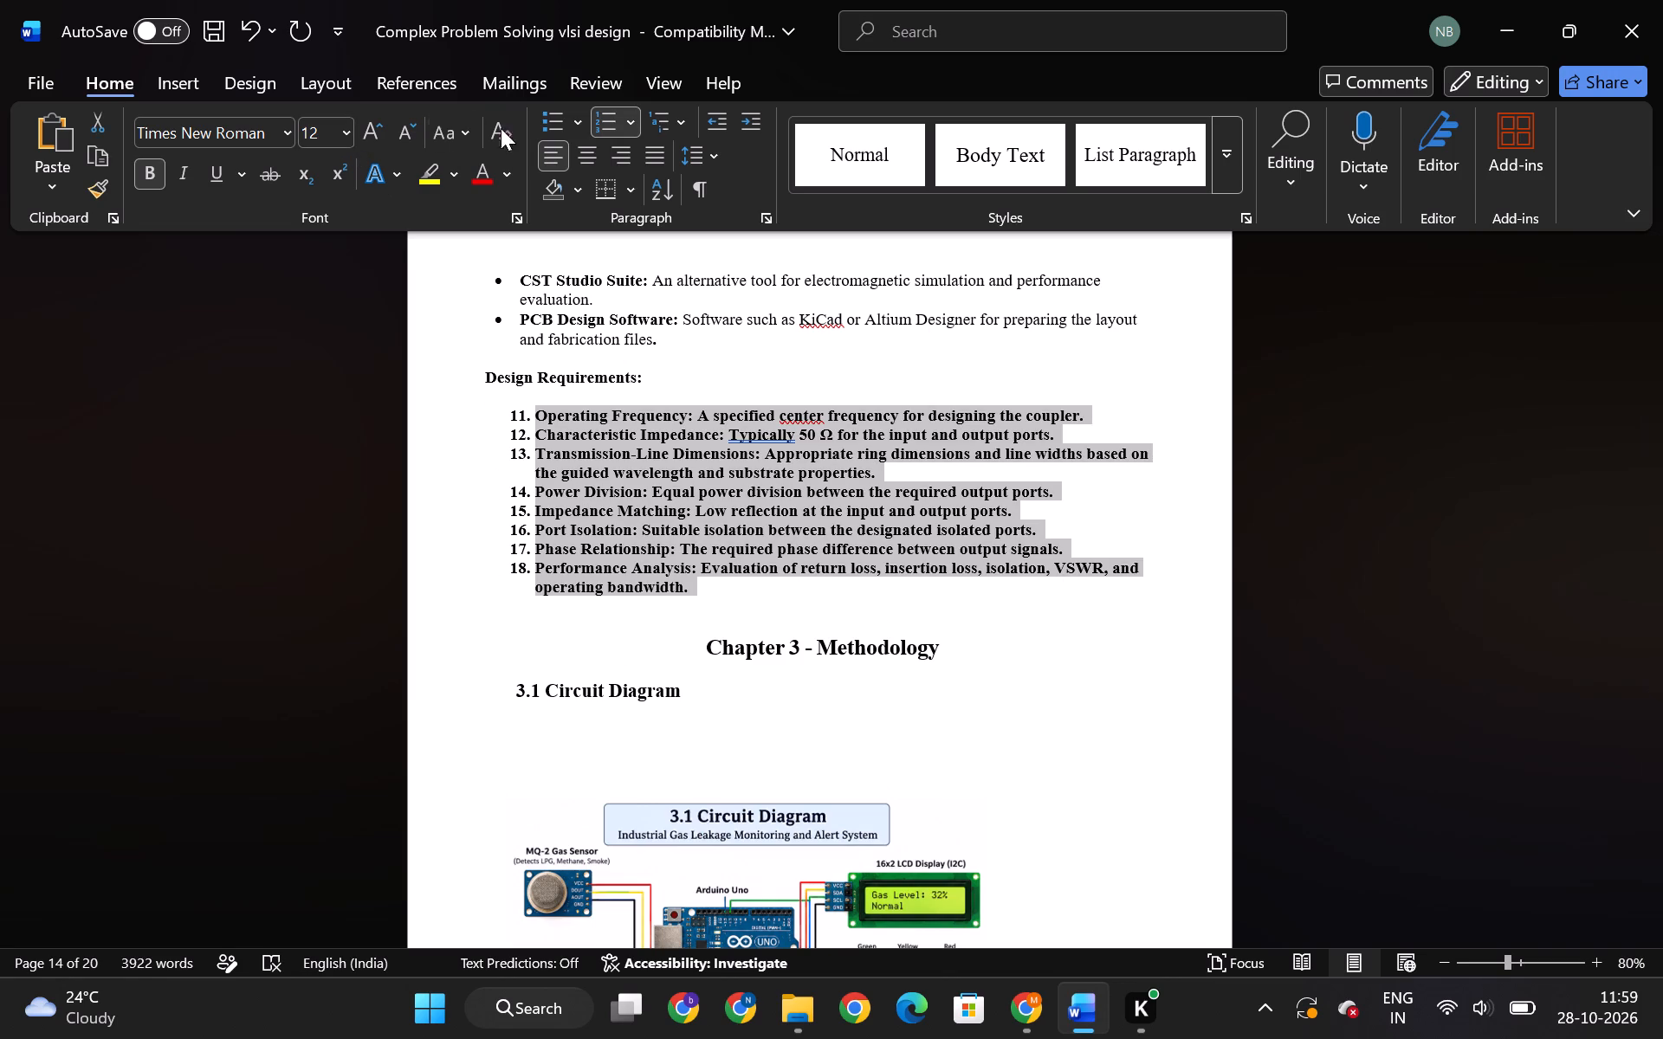
click(550, 152)
click(547, 110)
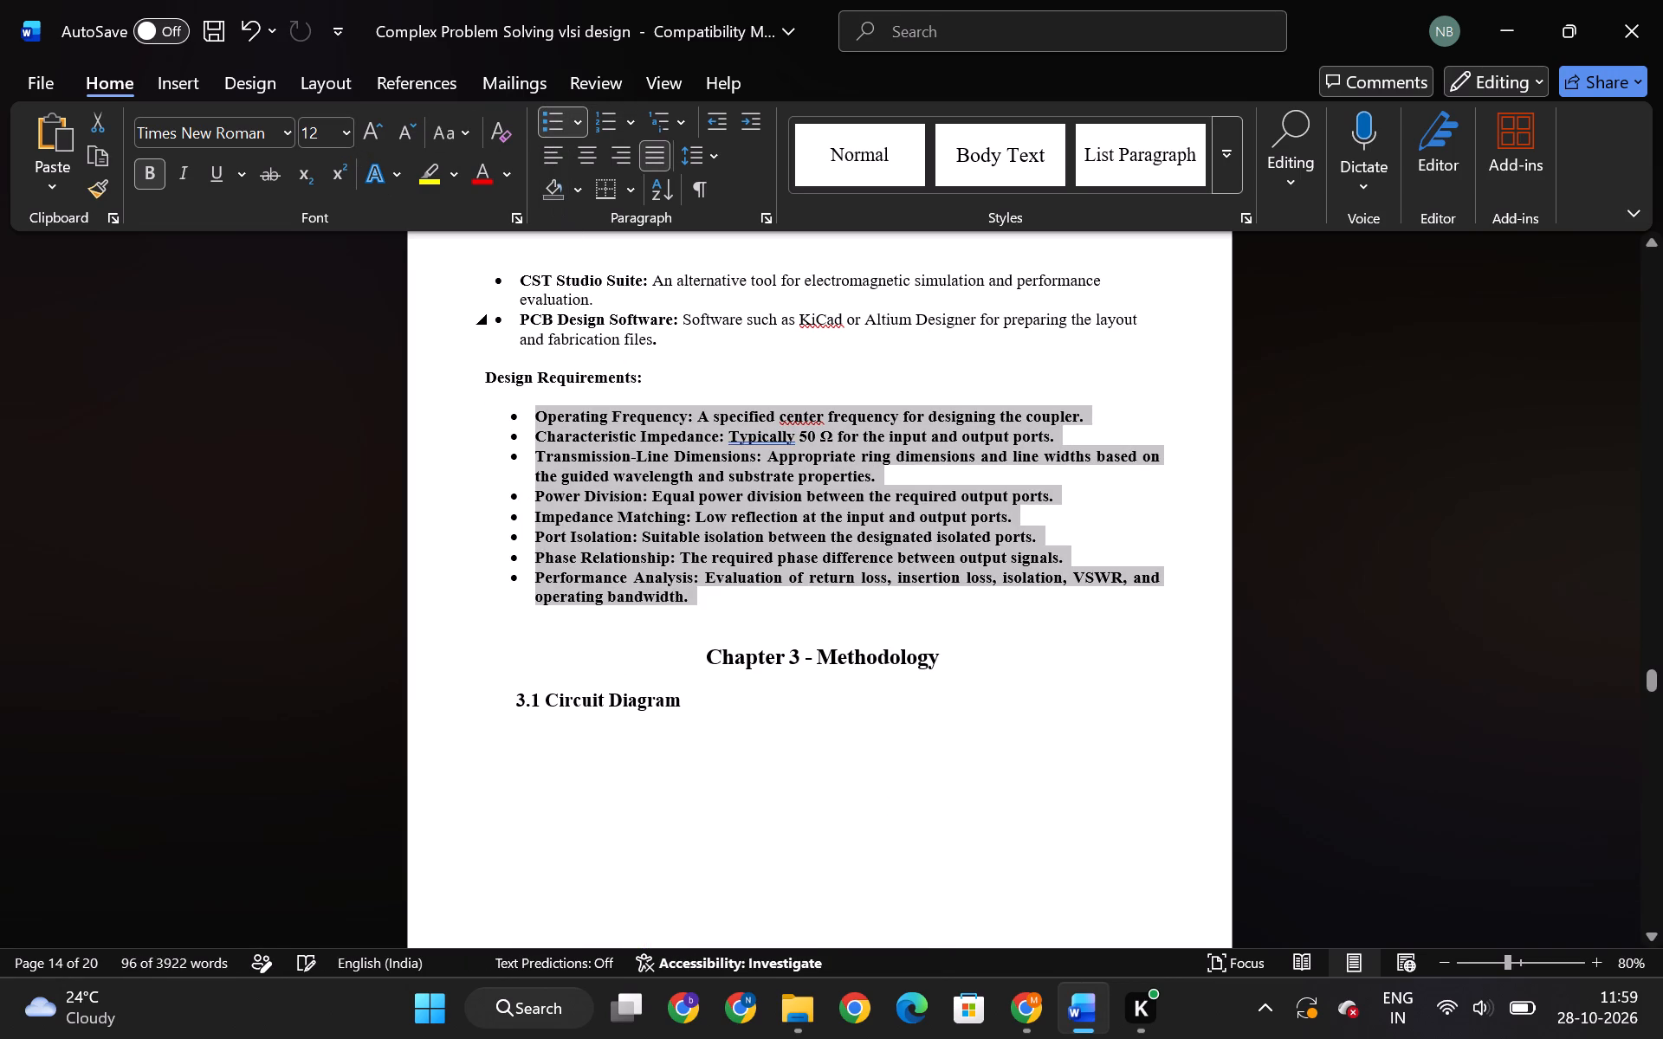
click(151, 171)
Move the circuit diagram picture from the following page to below the 3.1 Circuit Diagram heading.
scroll(799, 777, down, 18)
drag(824, 746, 844, 609)
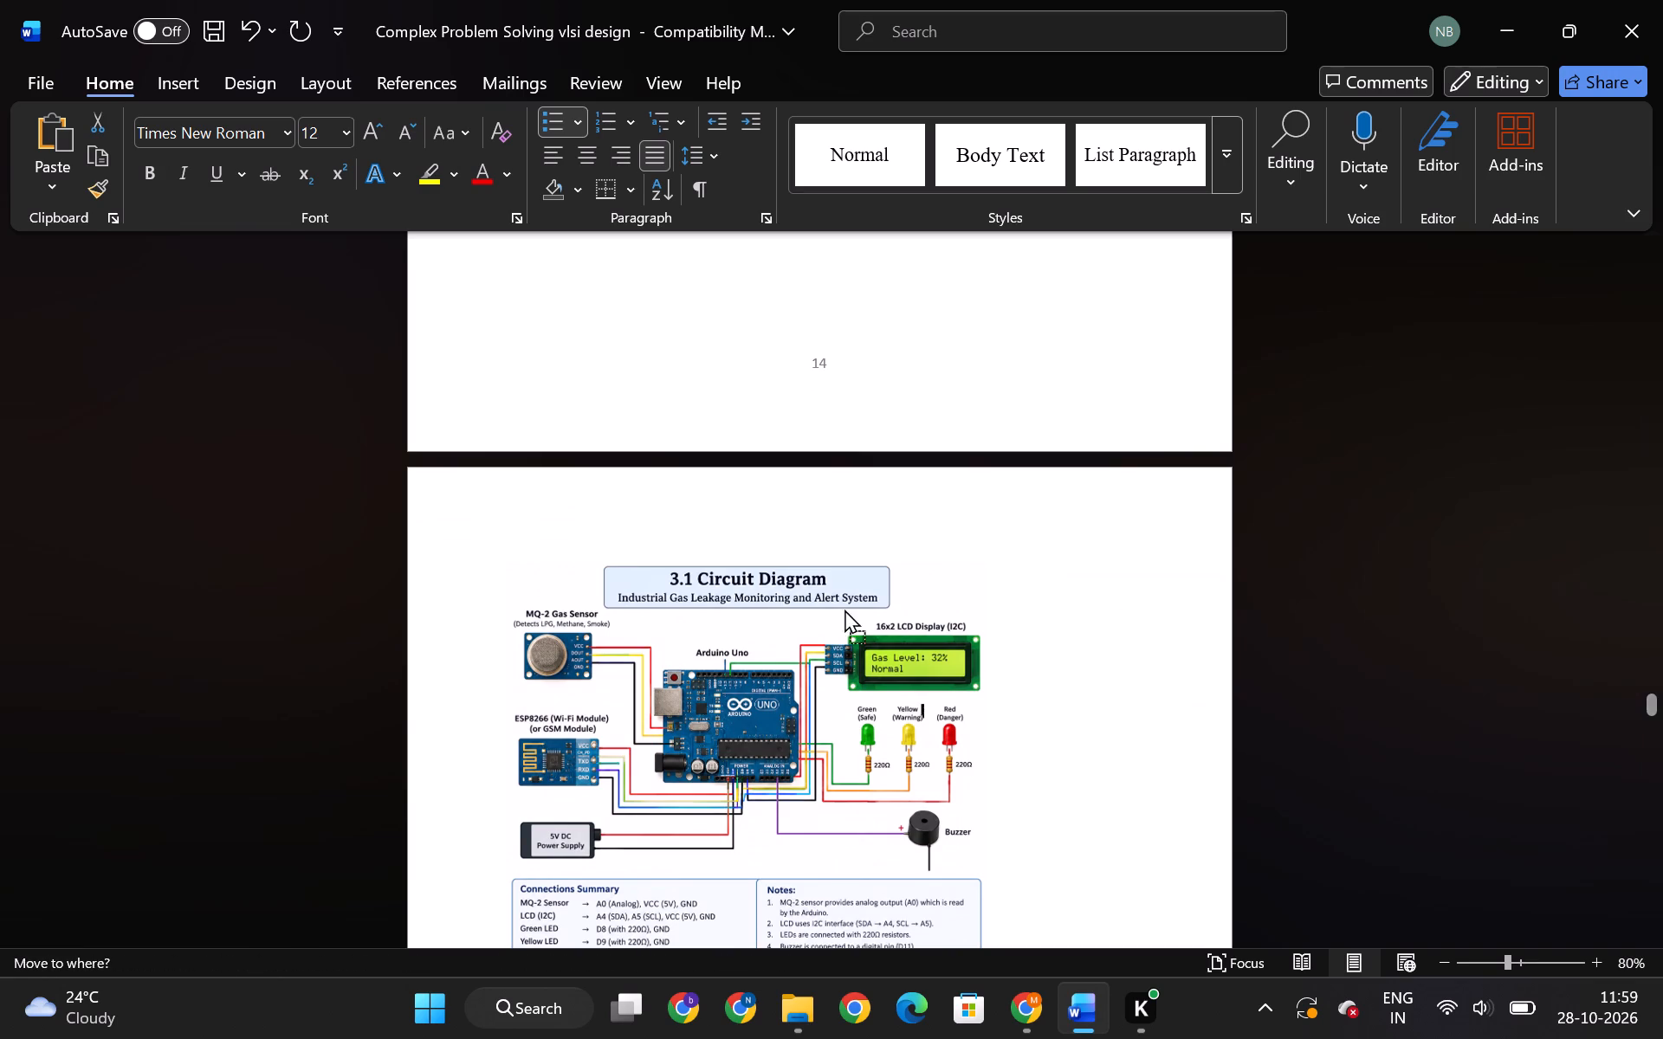
drag(844, 609, 889, 266)
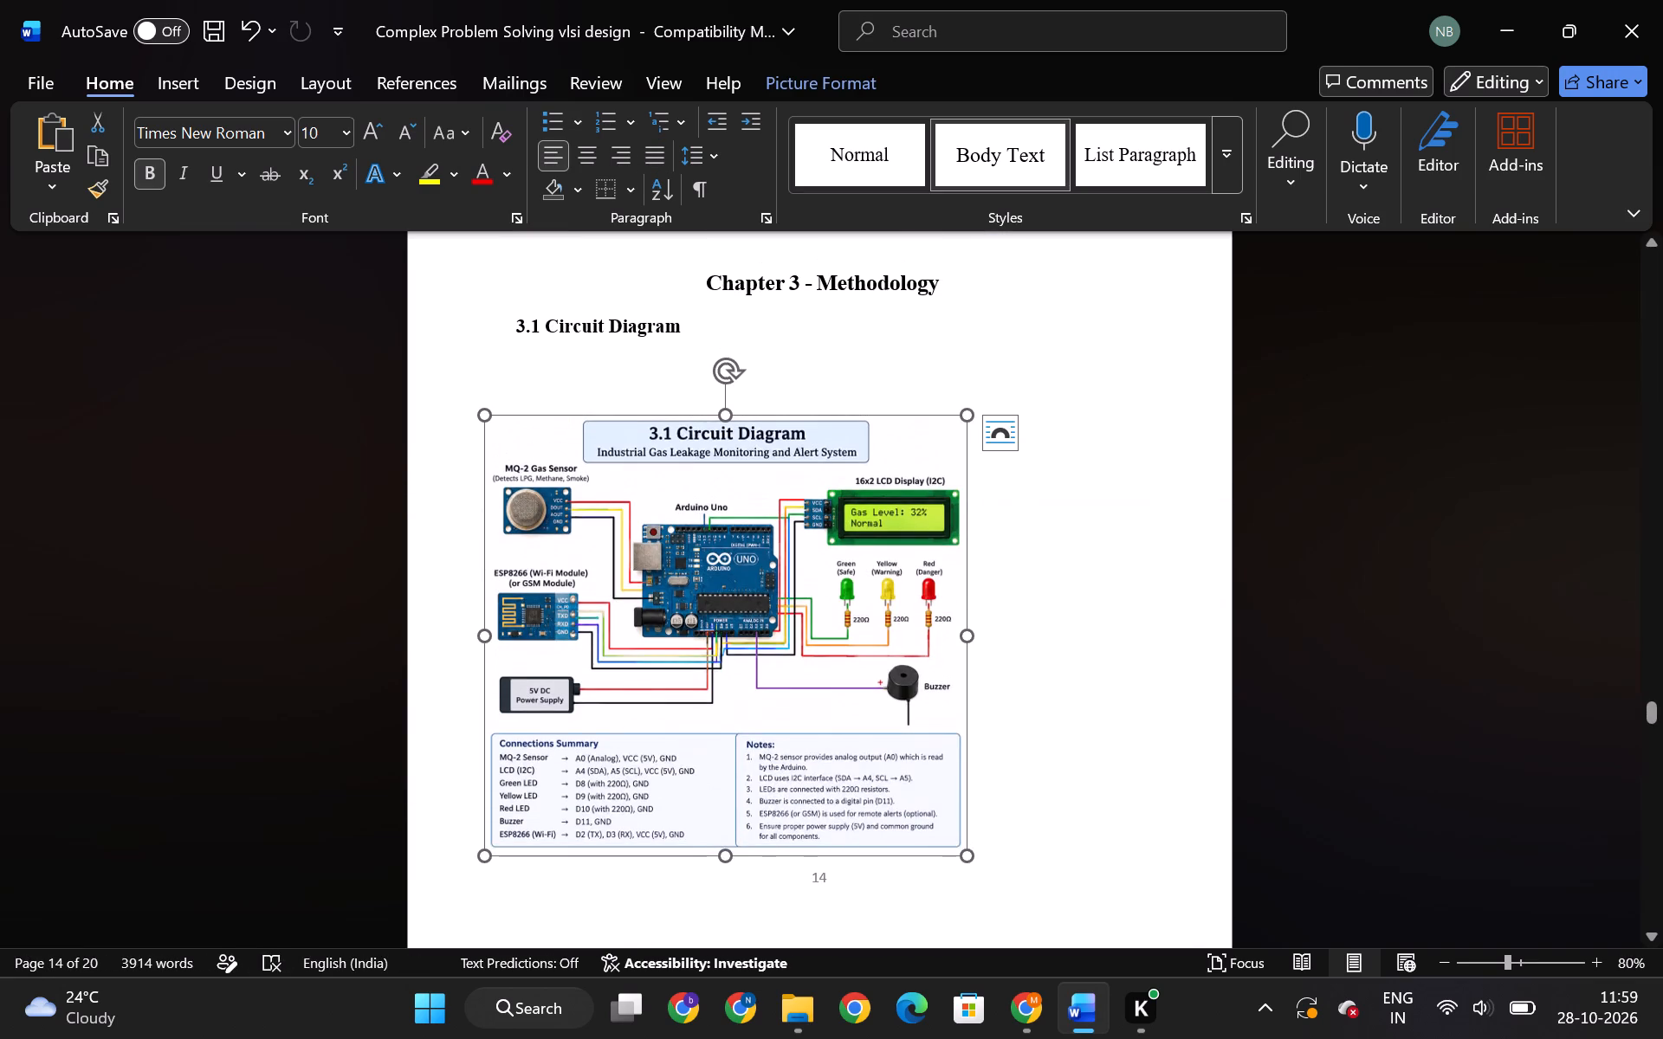
drag(824, 638, 885, 564)
Insert 22 spaces in front of the circuit diagram picture to shift it toward the page centre.
click(1013, 845)
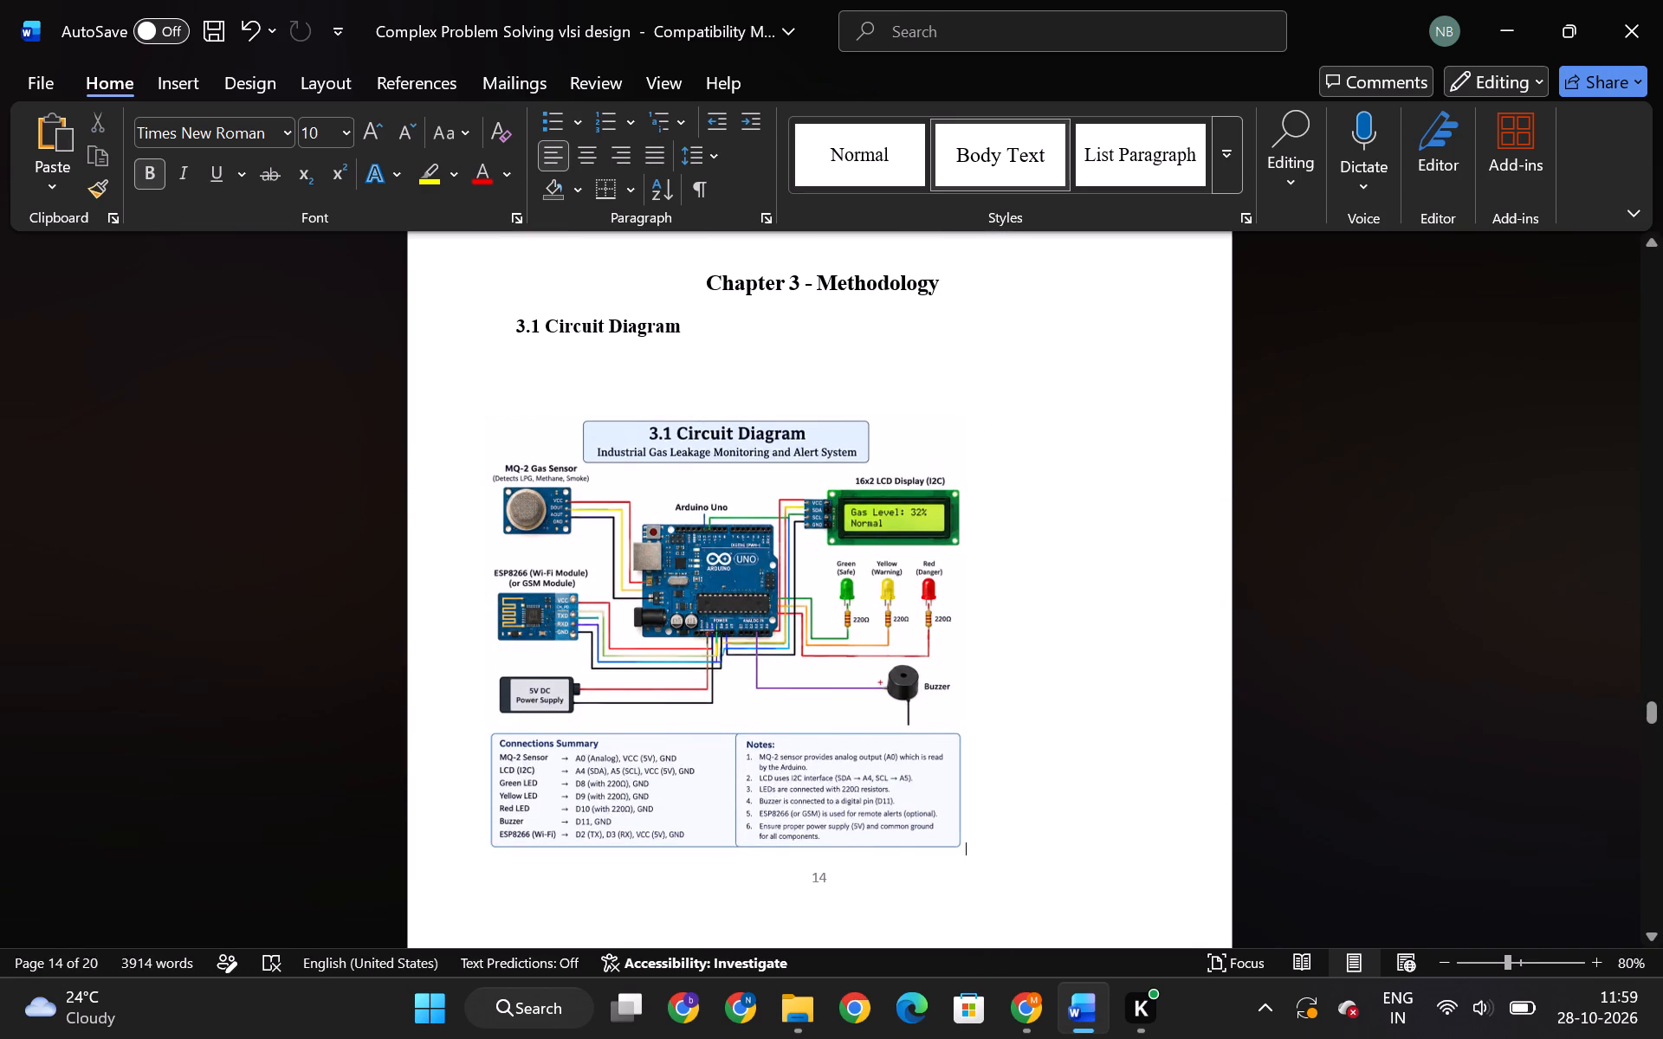
key(Left)
key(space)
key(space)
key(space)
key(space)
key(space)
key(space)
key(space)
key(space)
key(space)
key(space)
key(space)
key(space)
key(space)
key(space)
key(space)
key(space)
key(space)
key(space)
key(space)
key(space)
key(space)
key(space)
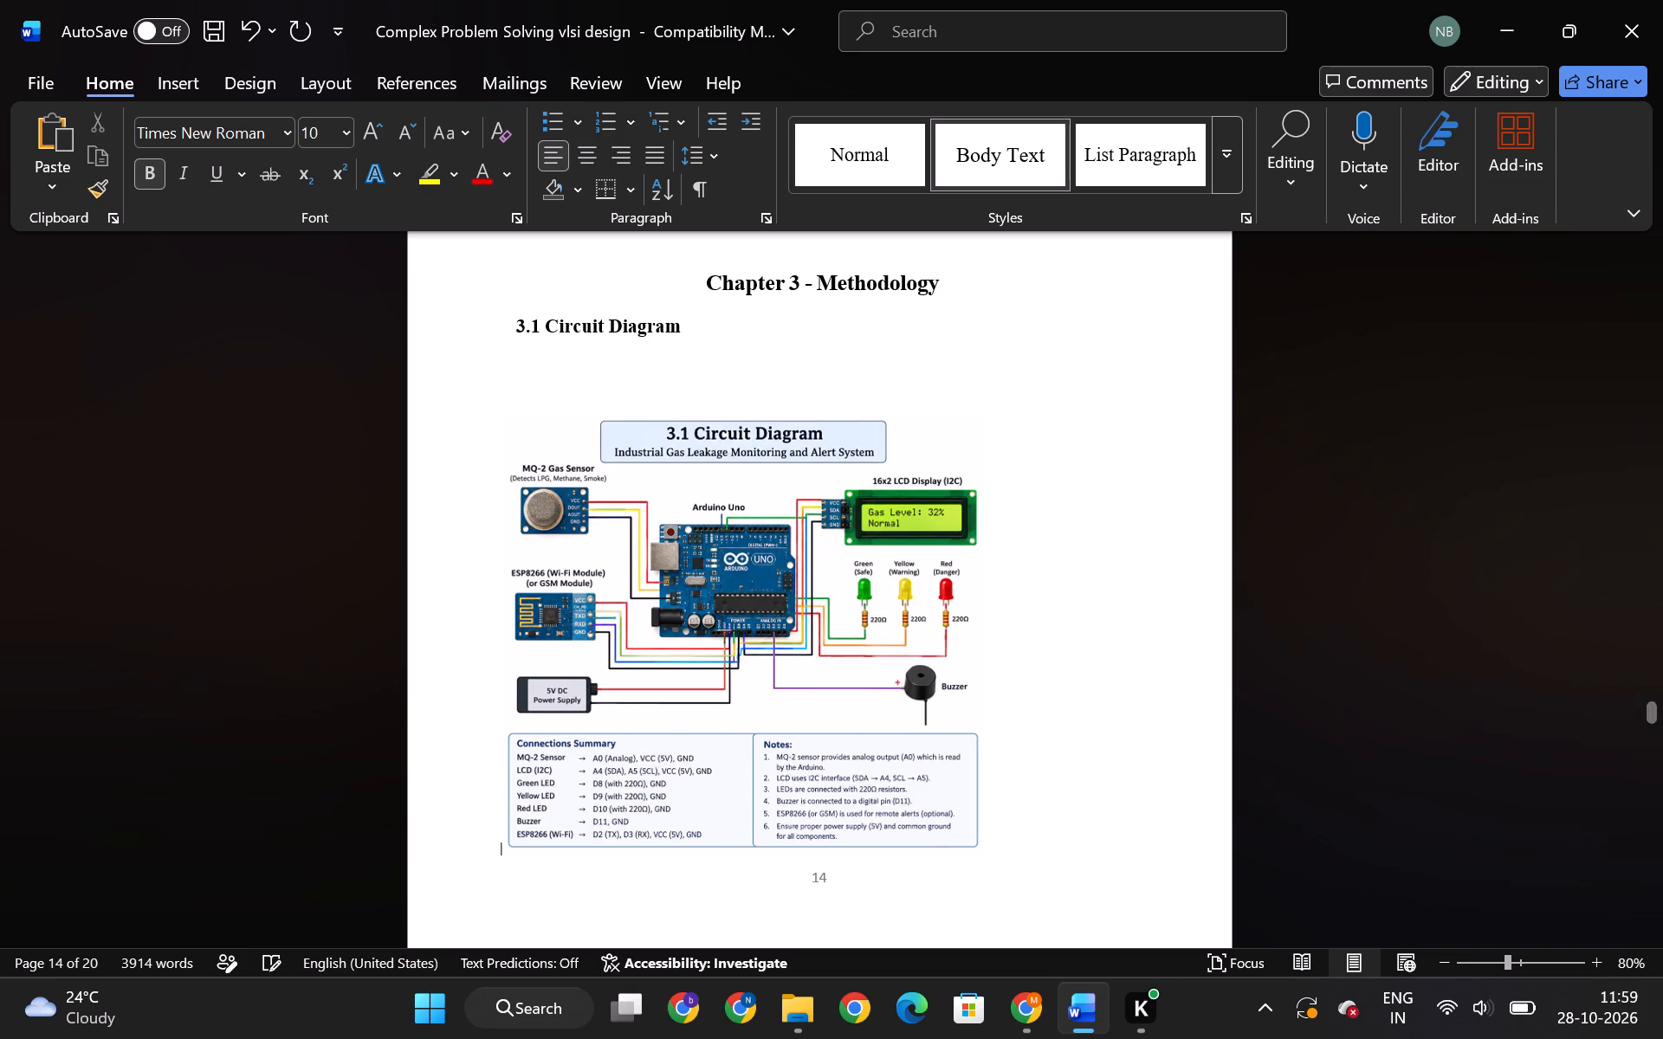
Delete the empty line between the 3.1 Circuit Diagram heading and the picture.
click(534, 438)
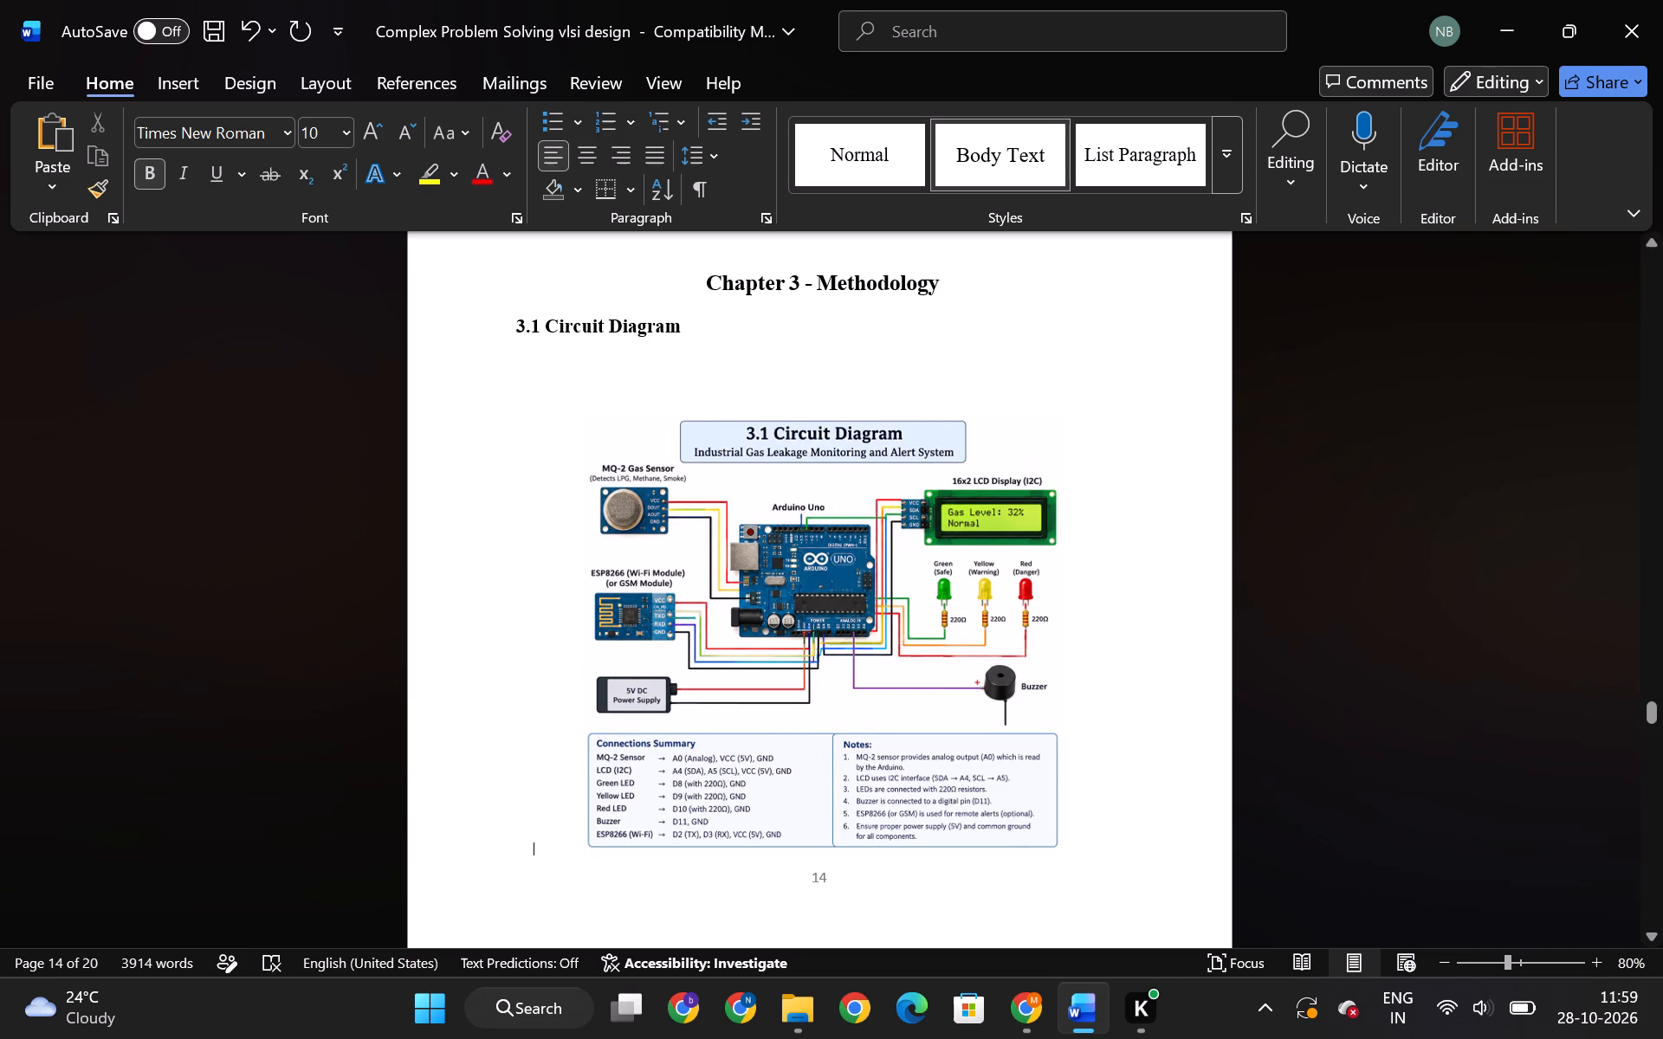
click(645, 339)
key(BackSpace)
key(BackSpace)
Bold the lead-in labels Operating Frequency, Characteristic Impedance, Transmission-Line Dimensions and Power Division in the Design Requirements list.
scroll(783, 459, up, 6)
scroll(812, 575, up, 2)
scroll(689, 572, up, 1)
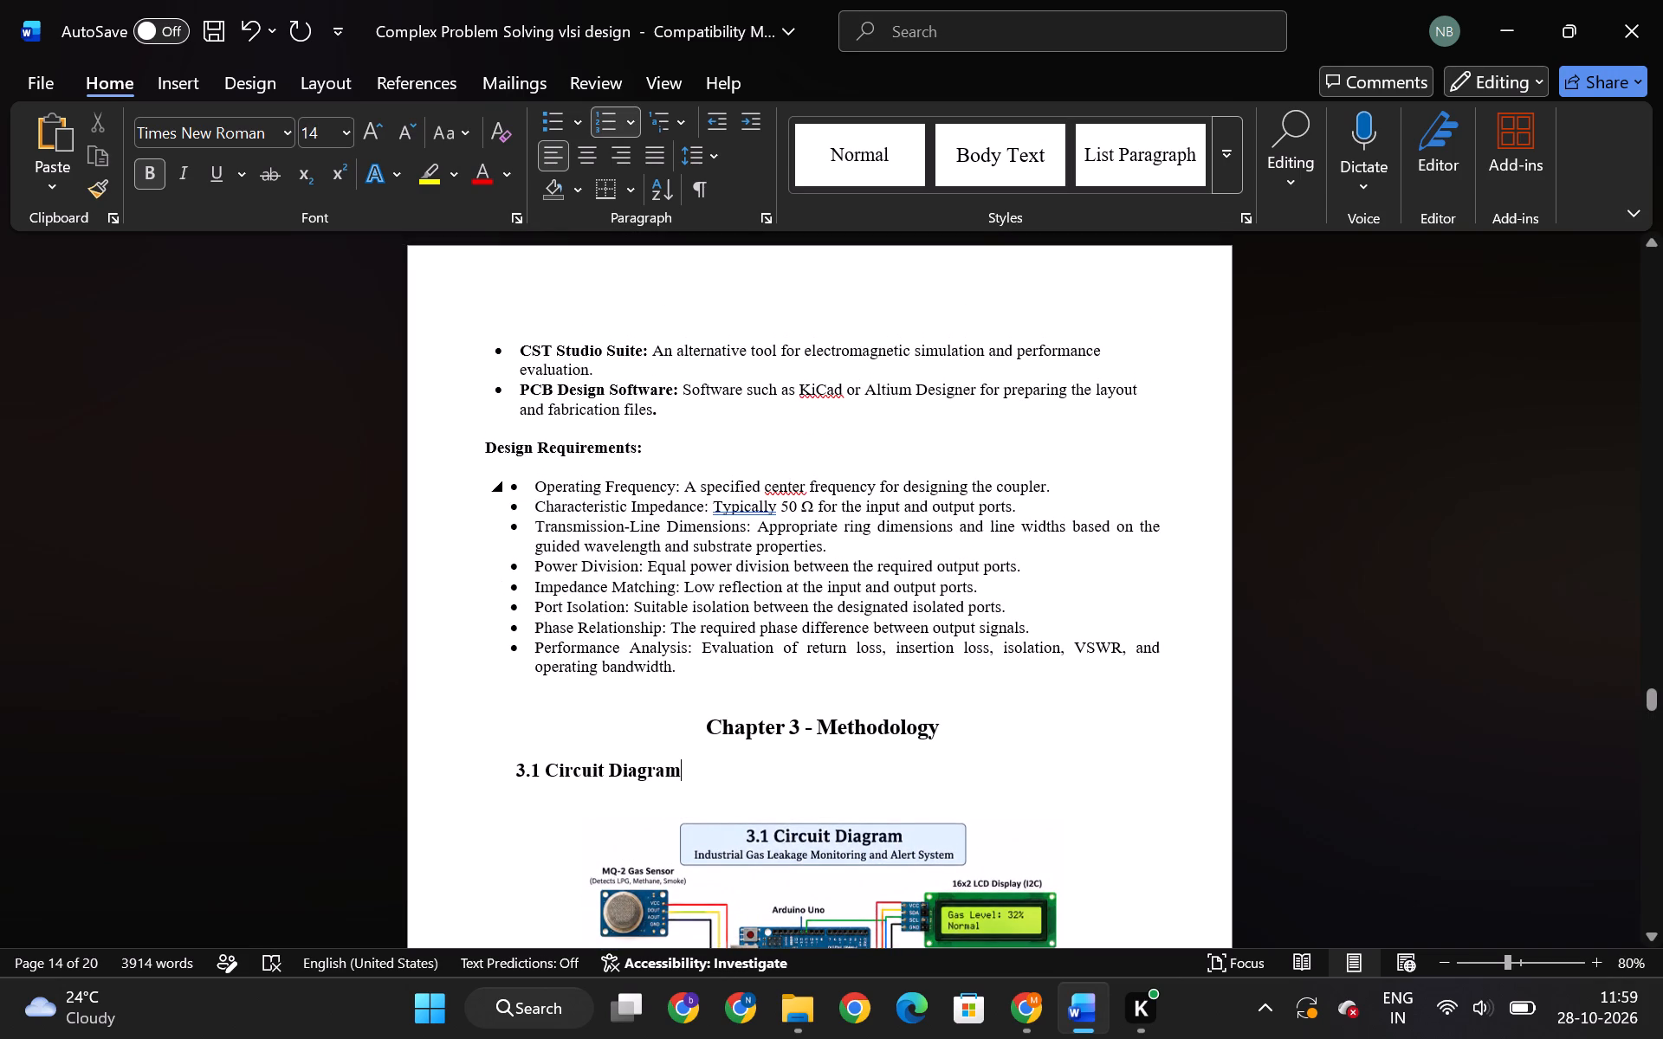
drag(679, 483, 528, 485)
click(554, 449)
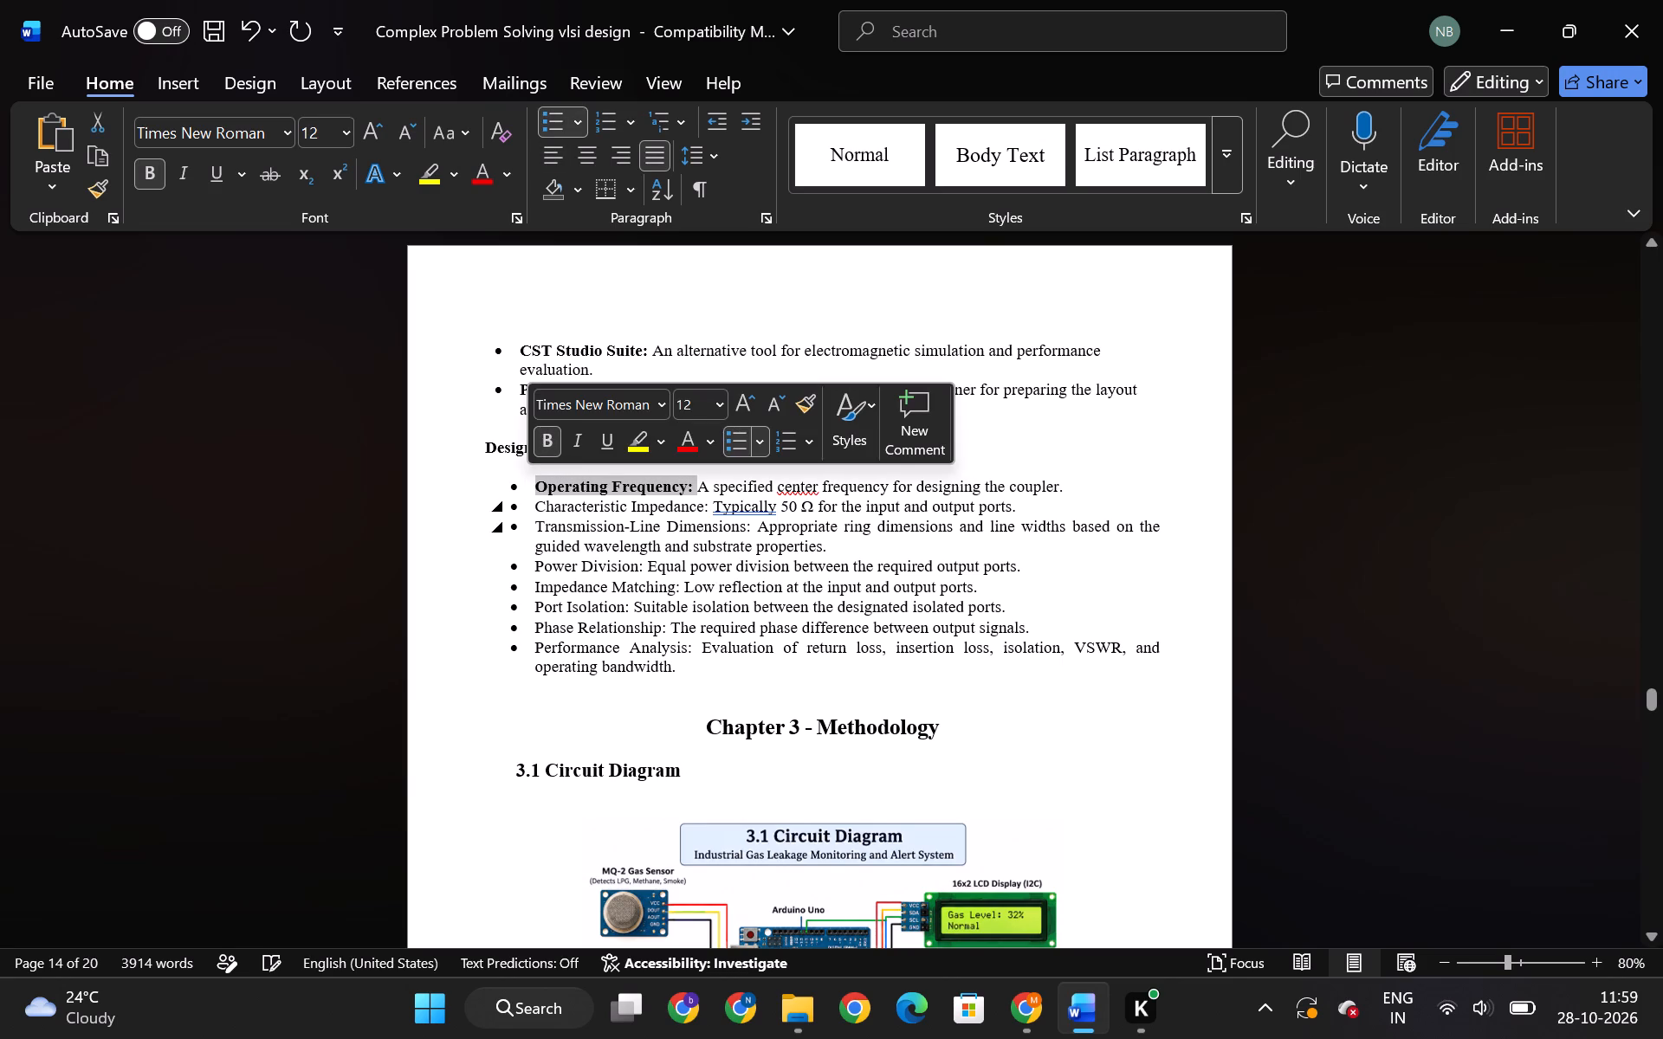
drag(705, 504, 540, 511)
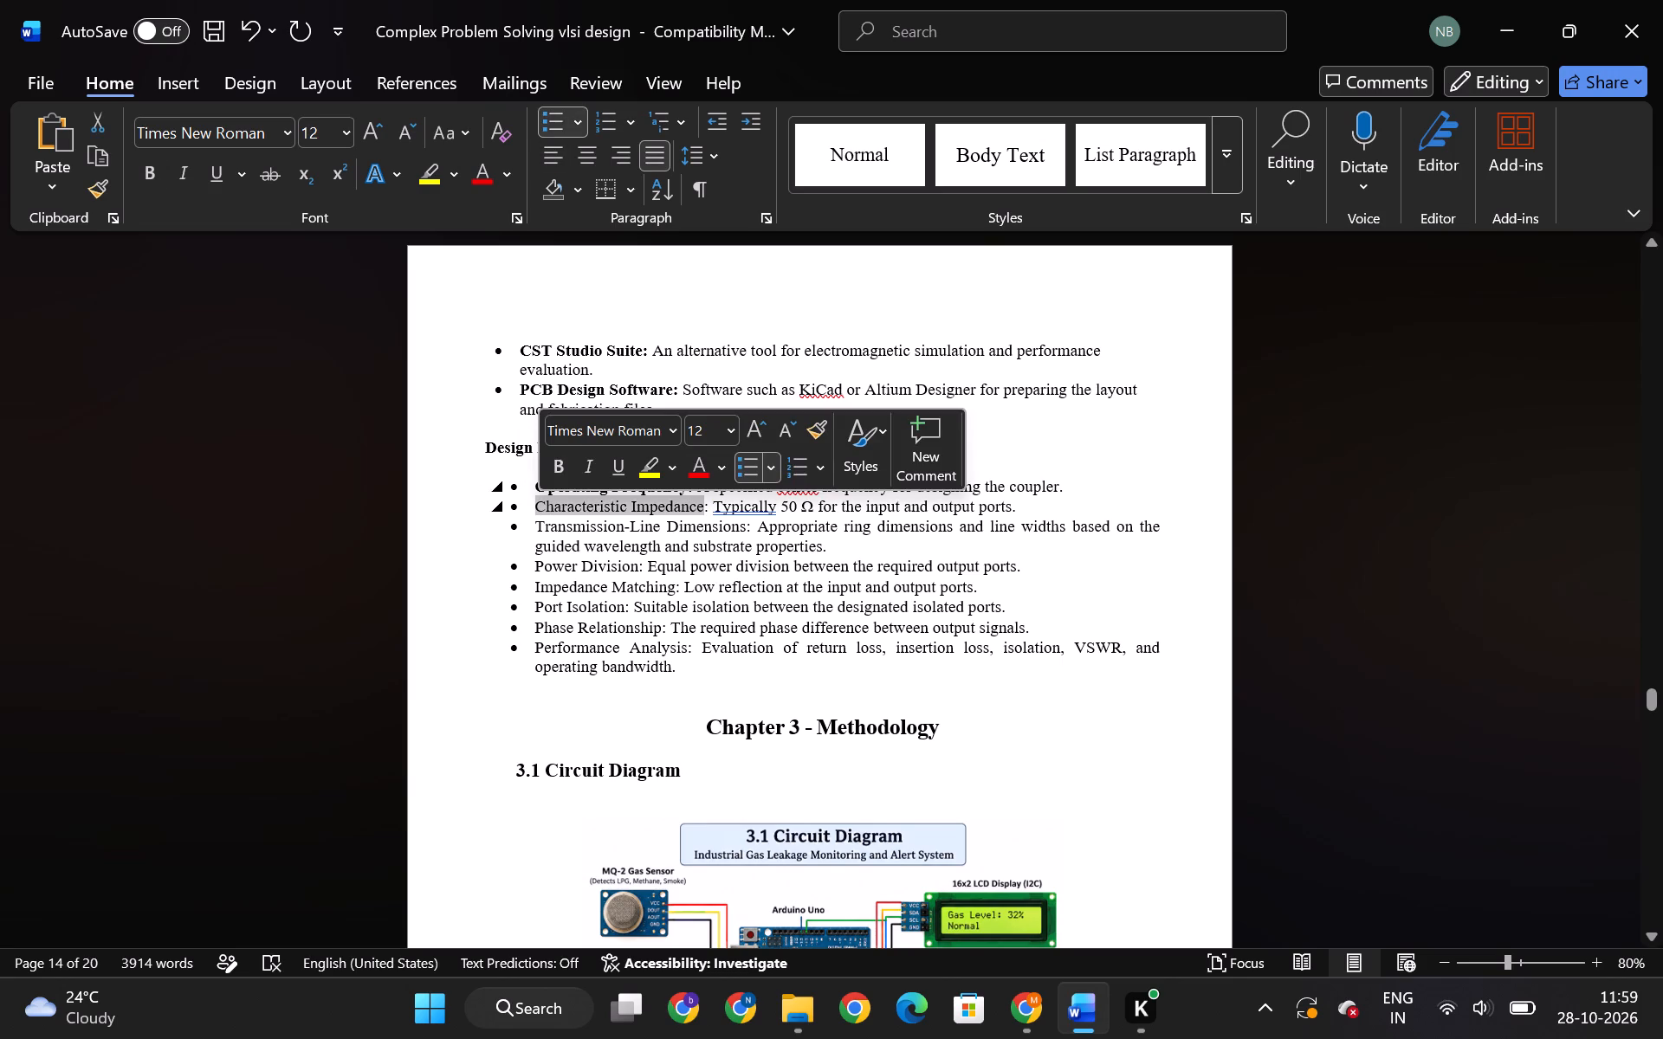
click(560, 473)
drag(748, 526, 524, 534)
click(538, 483)
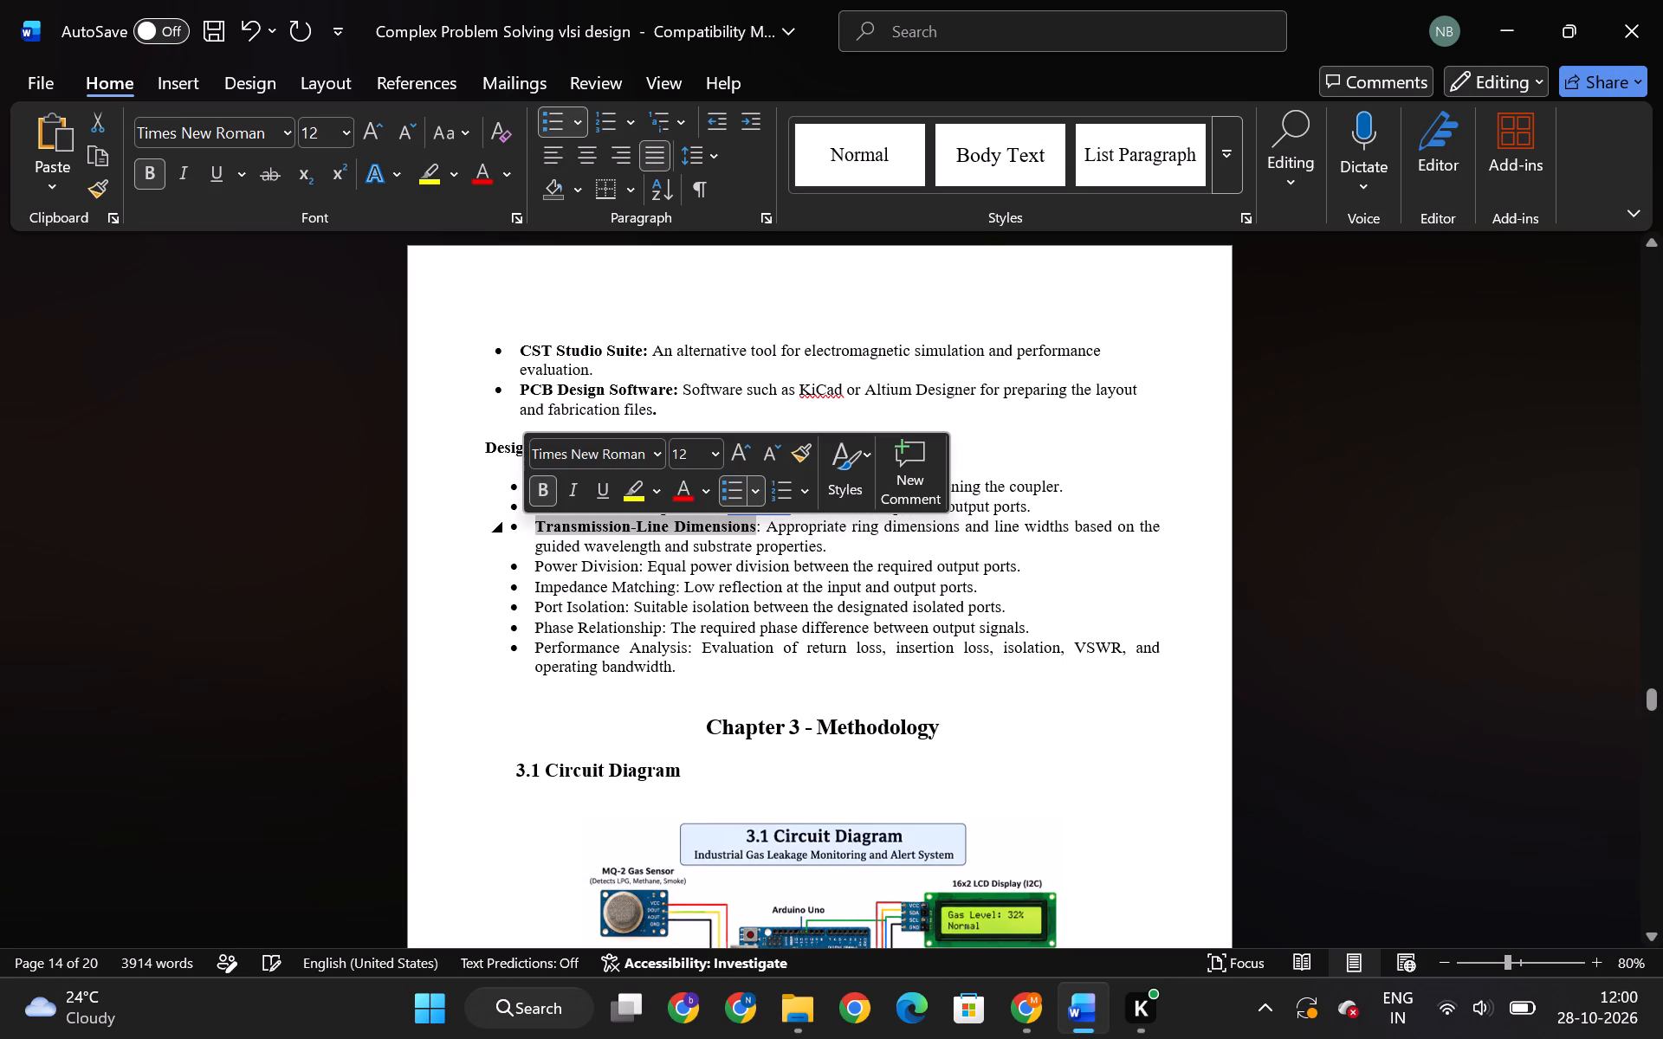
drag(641, 569, 528, 565)
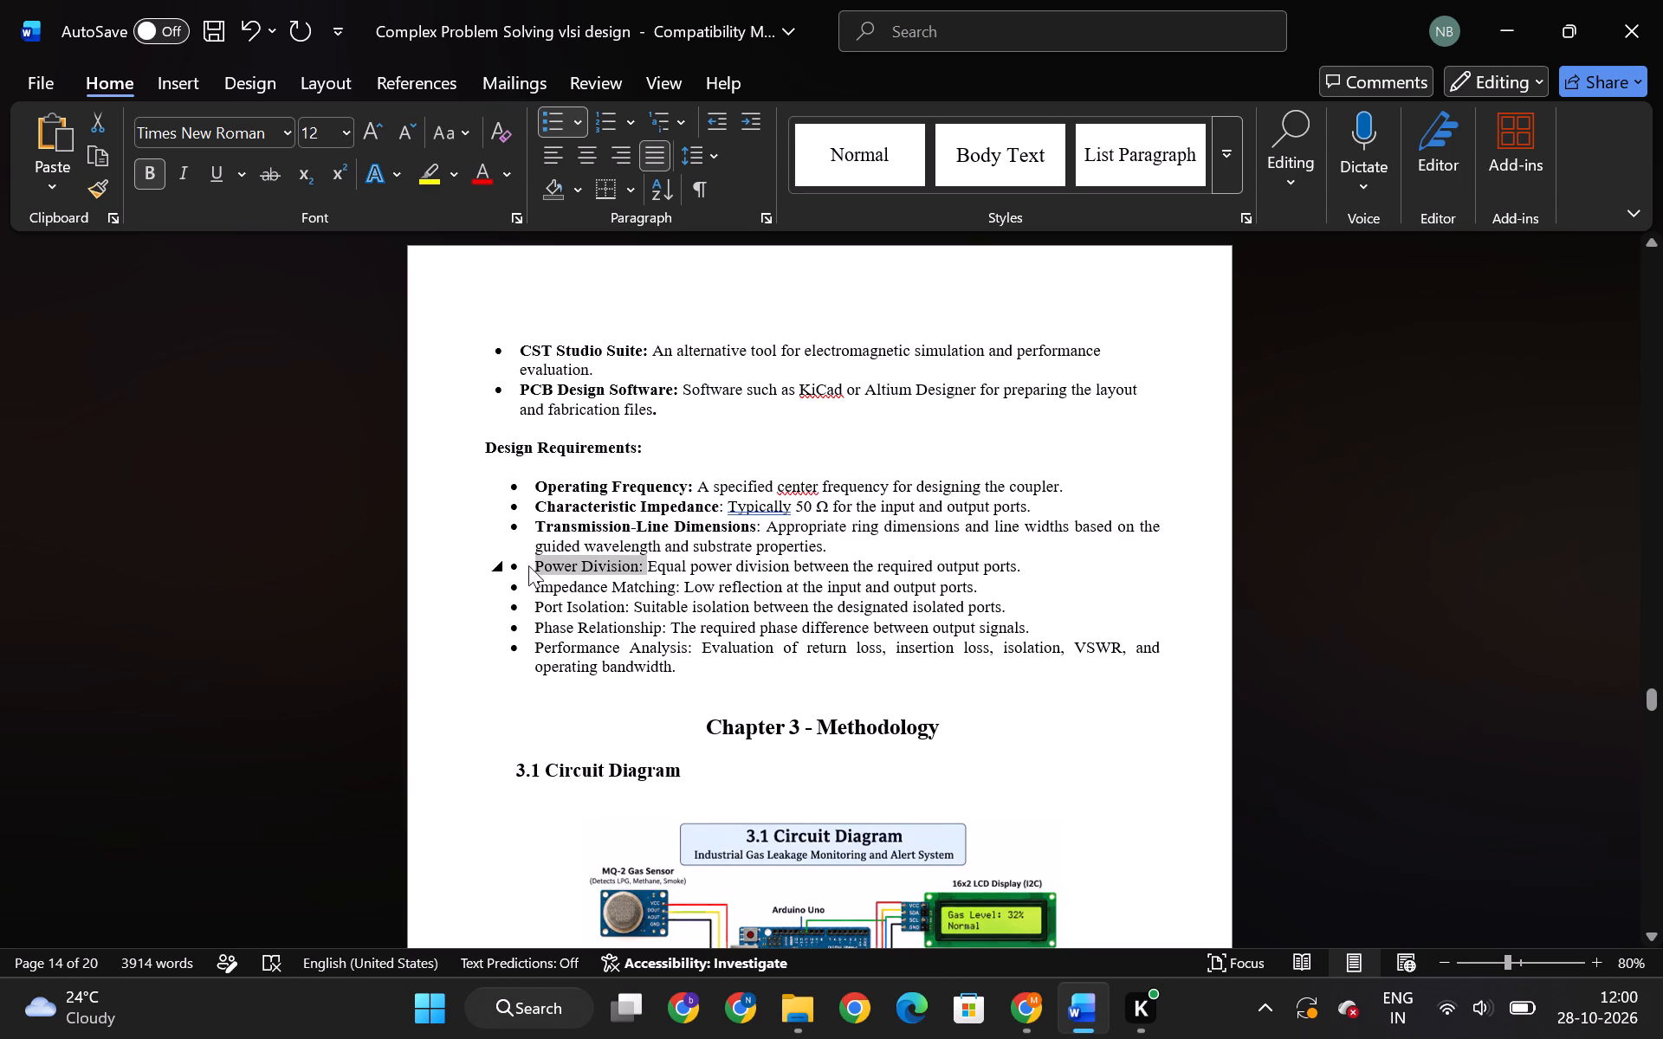
click(543, 521)
Bold the lead-in labels Impedance Matching, Port Isolation, Phase Relationship and Performance Analysis in the Design Requirements list.
drag(679, 584, 538, 589)
click(549, 547)
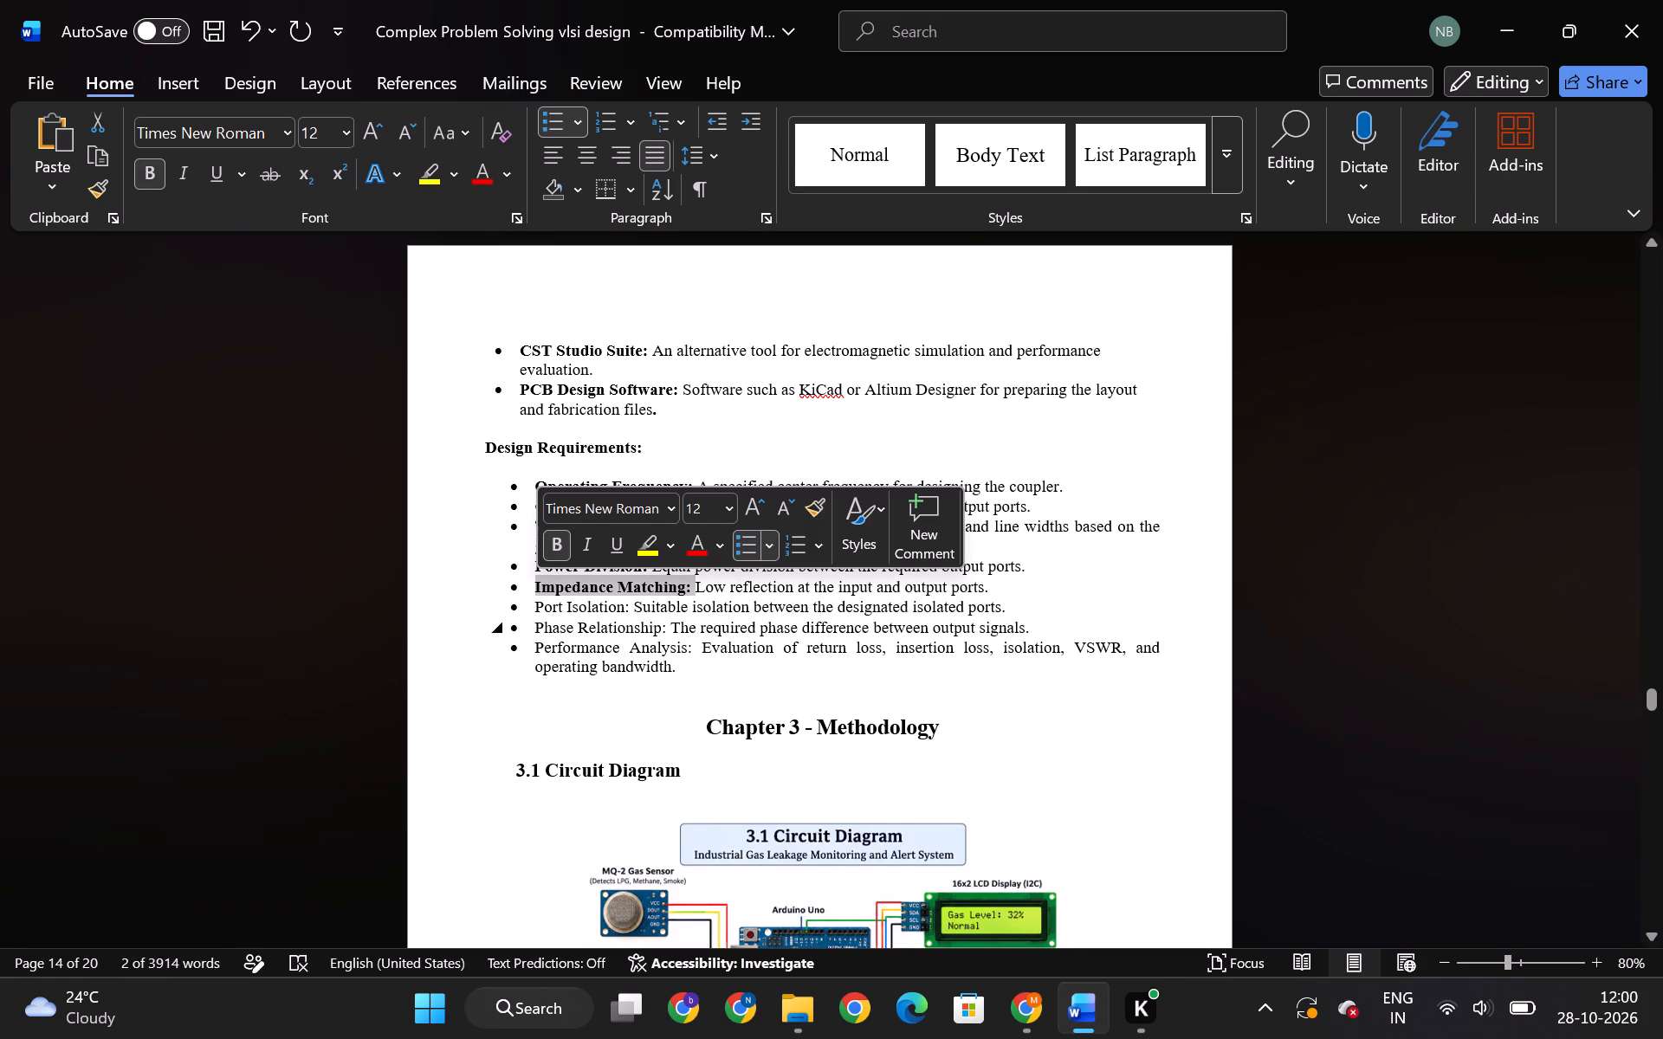
drag(628, 603, 543, 607)
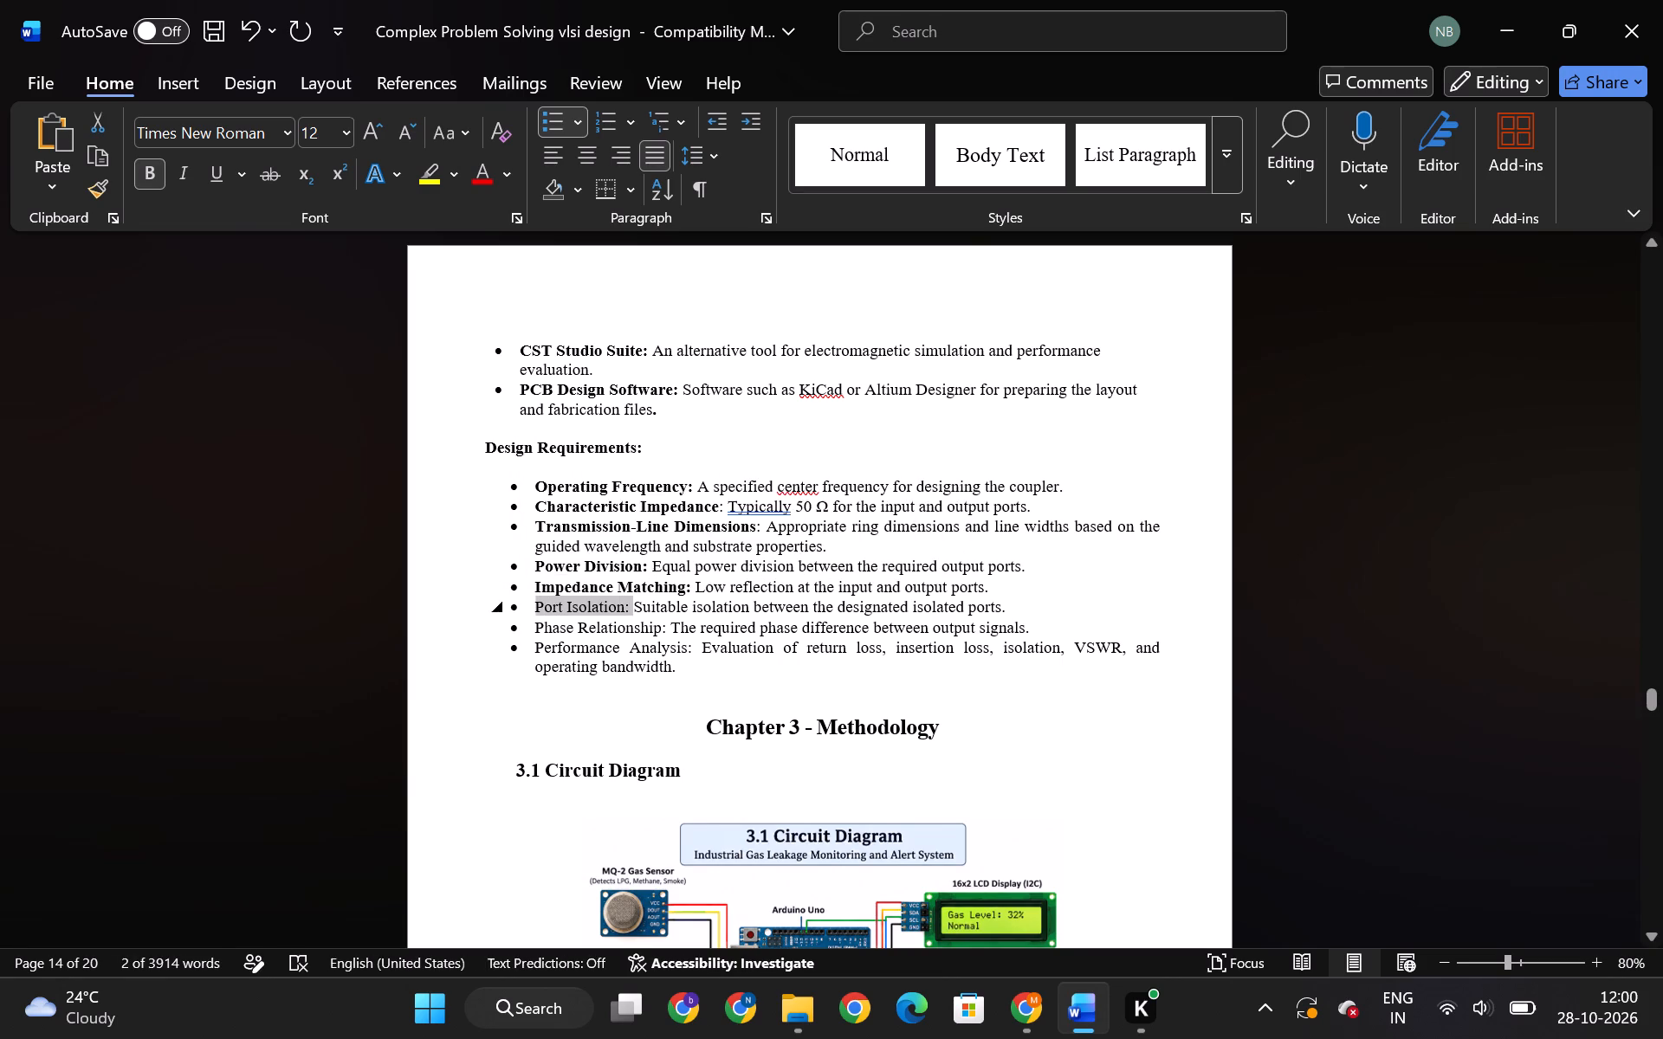
click(562, 578)
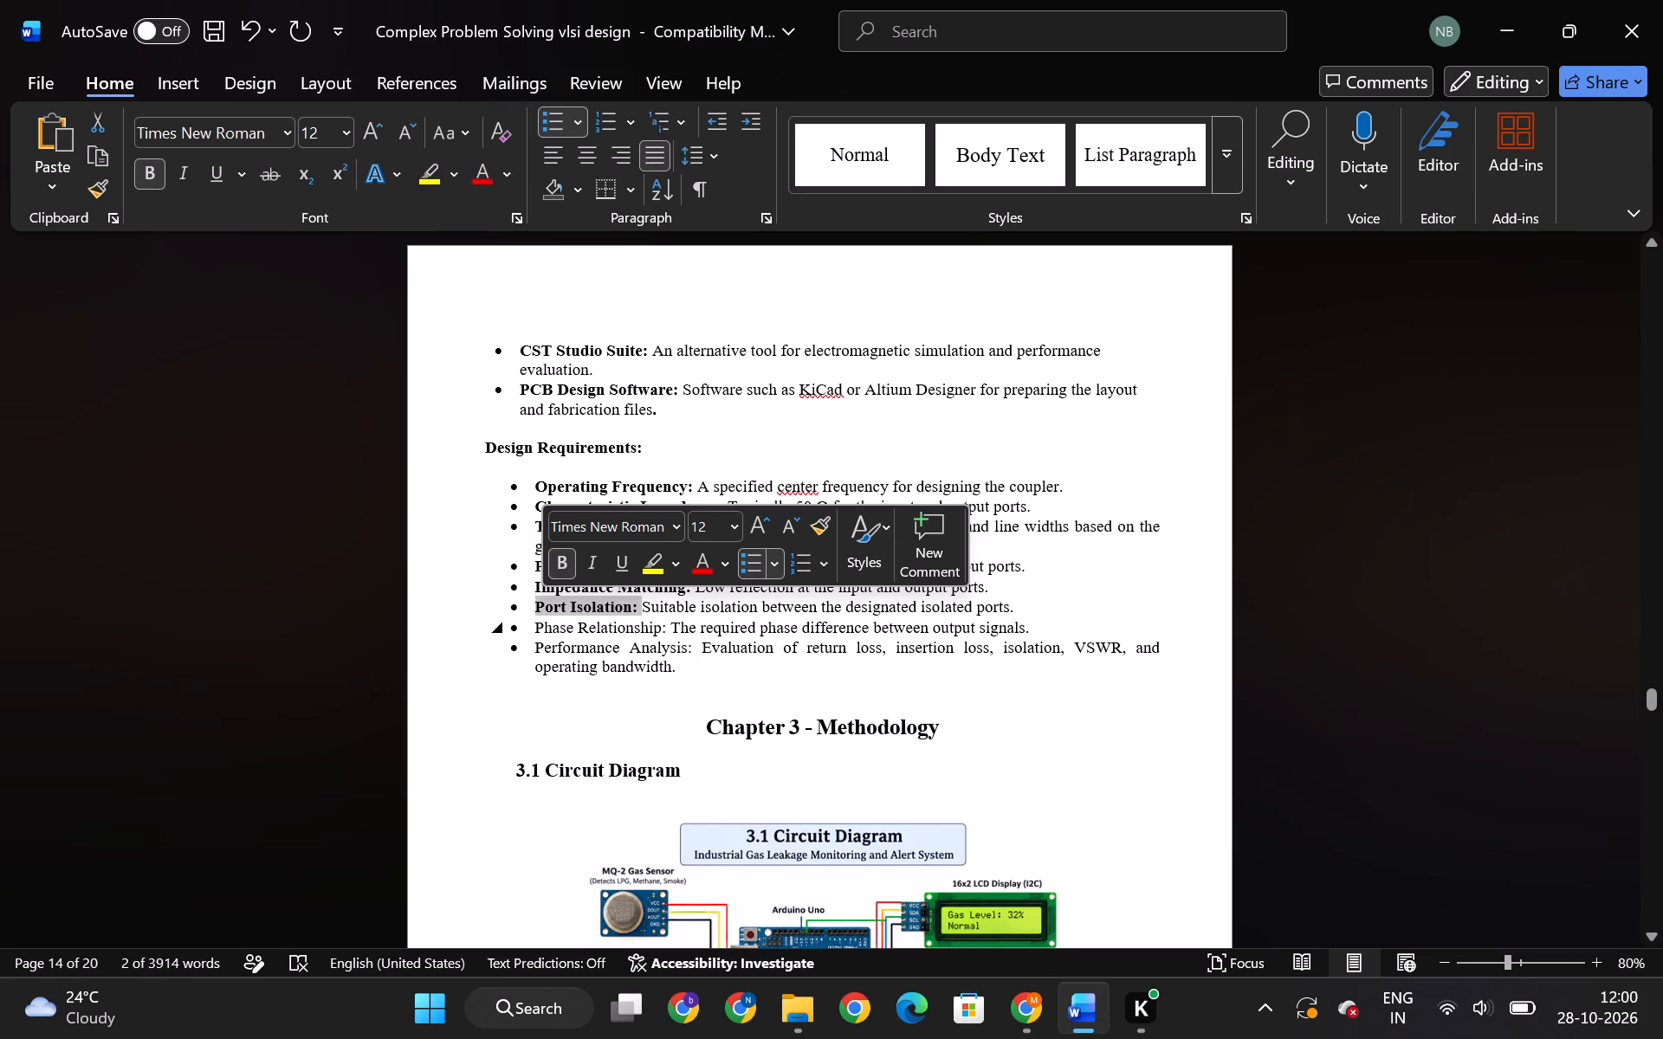
drag(663, 627, 536, 623)
click(546, 582)
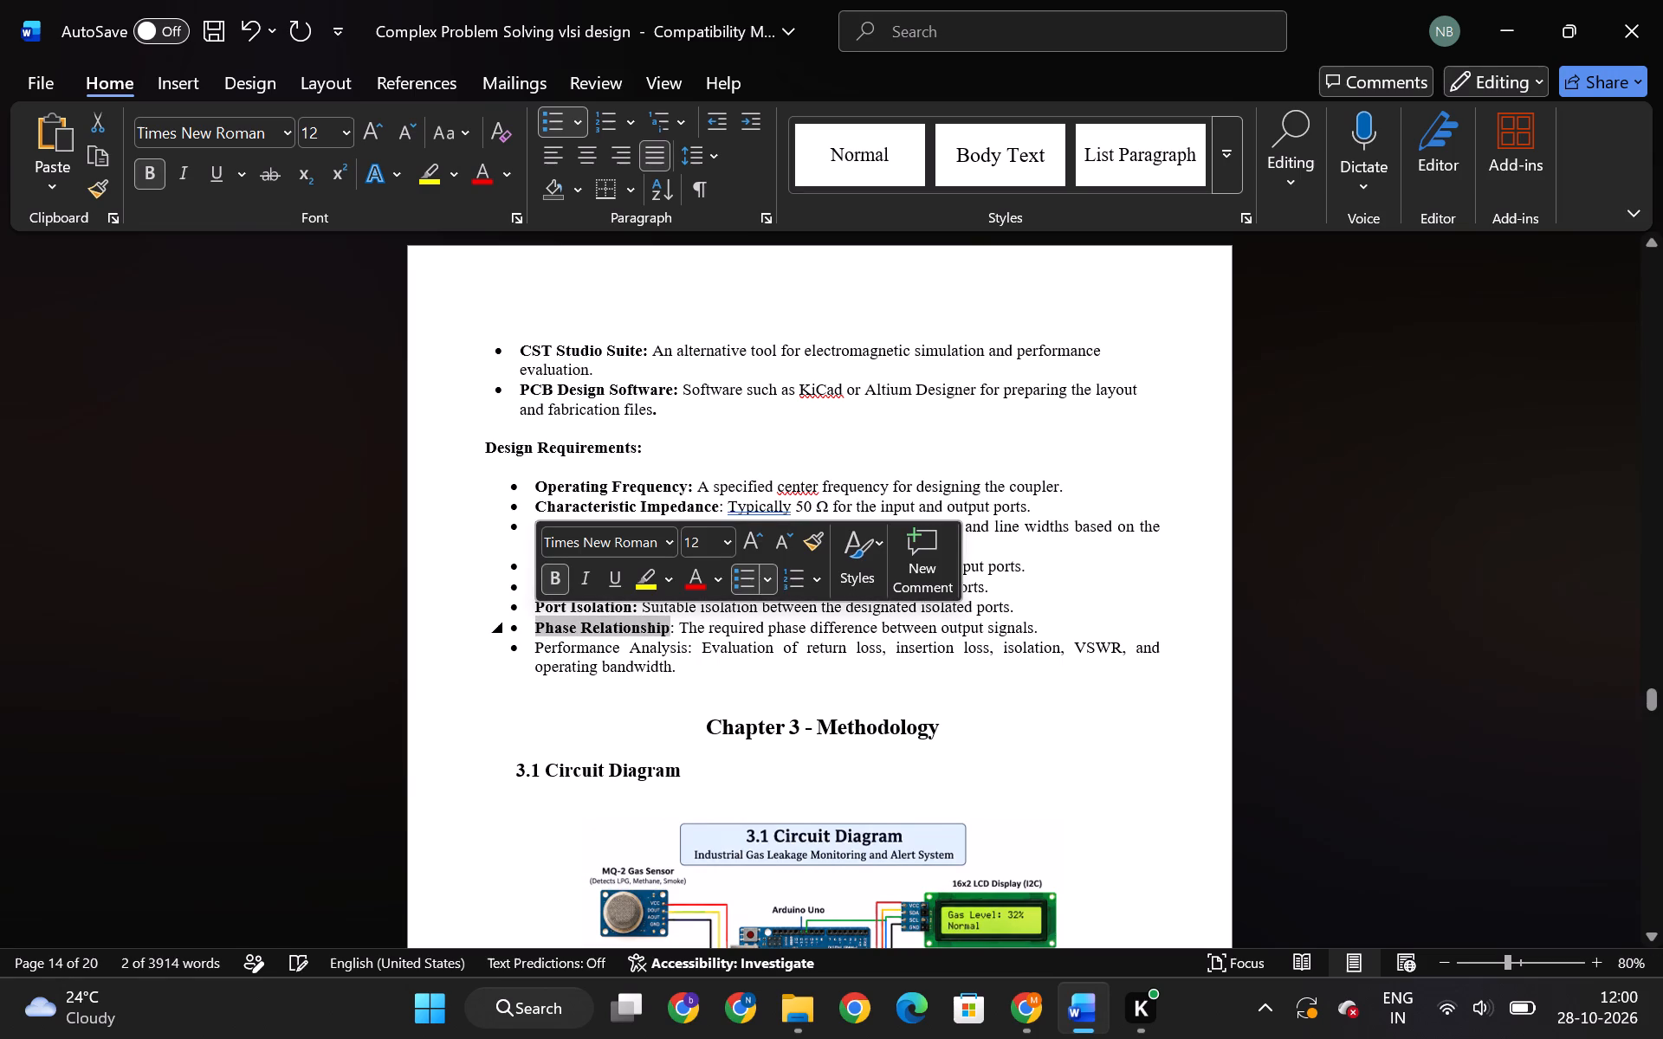
drag(691, 649, 543, 645)
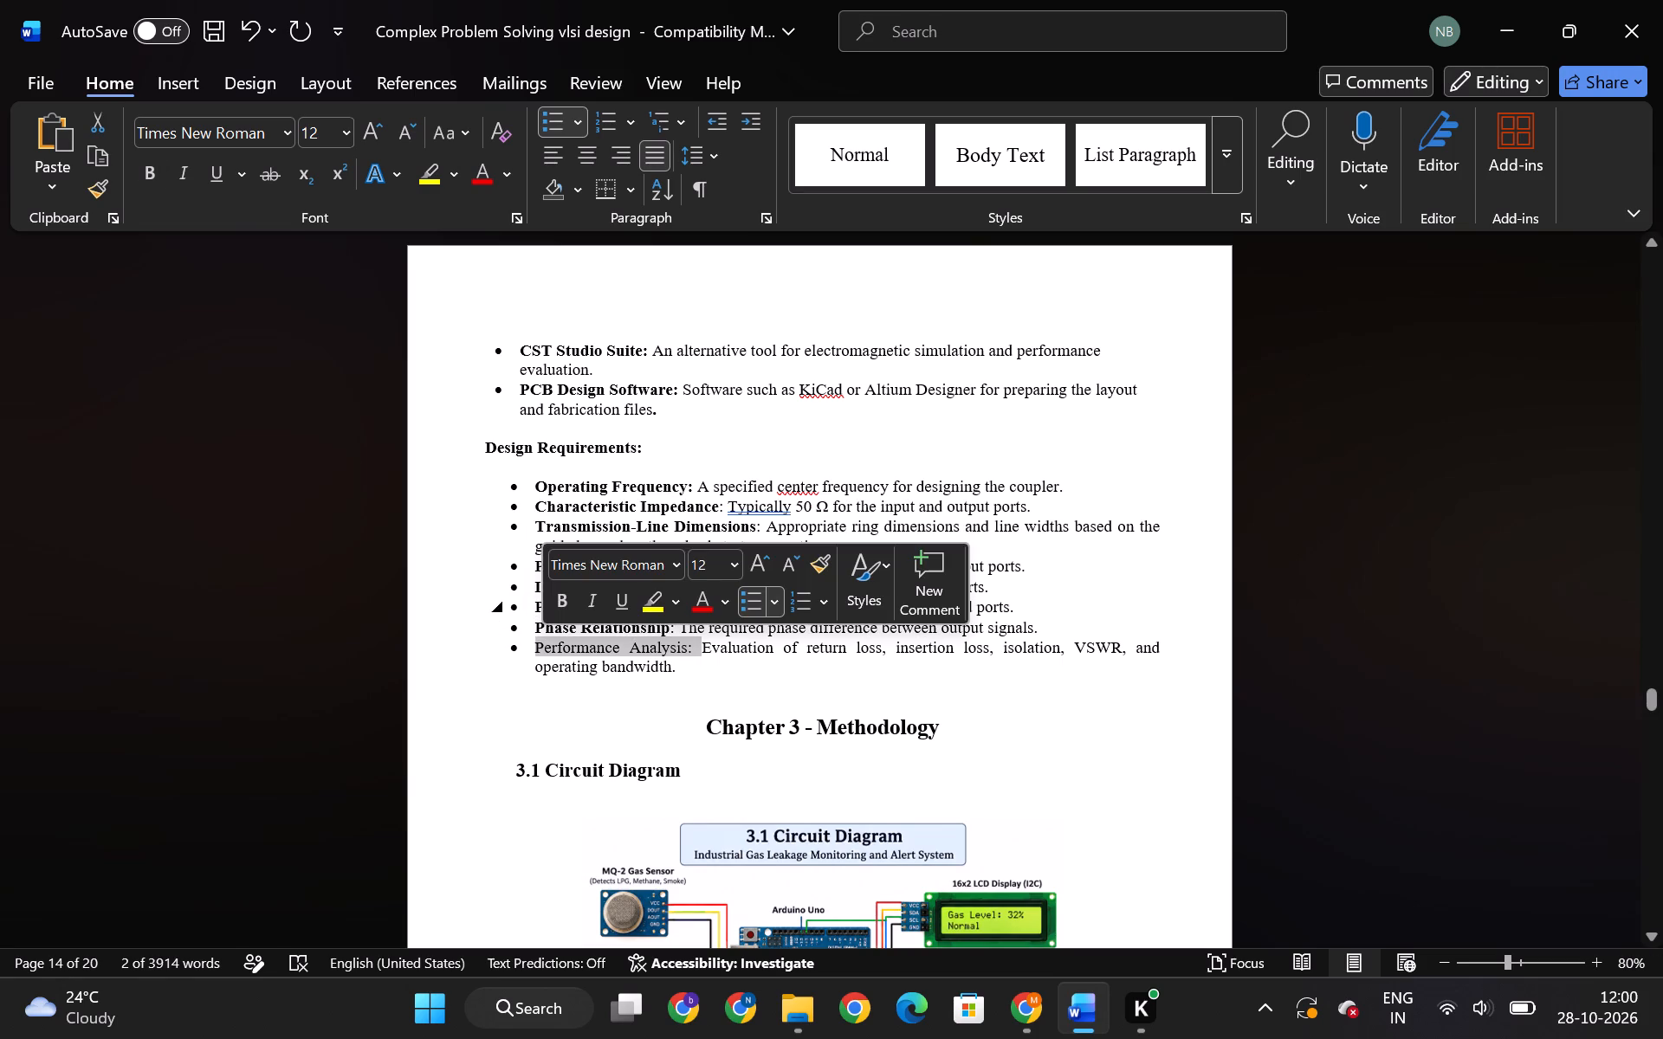
click(553, 607)
drag(680, 668, 522, 521)
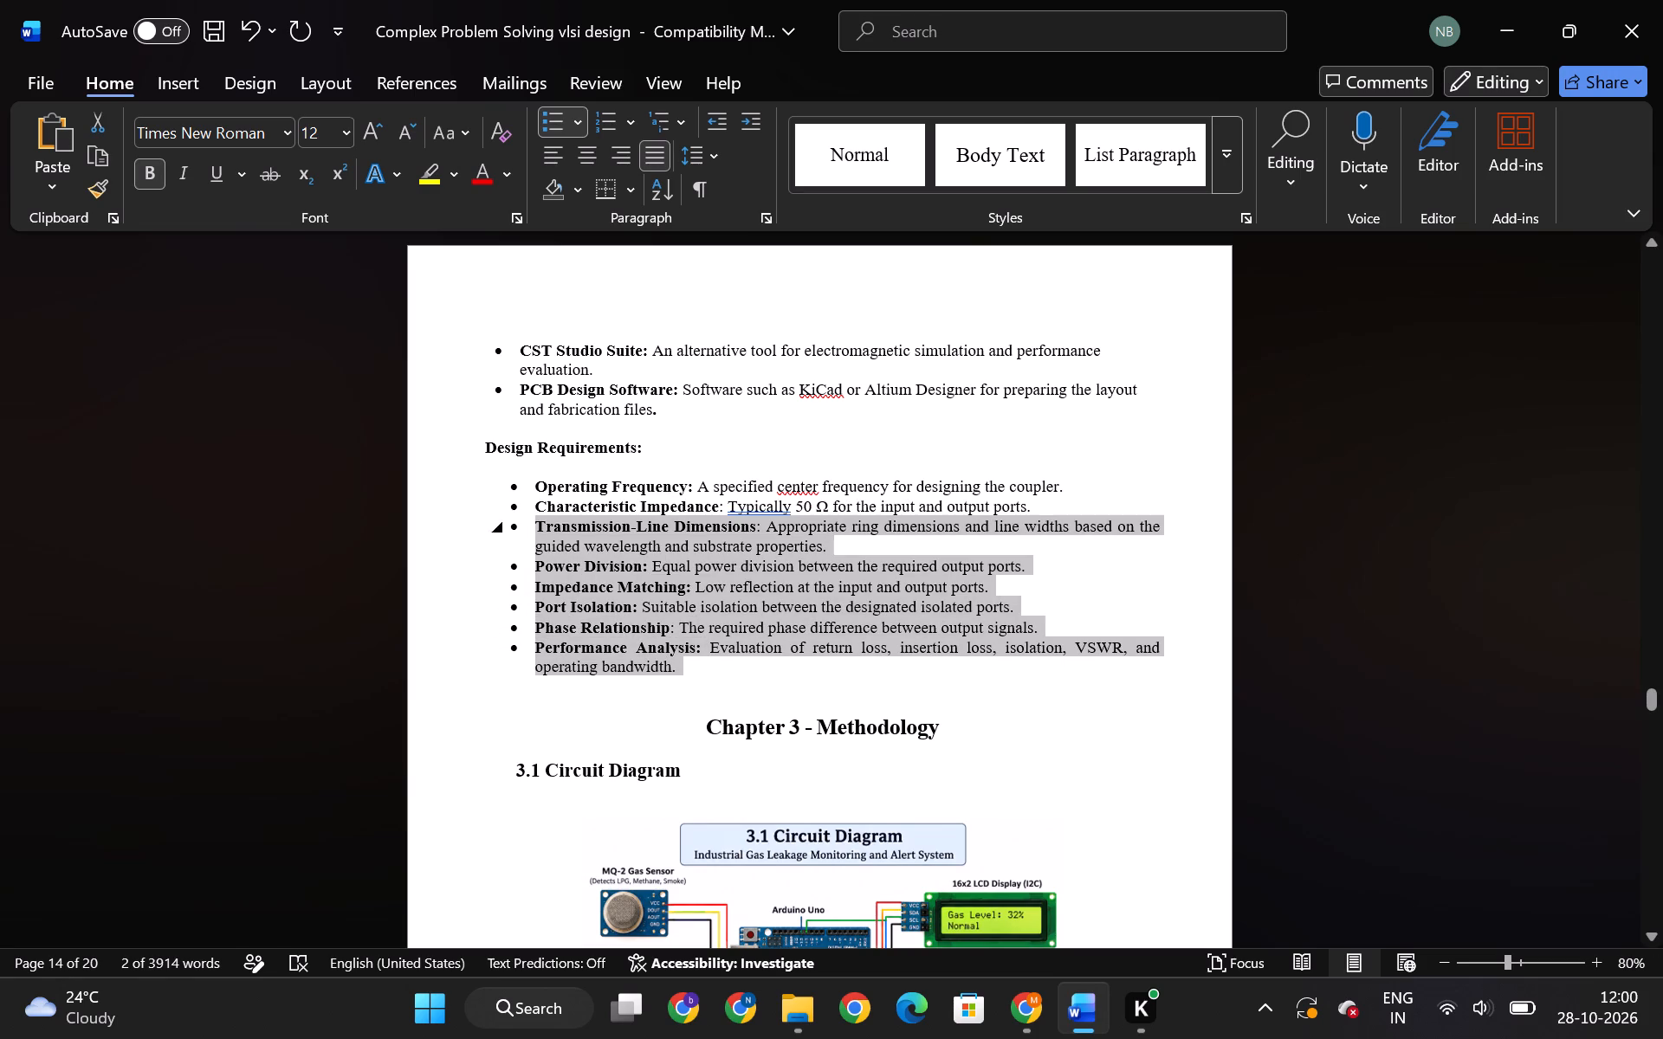
drag(522, 521, 530, 486)
click(316, 85)
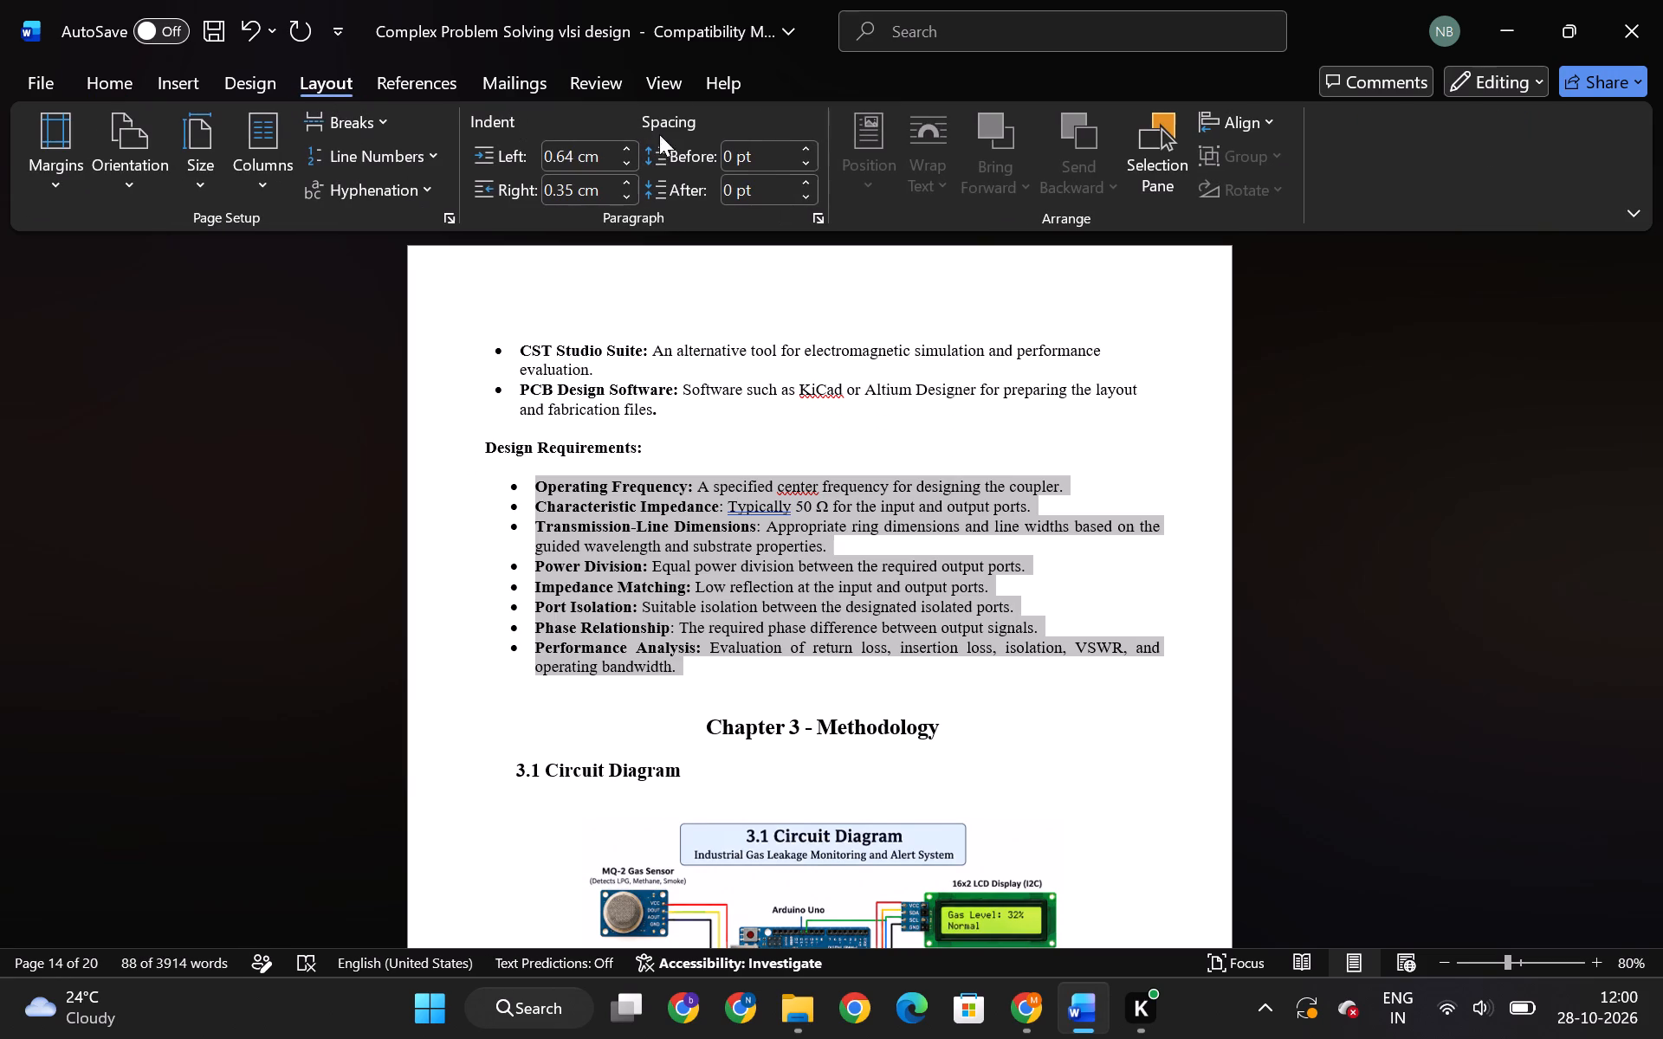
click(590, 158)
text(0.)
text(25)
key(Return)
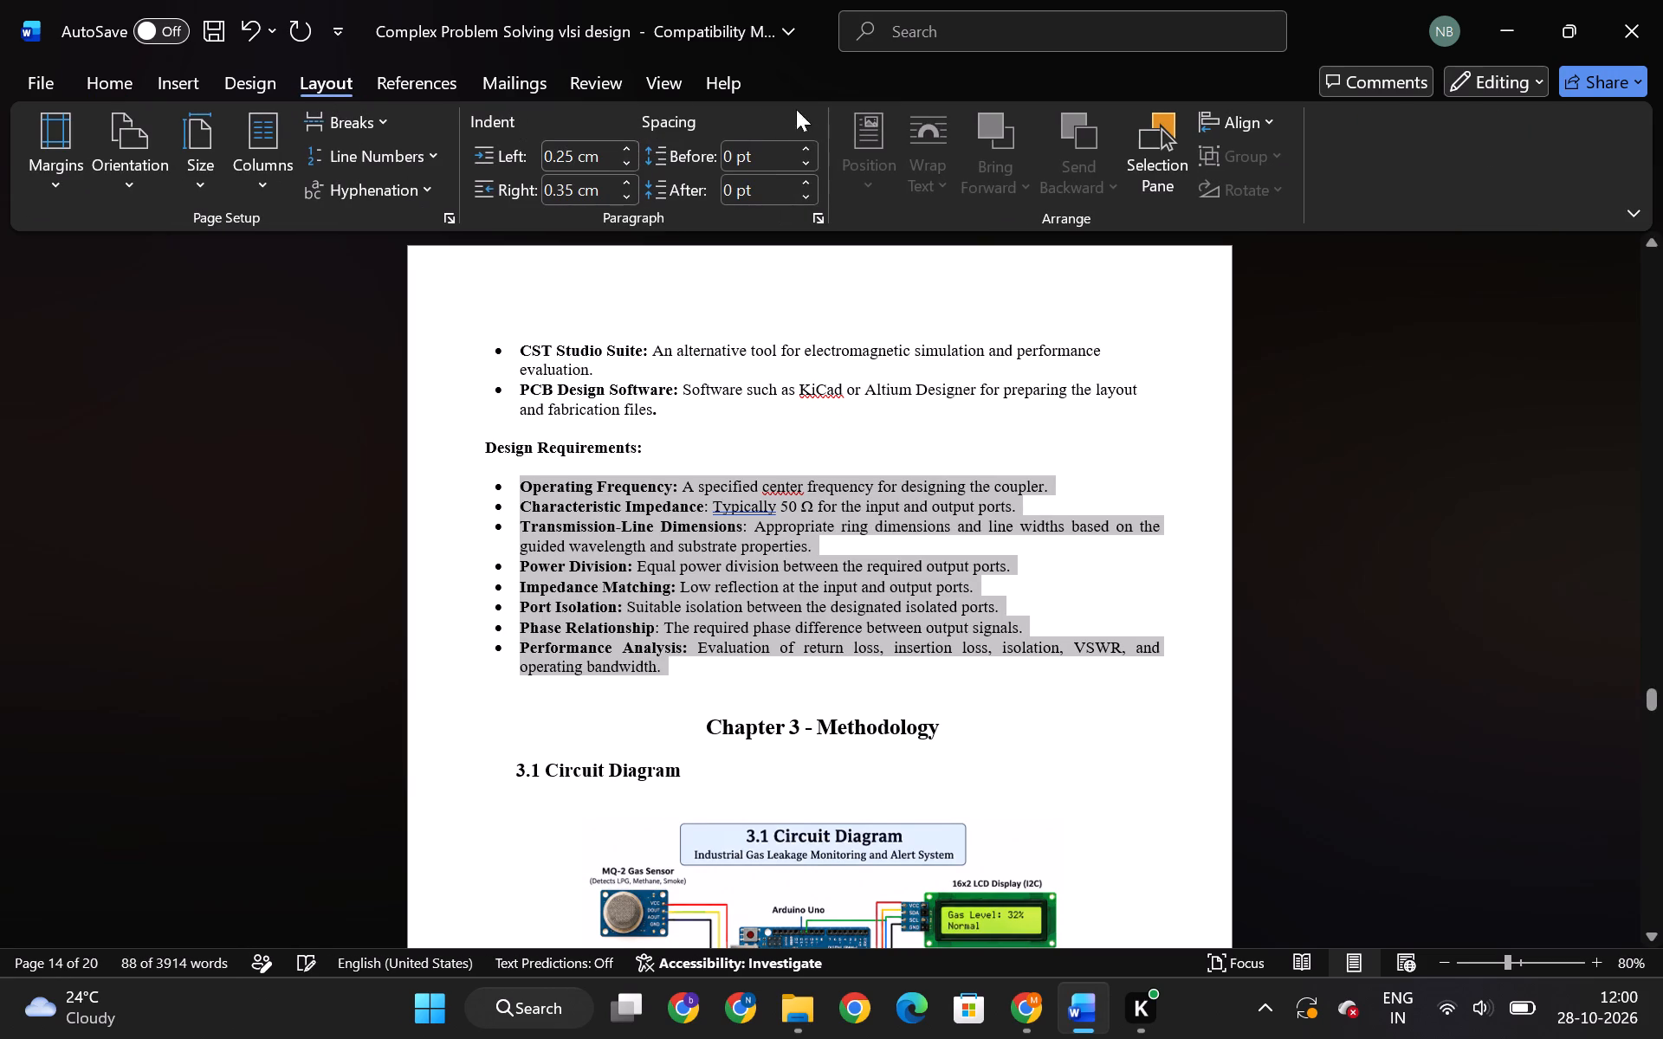
click(600, 196)
text(0.75)
key(Return)
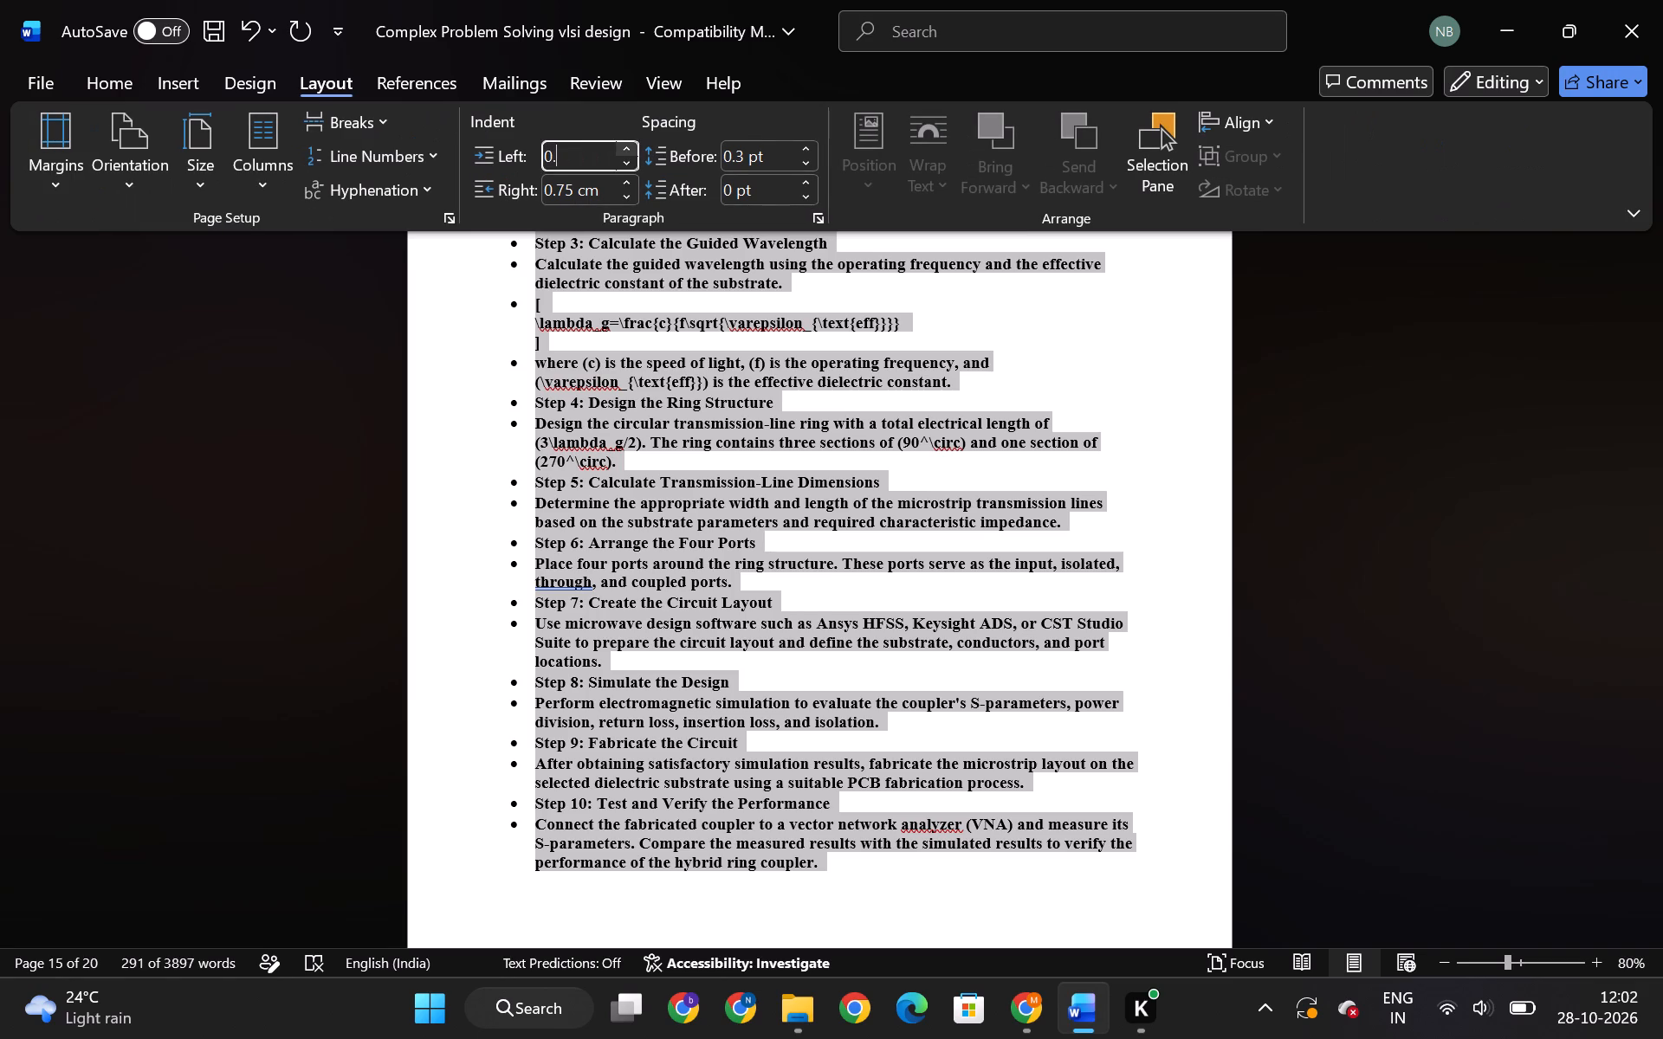
text(25)
key(Return)
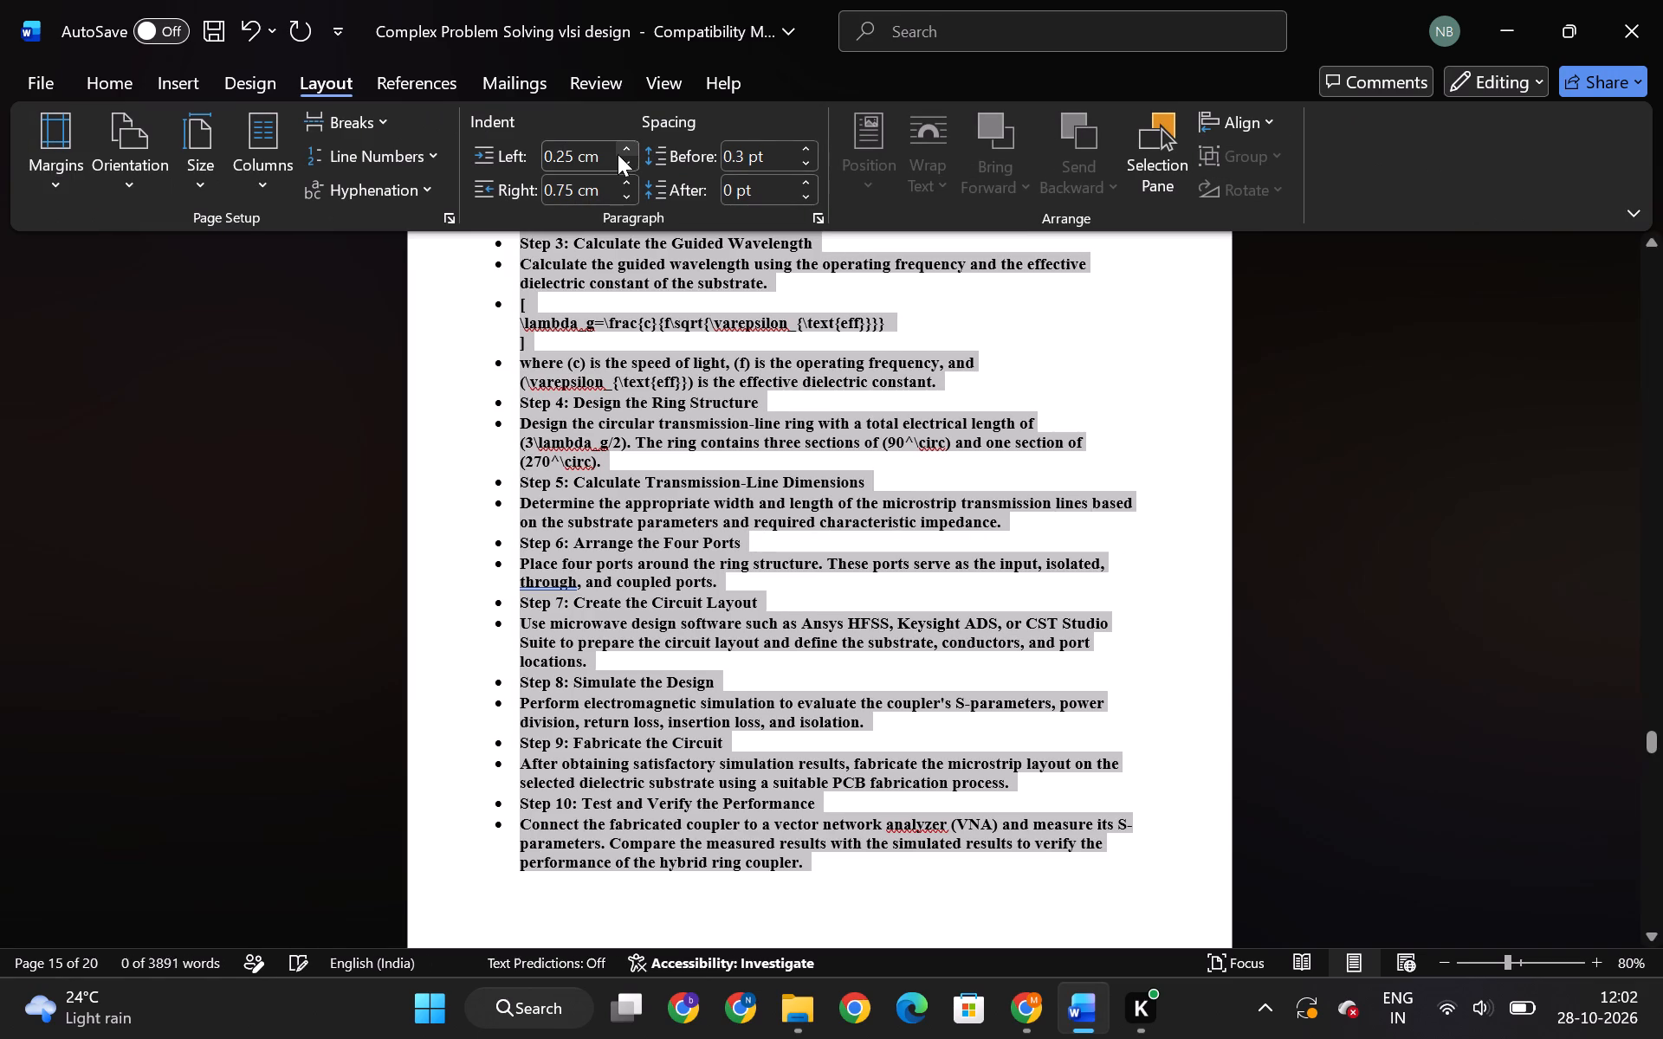
Remove the bold formatting from the whole Construction steps bullet list.
click(119, 73)
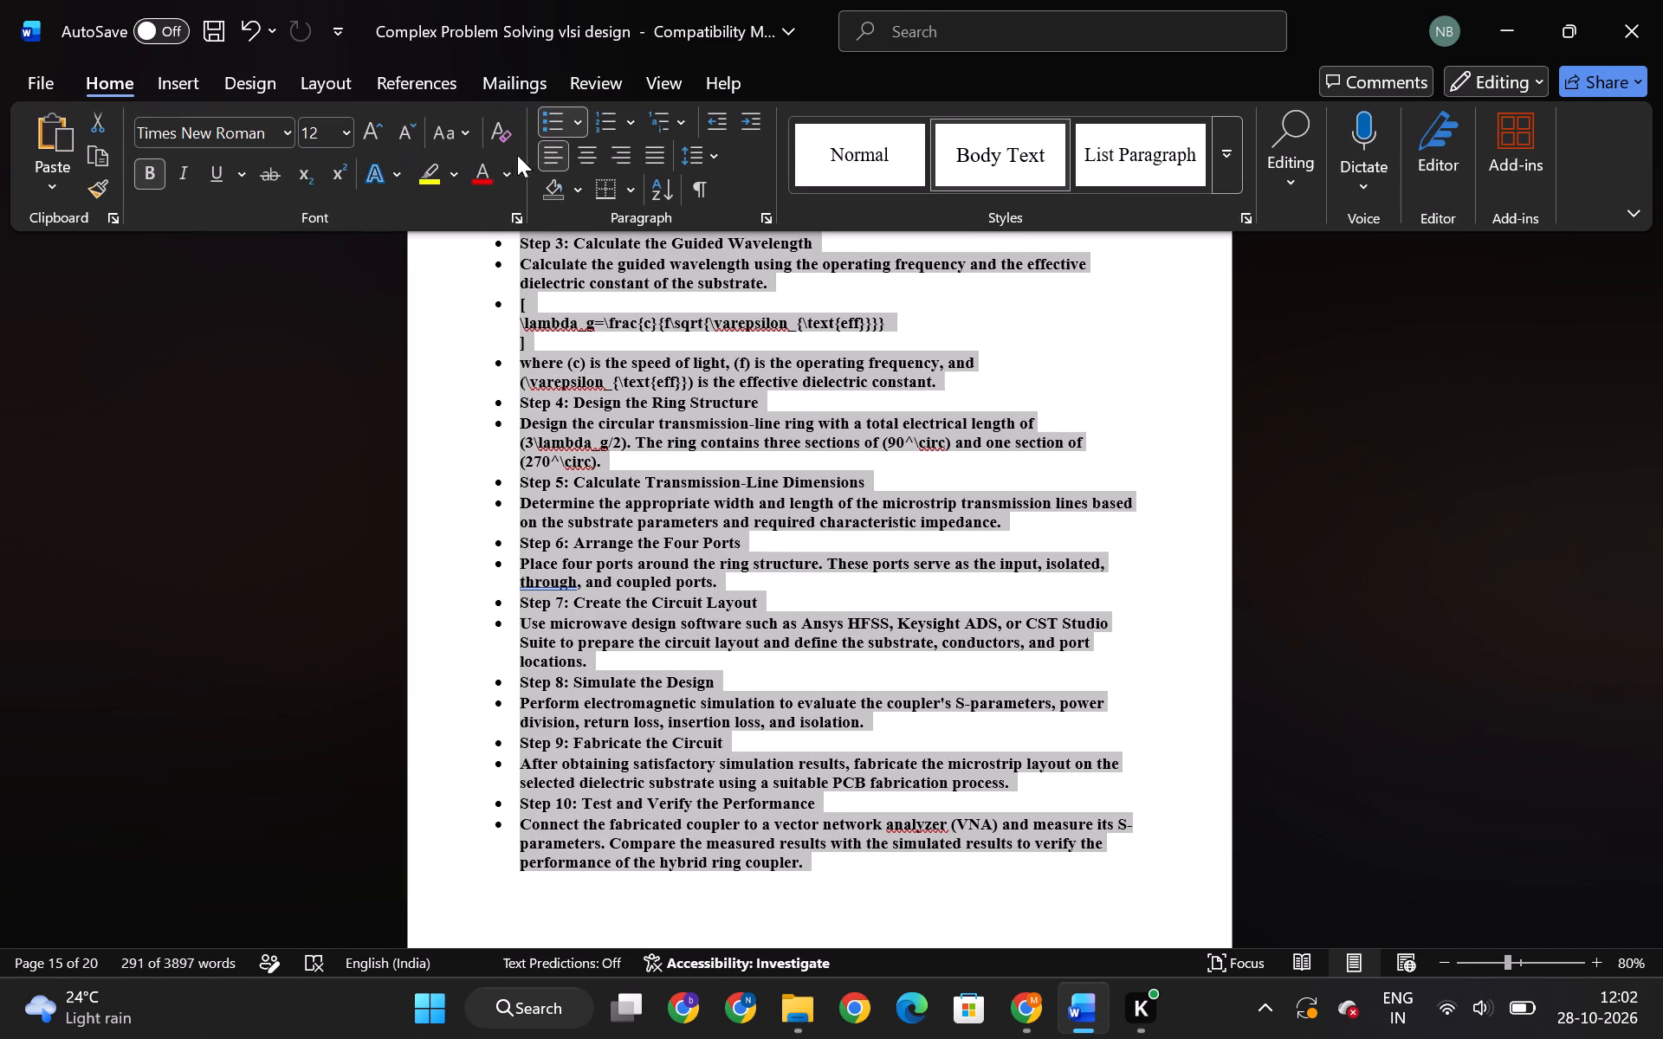
click(159, 171)
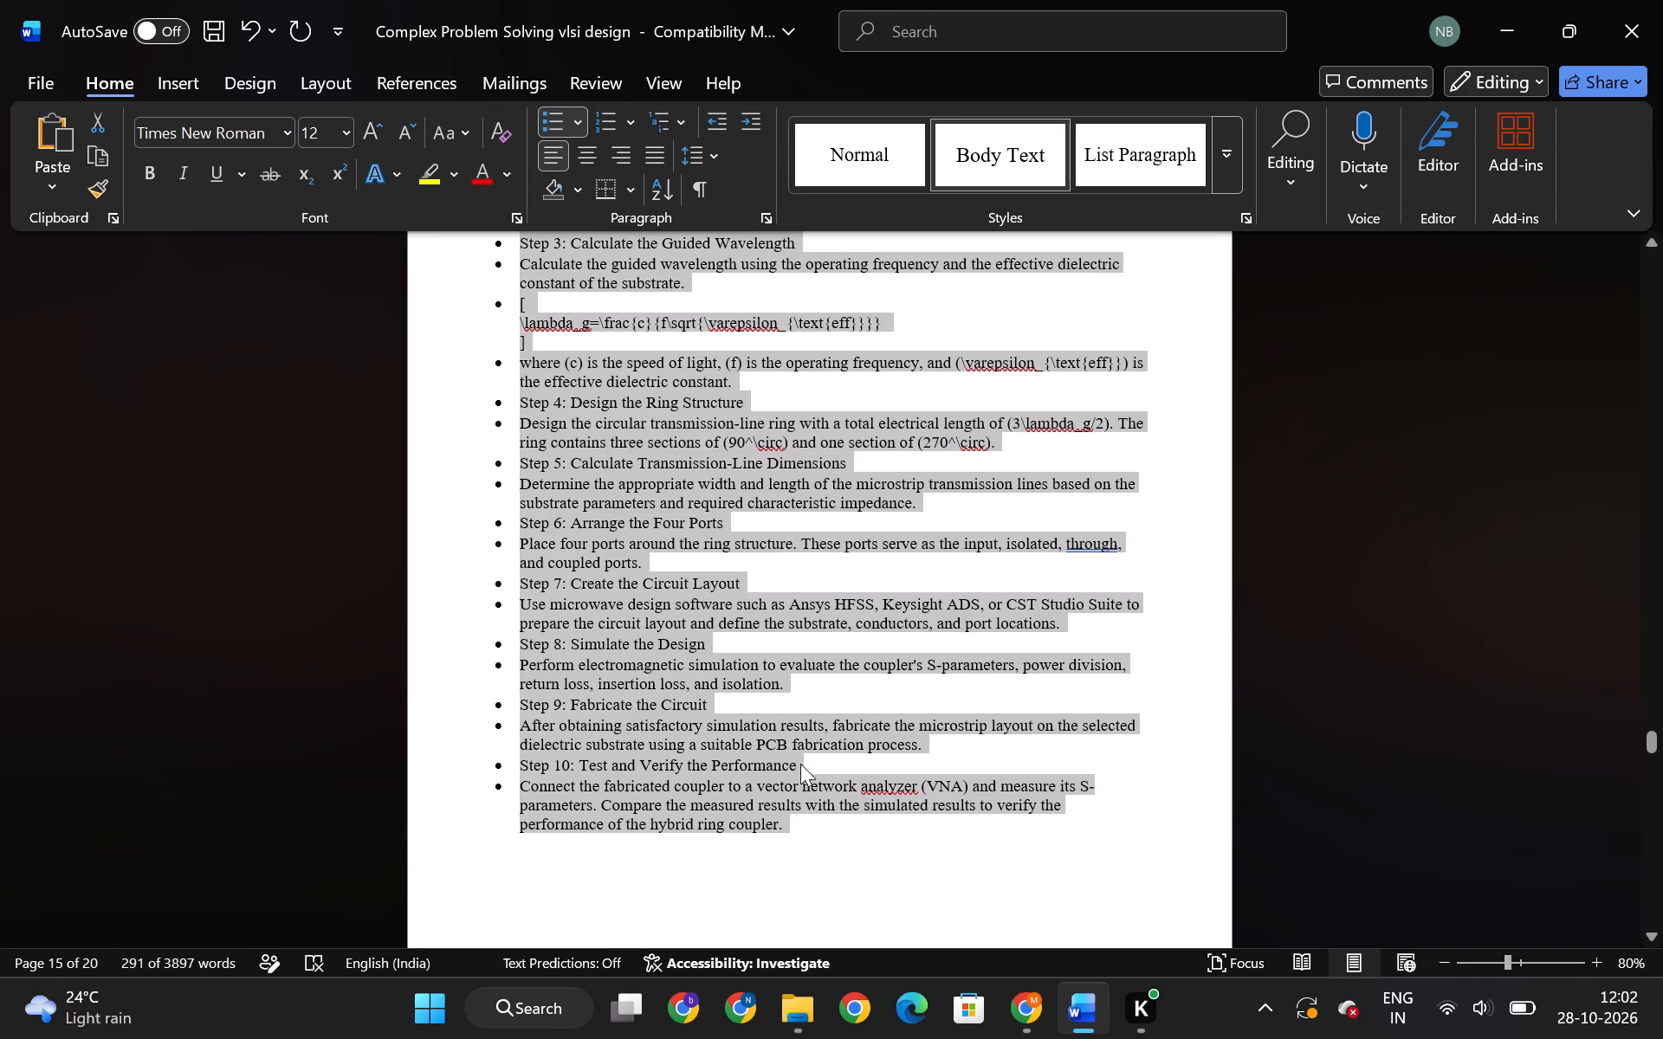
click(818, 886)
scroll(792, 690, up, 6)
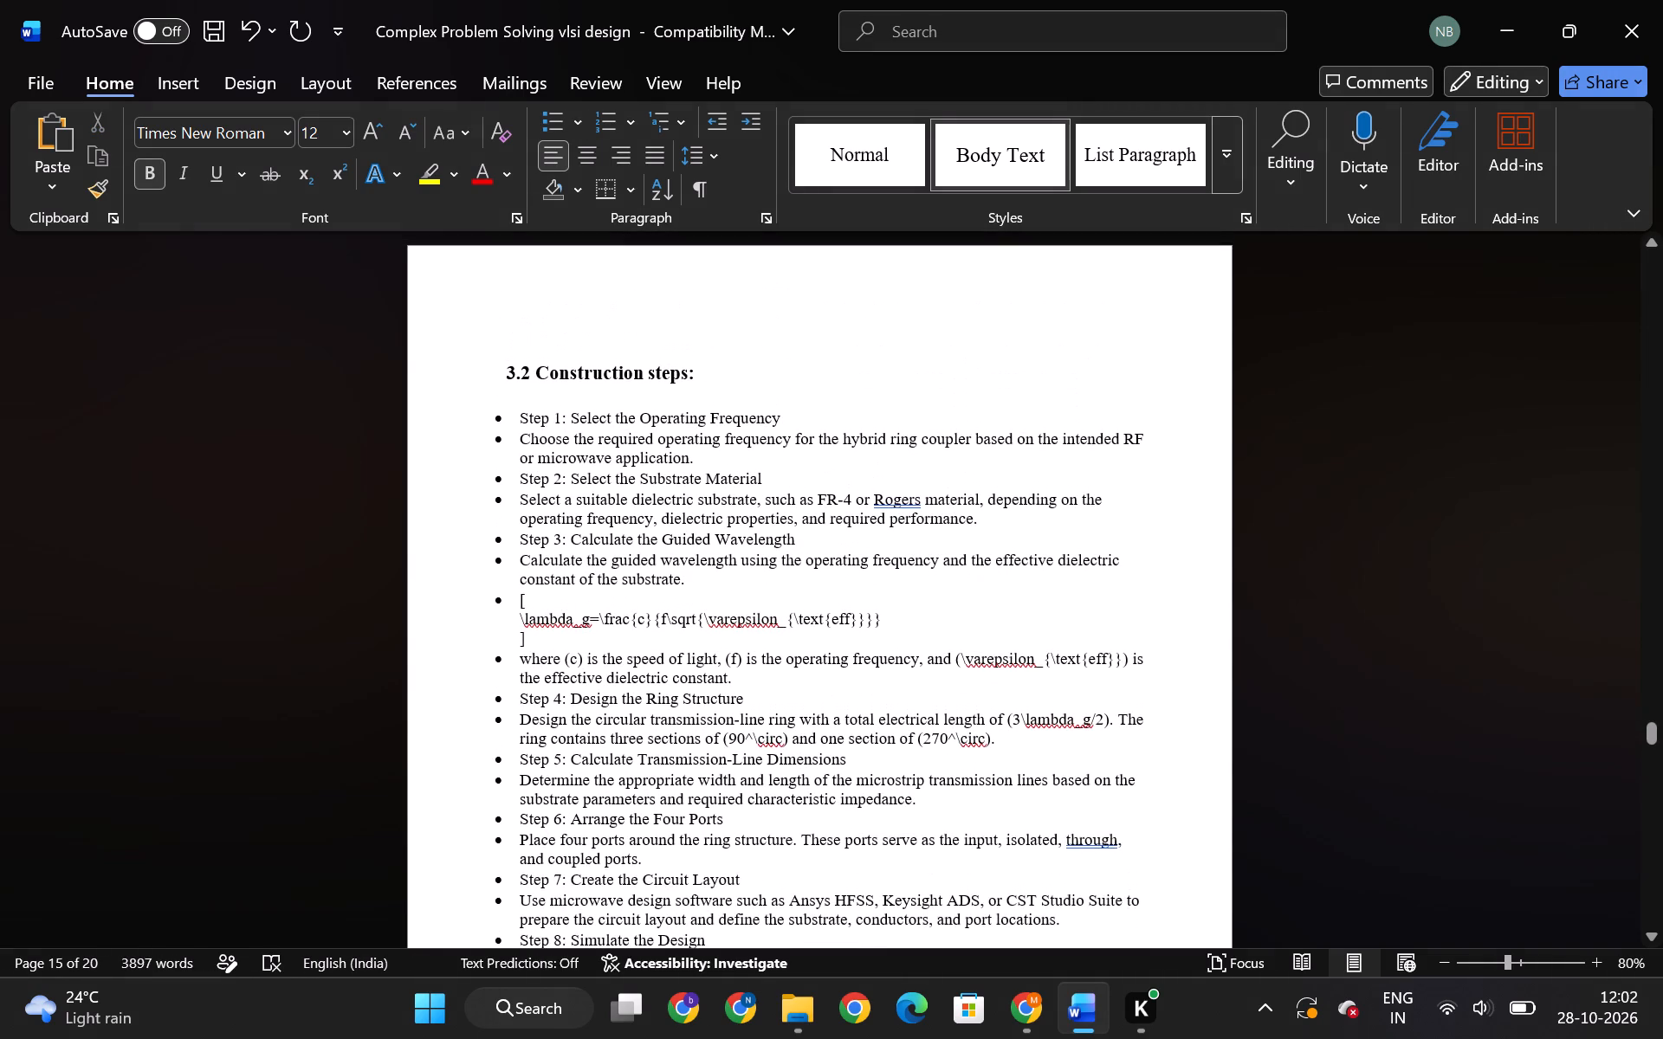
scroll(668, 619, up, 1)
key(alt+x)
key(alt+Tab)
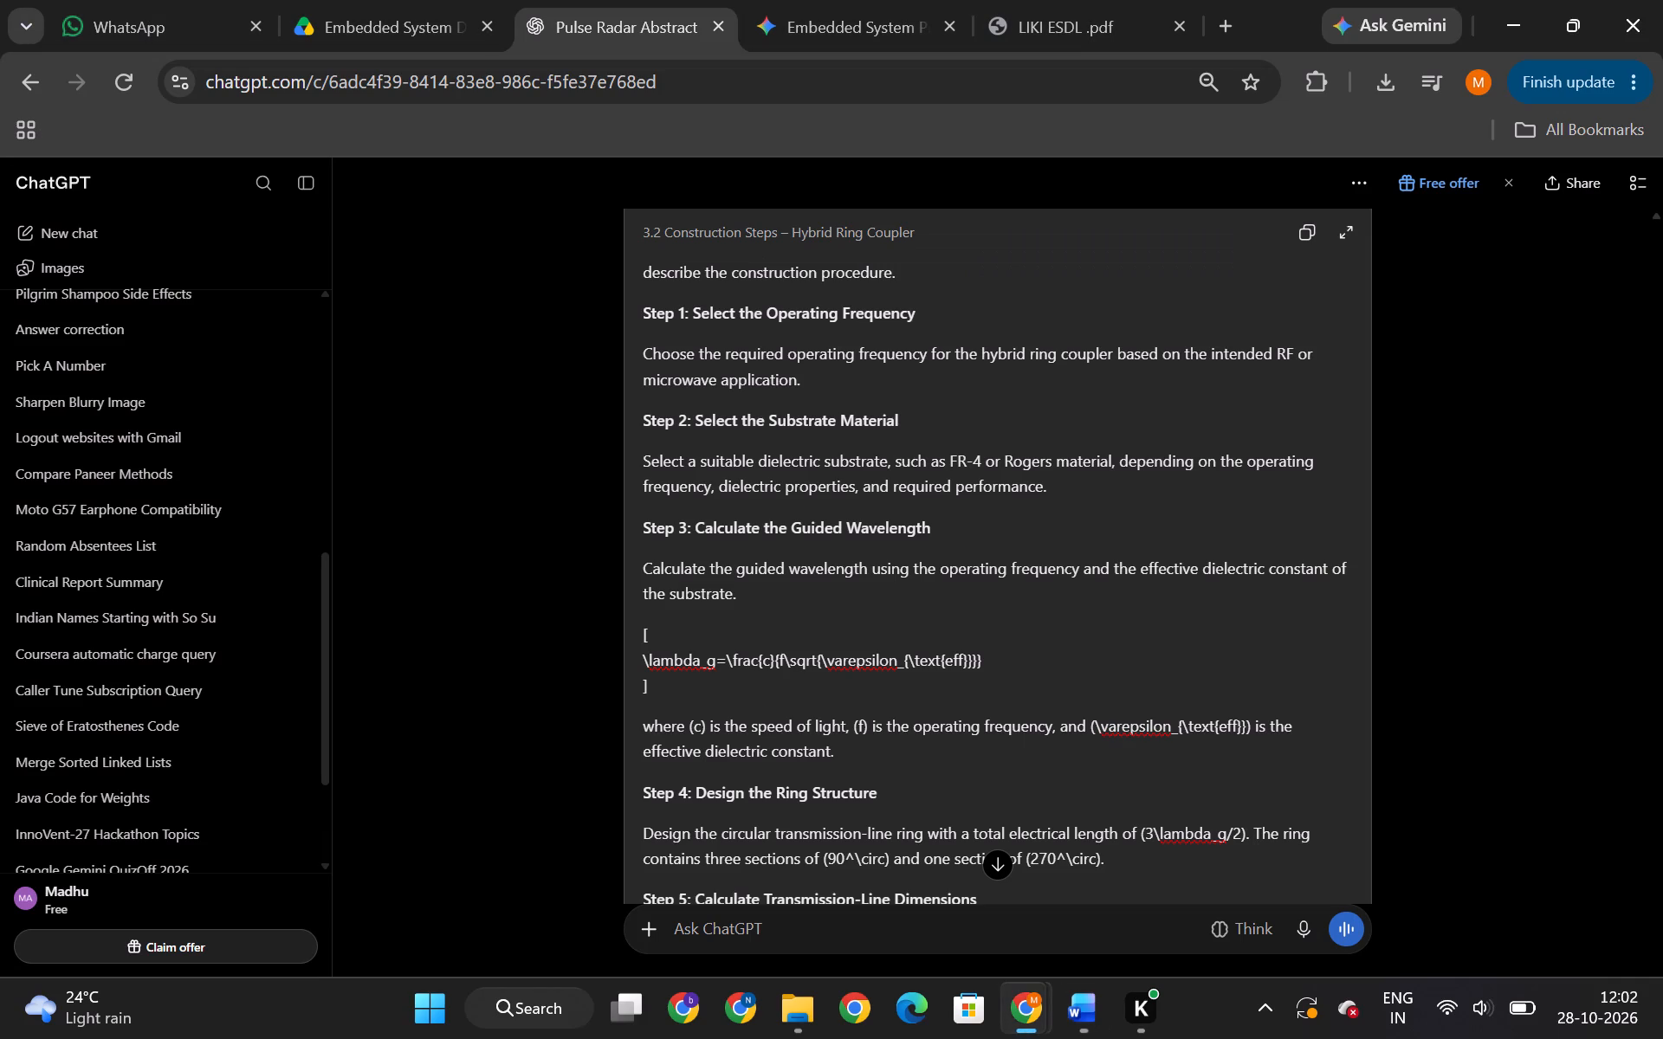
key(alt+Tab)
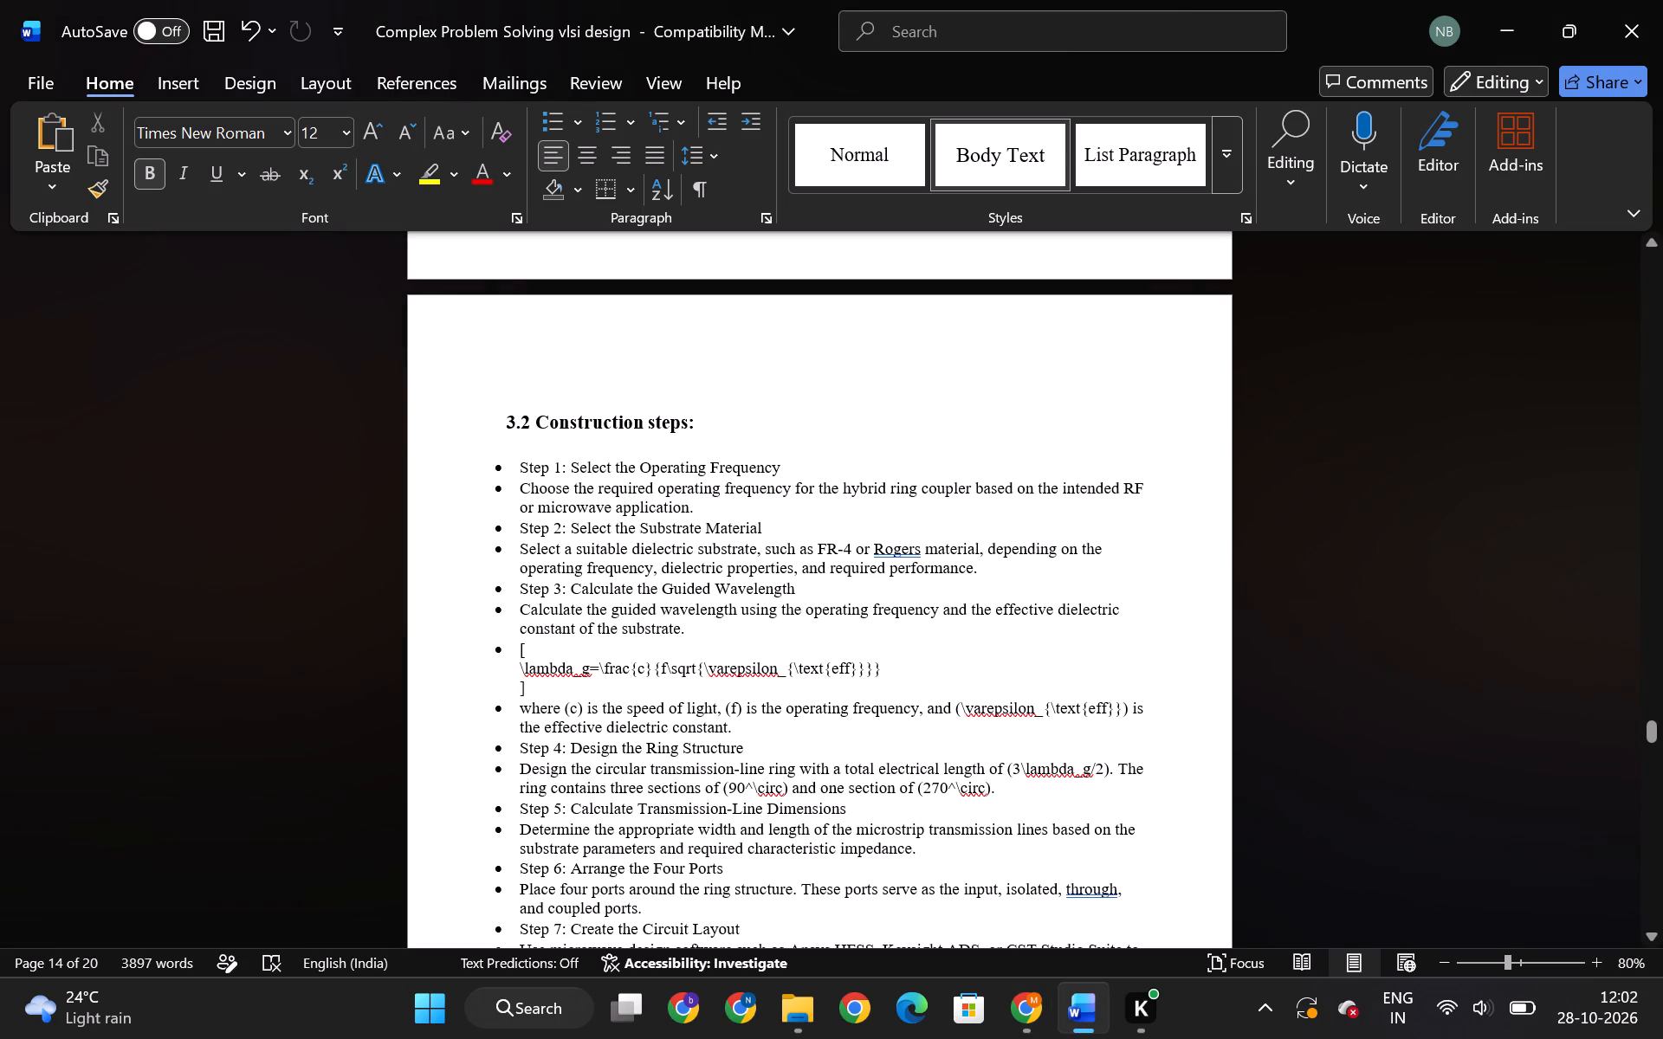
Remove the bullet from the guided-wavelength equation block under Step 3, keeping its indentation.
click(509, 653)
key(BackSpace)
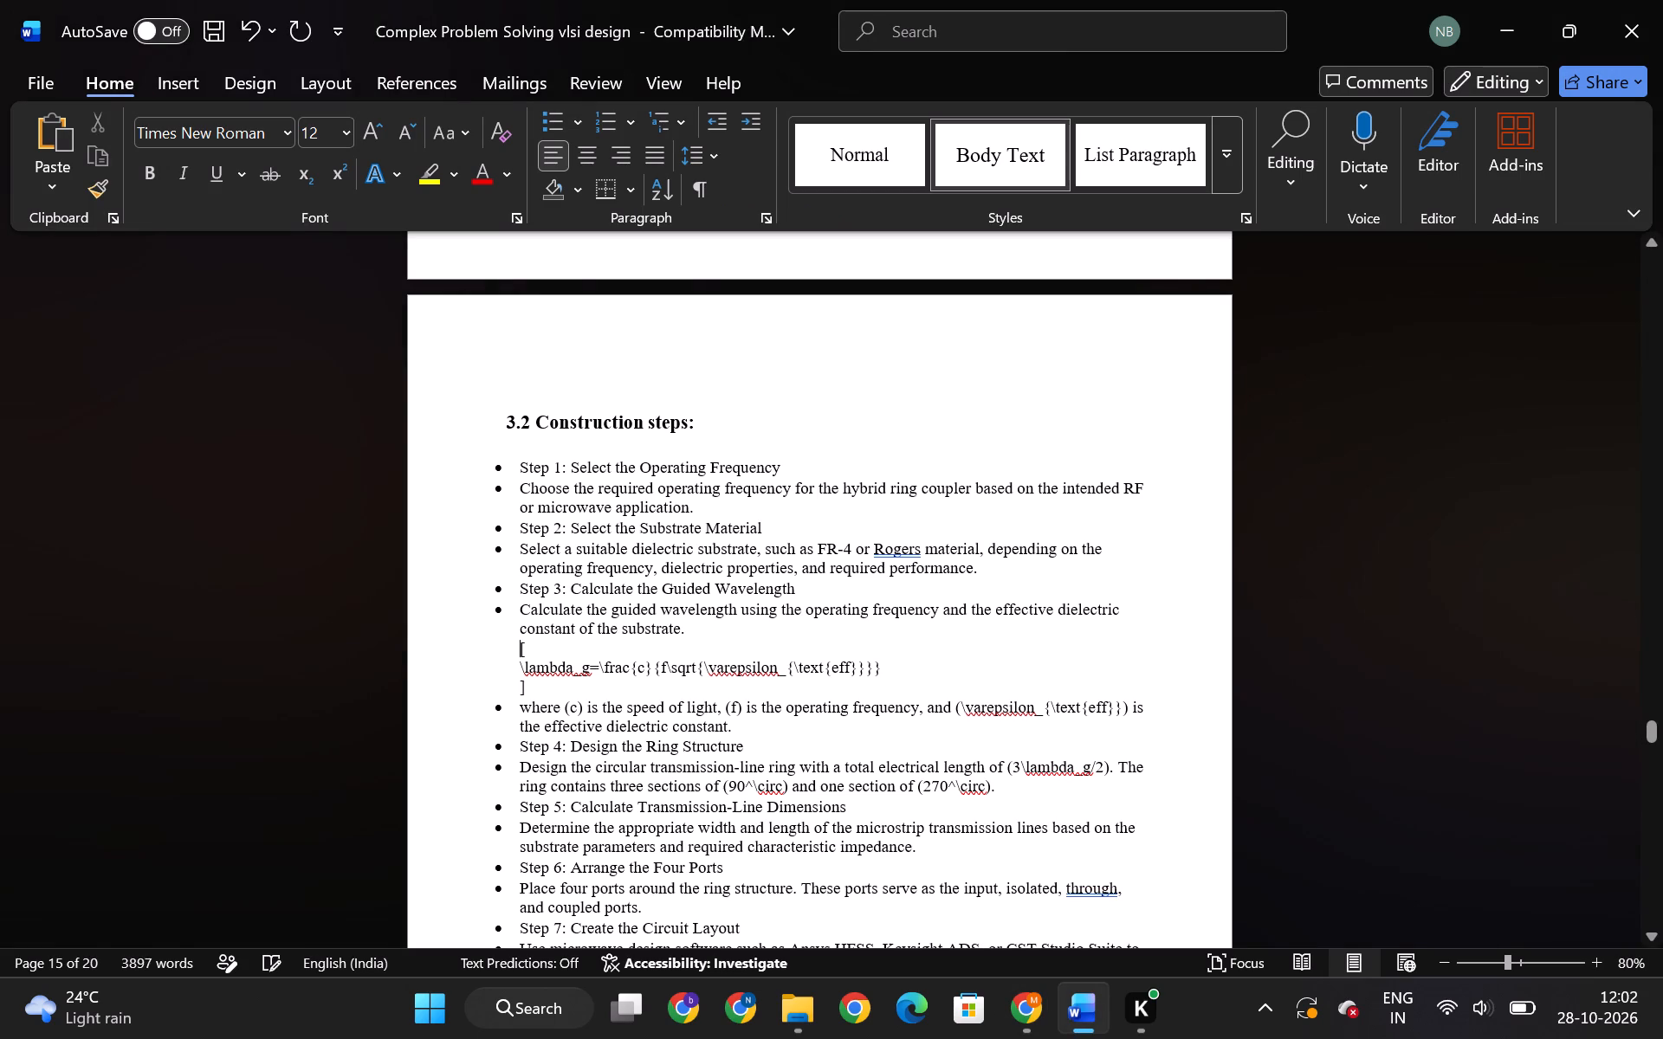
Make the "Step 1: Select the Operating Frequency" heading line bold in section 3.2 Construction steps.
scroll(528, 642, up, 5)
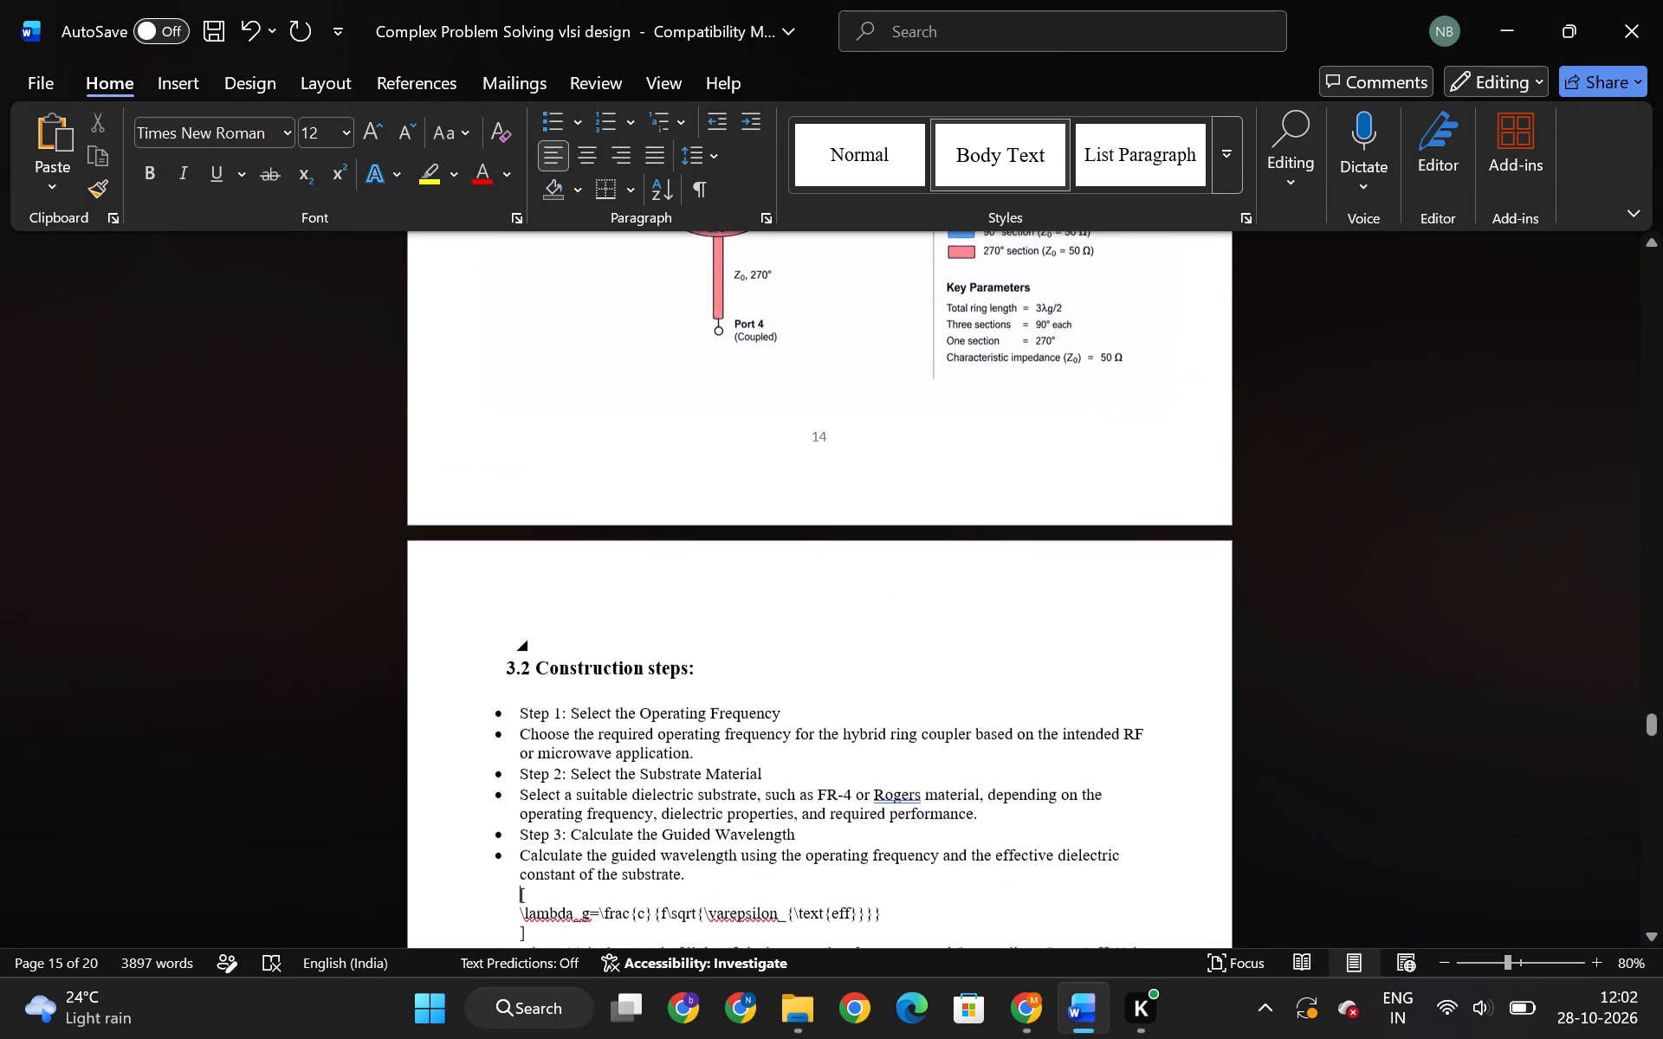
drag(791, 714, 477, 718)
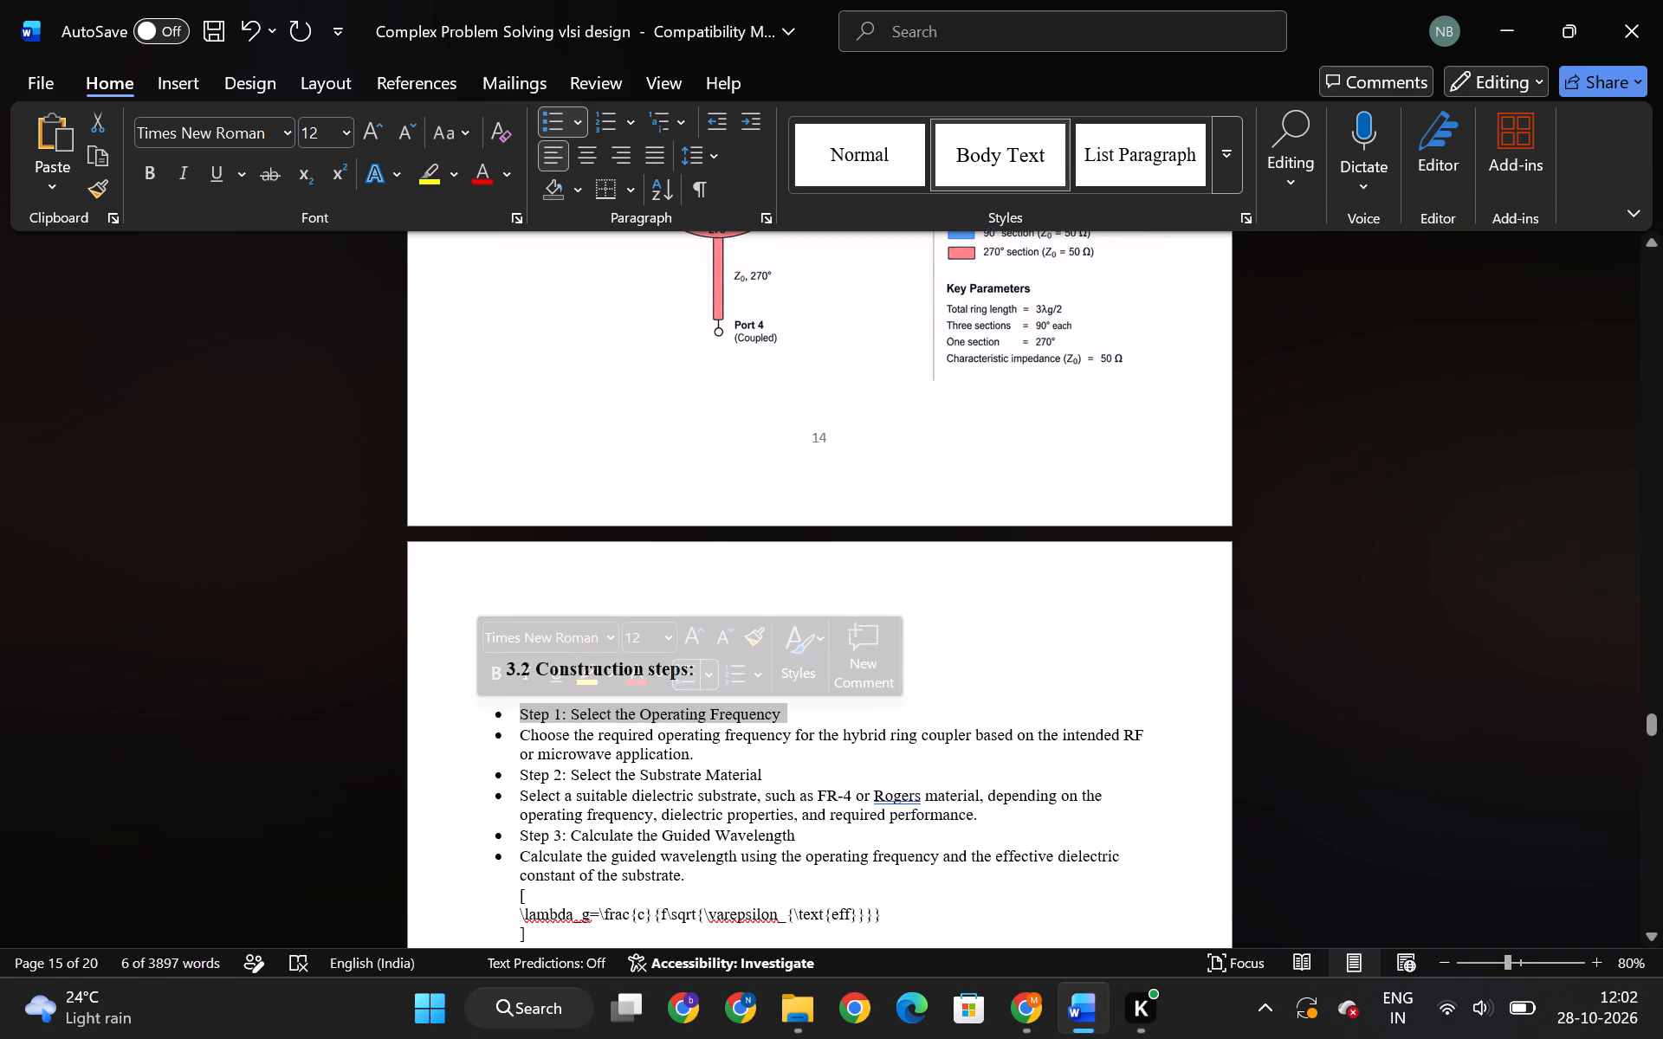
click(496, 677)
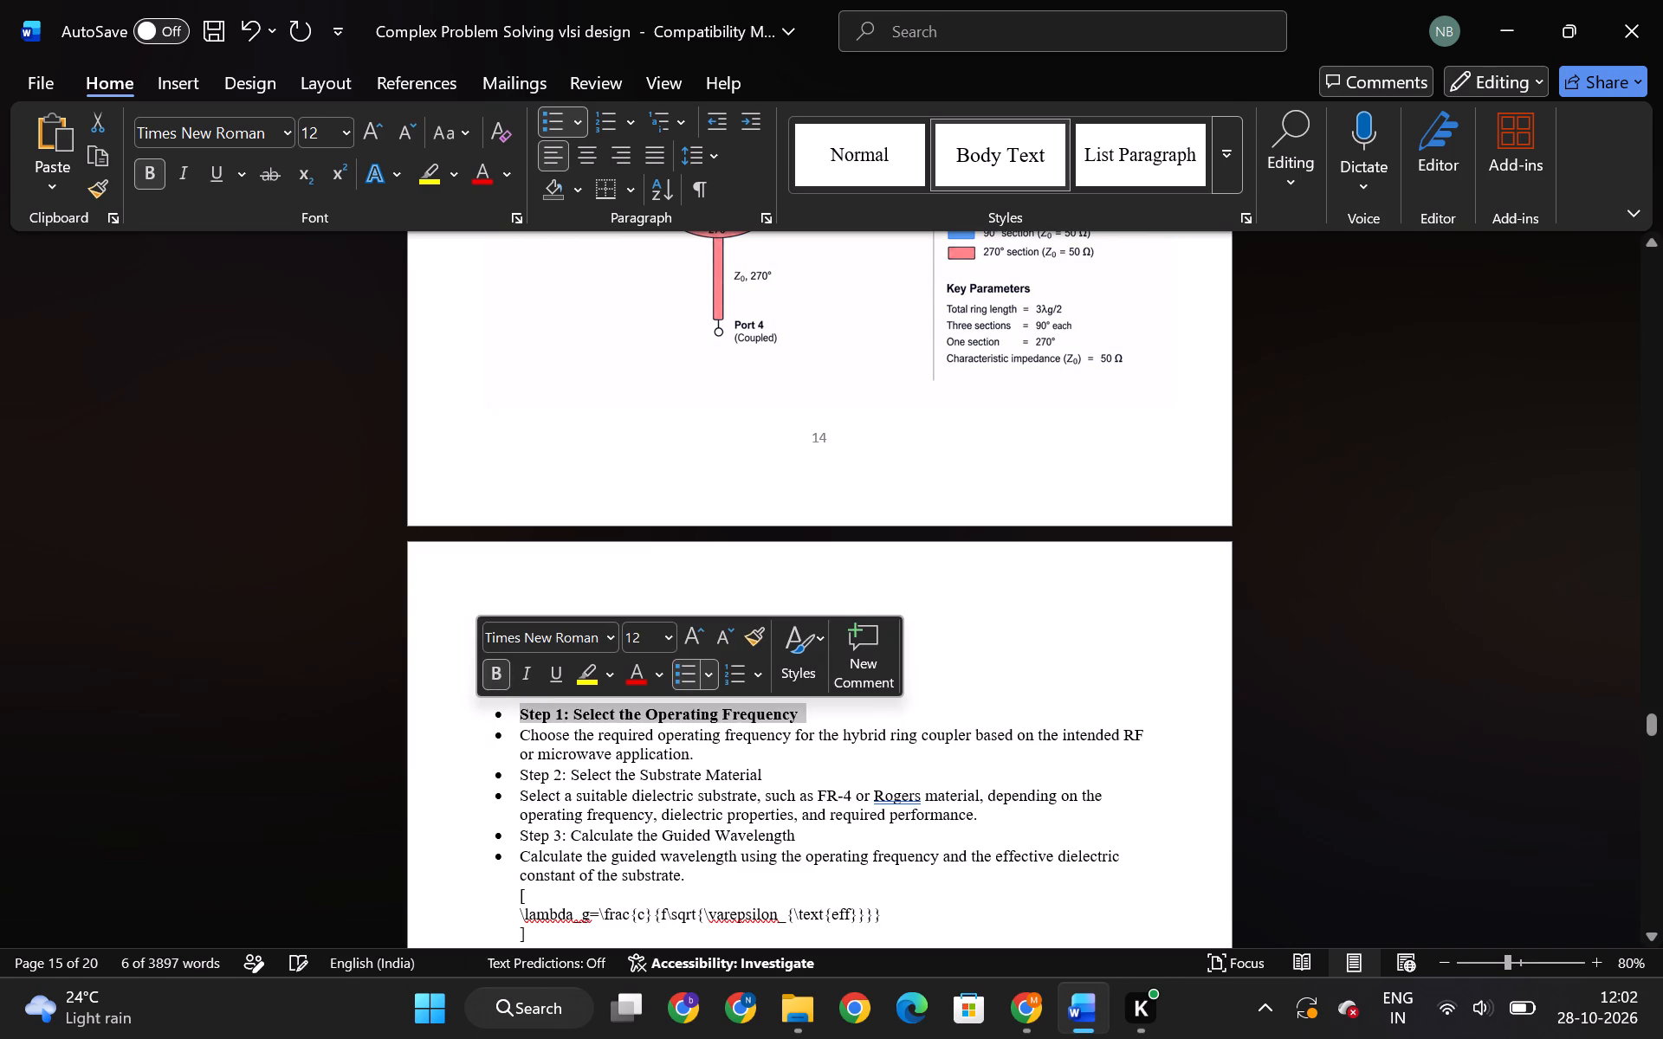
Remove the bullets from the description paragraphs under Steps 1 to 4, including the "where (c) is the speed of light" paragraph, keeping their indentation.
click(515, 732)
key(BackSpace)
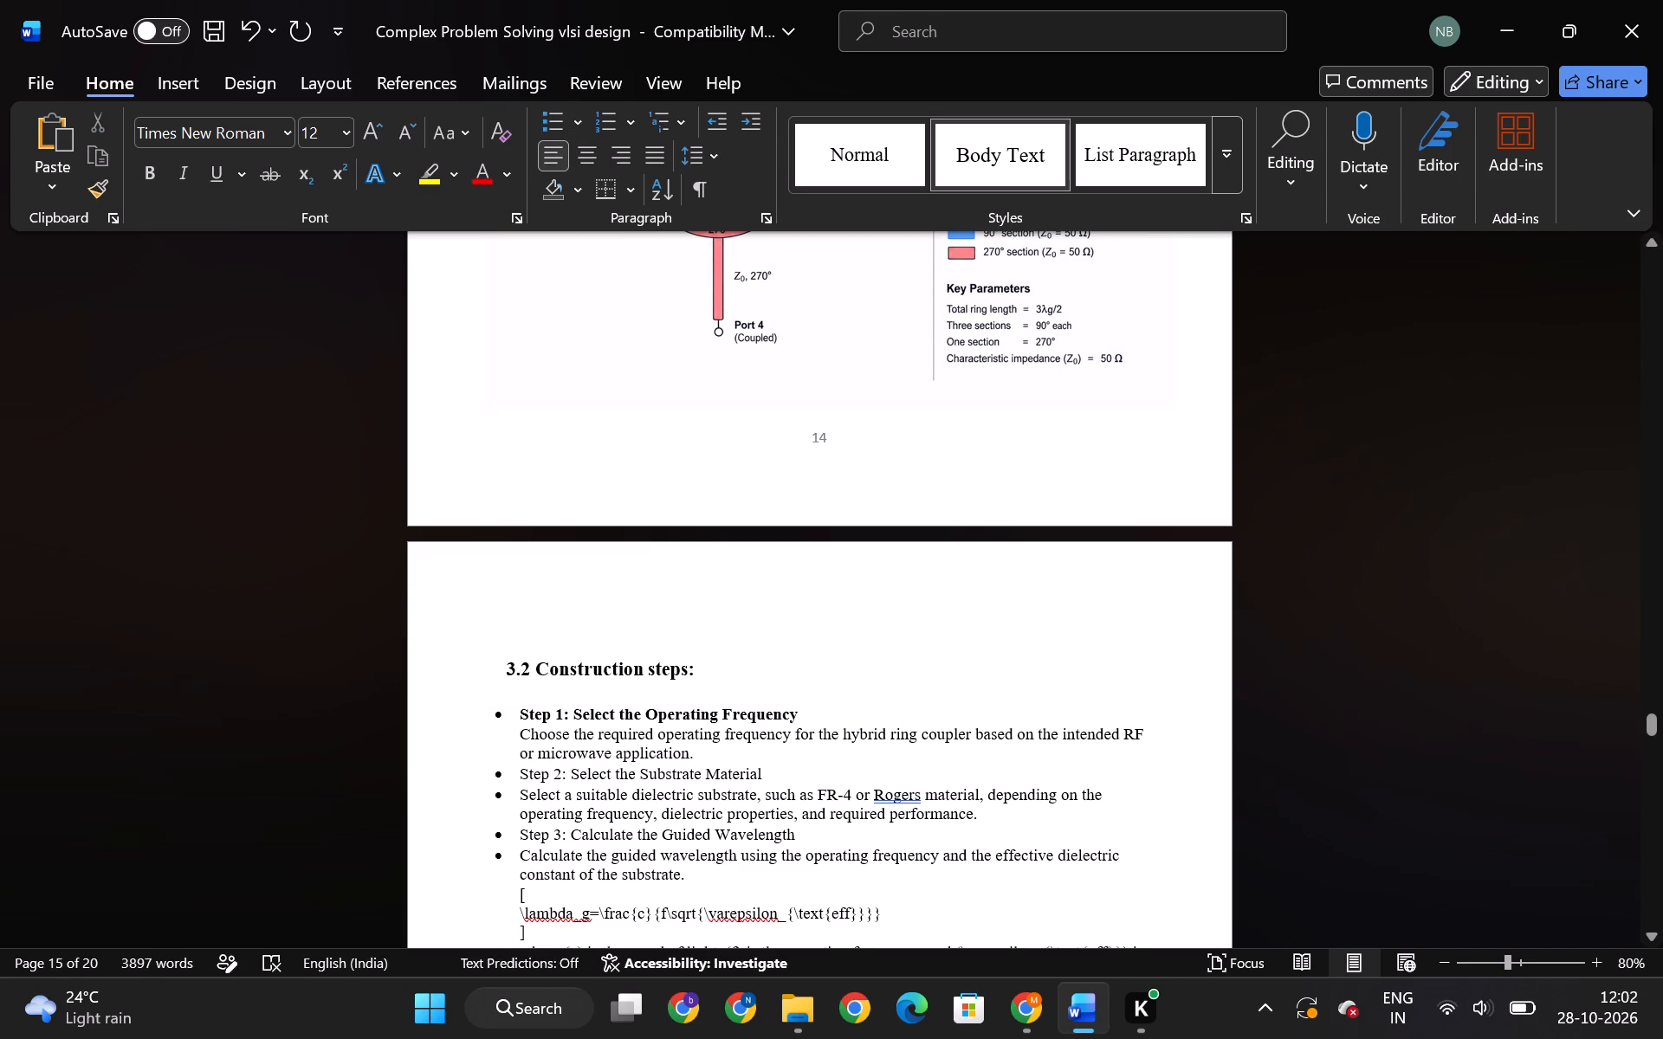
scroll(609, 771, down, 2)
click(514, 698)
key(backslash)
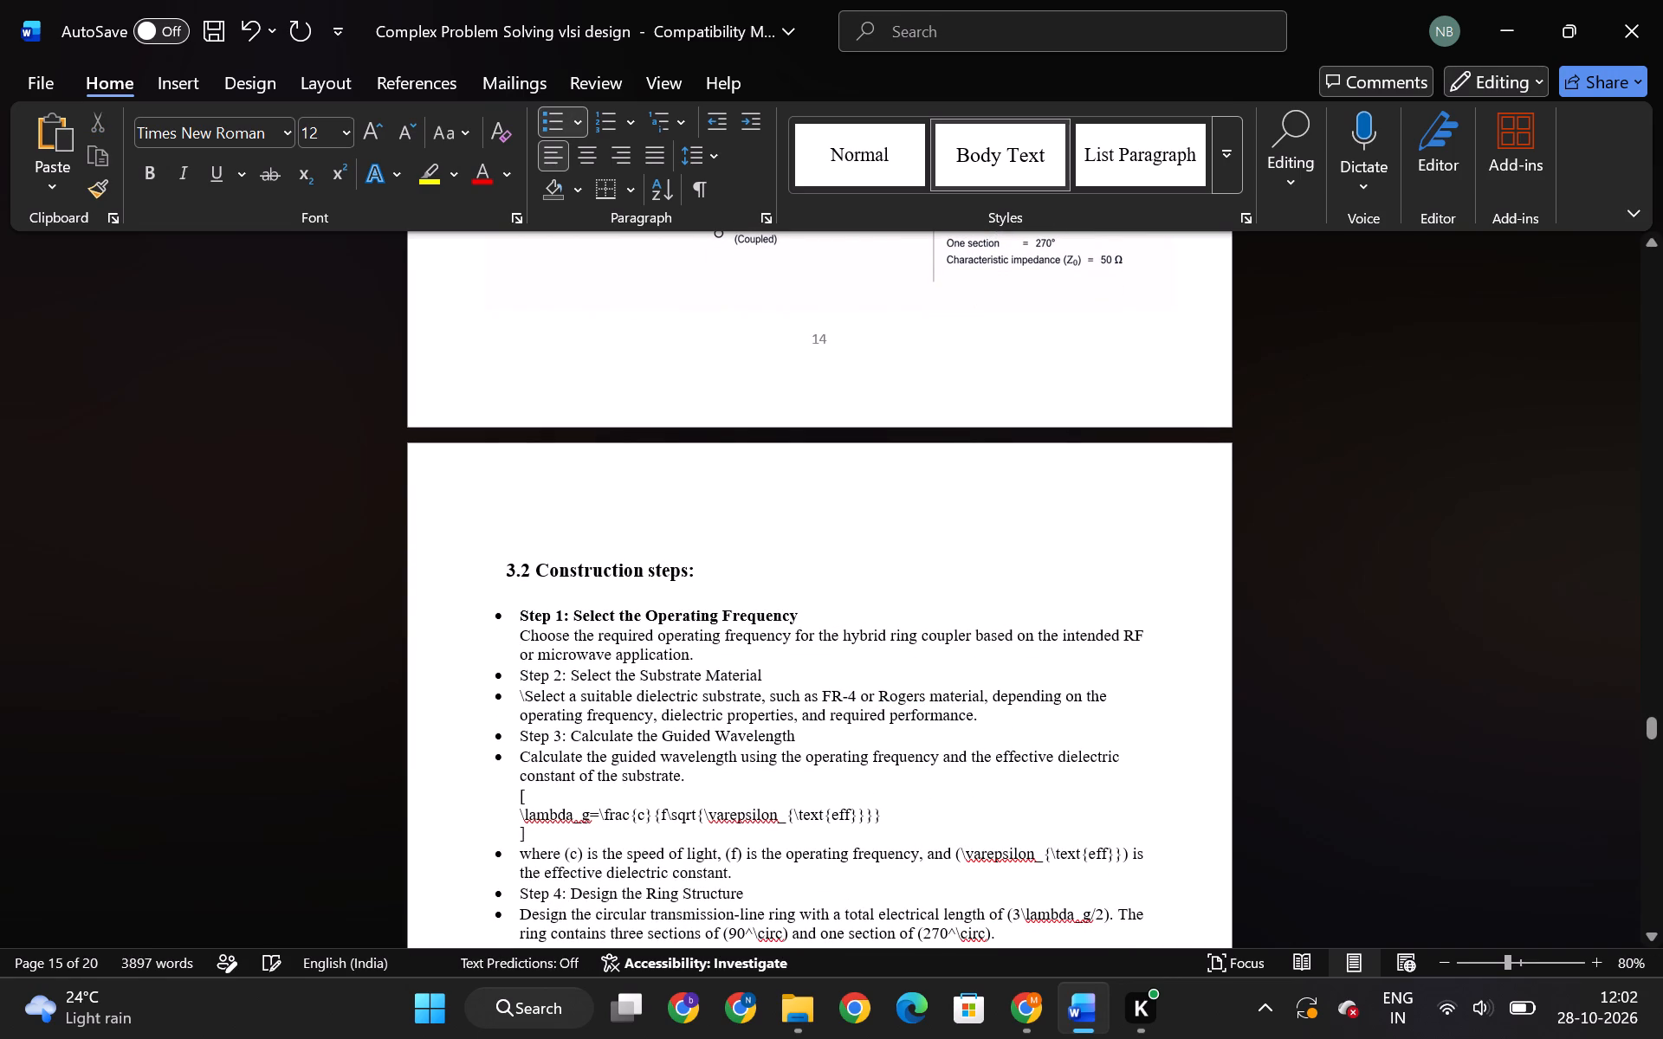
key(BackSpace)
key(BackSpace)
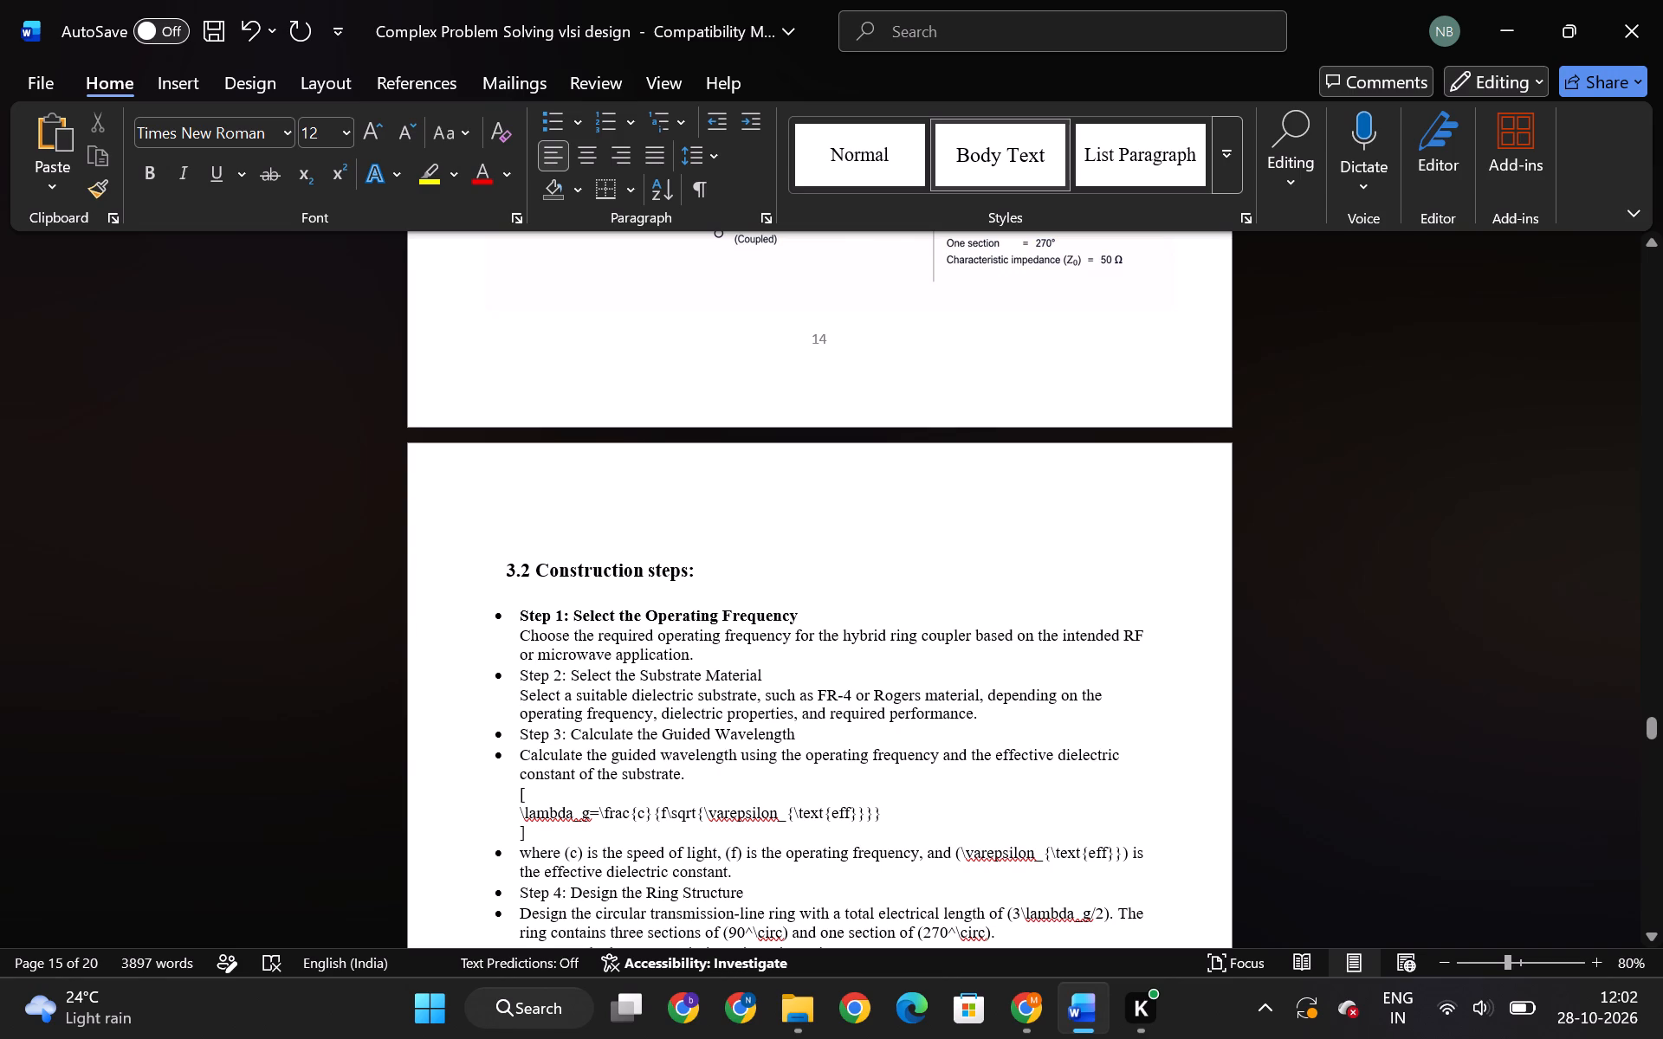
click(519, 747)
key(BackSpace)
scroll(602, 758, down, 3)
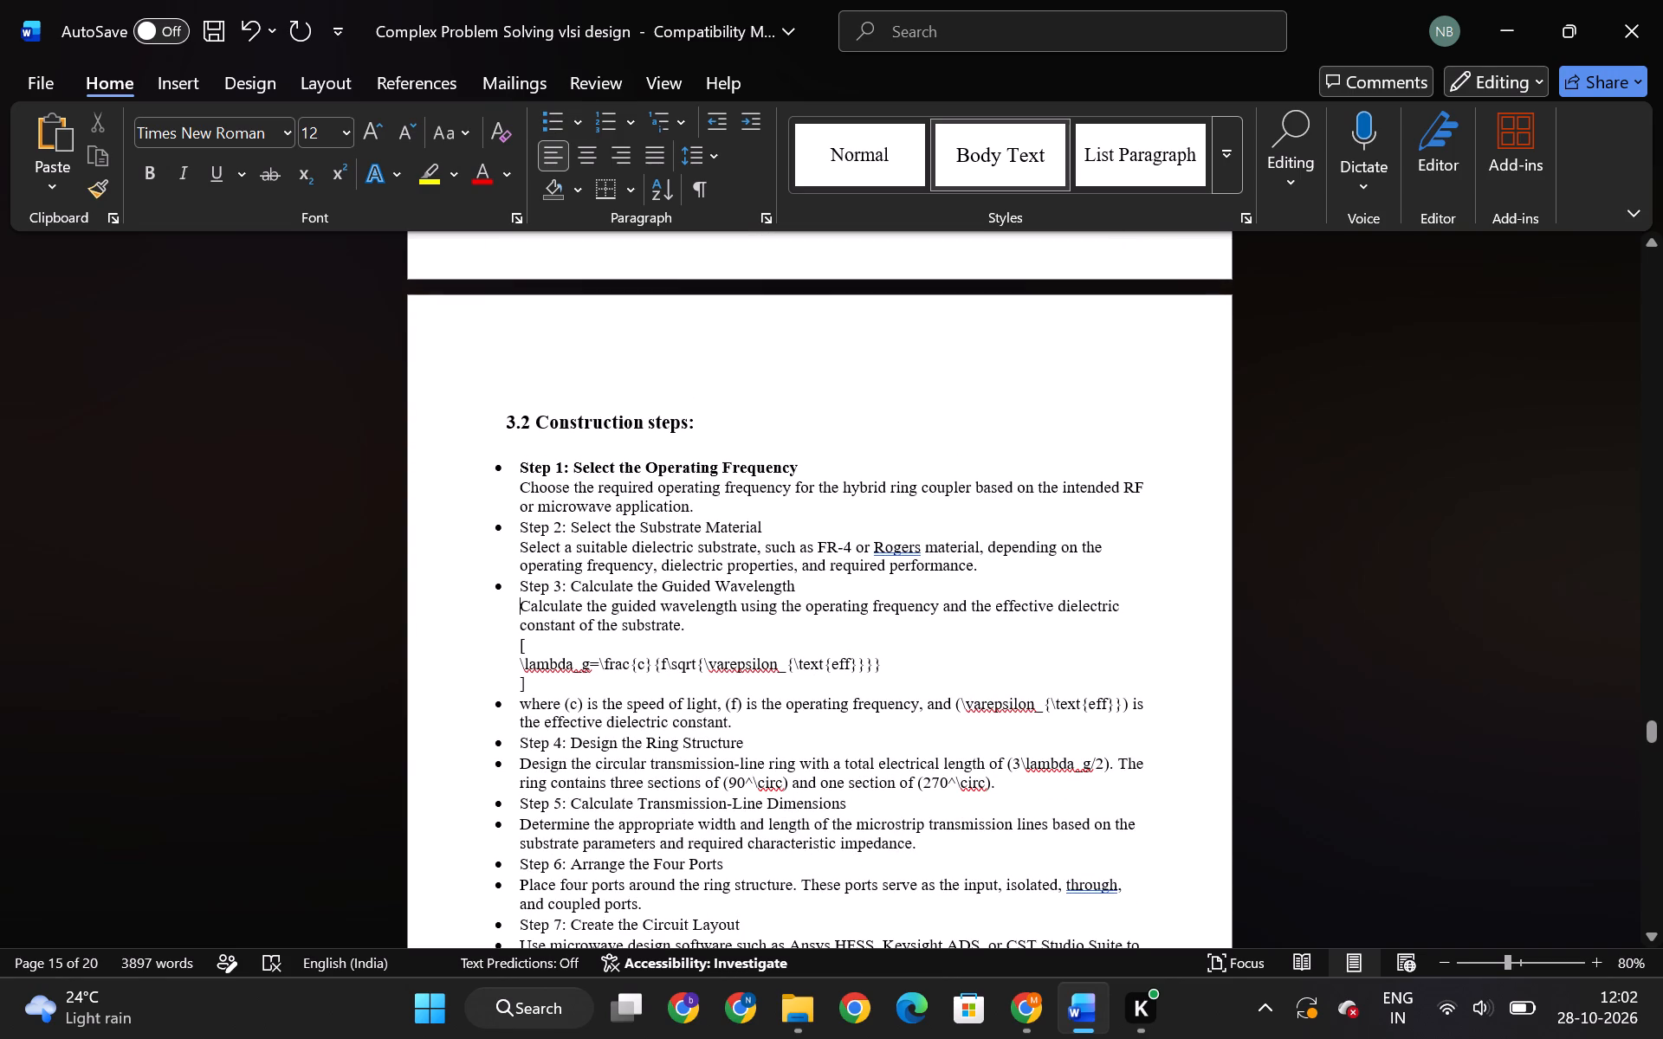
click(517, 759)
key(BackSpace)
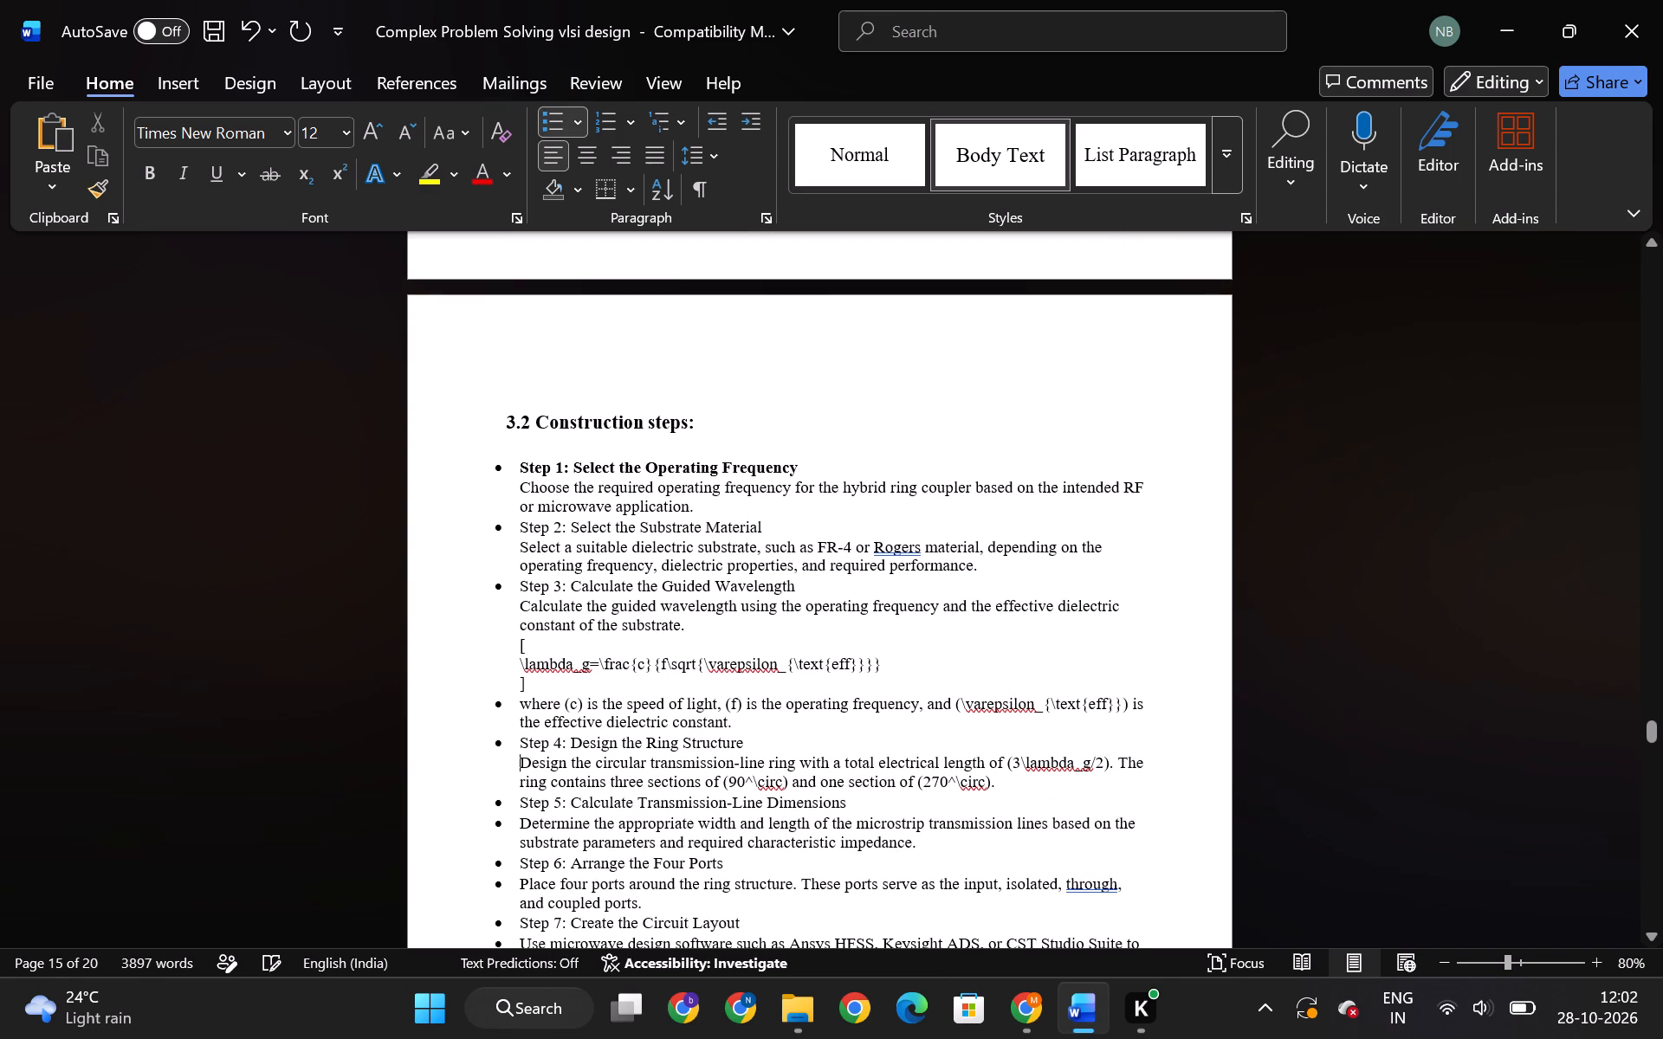
click(520, 700)
key(BackSpace)
scroll(603, 712, down, 4)
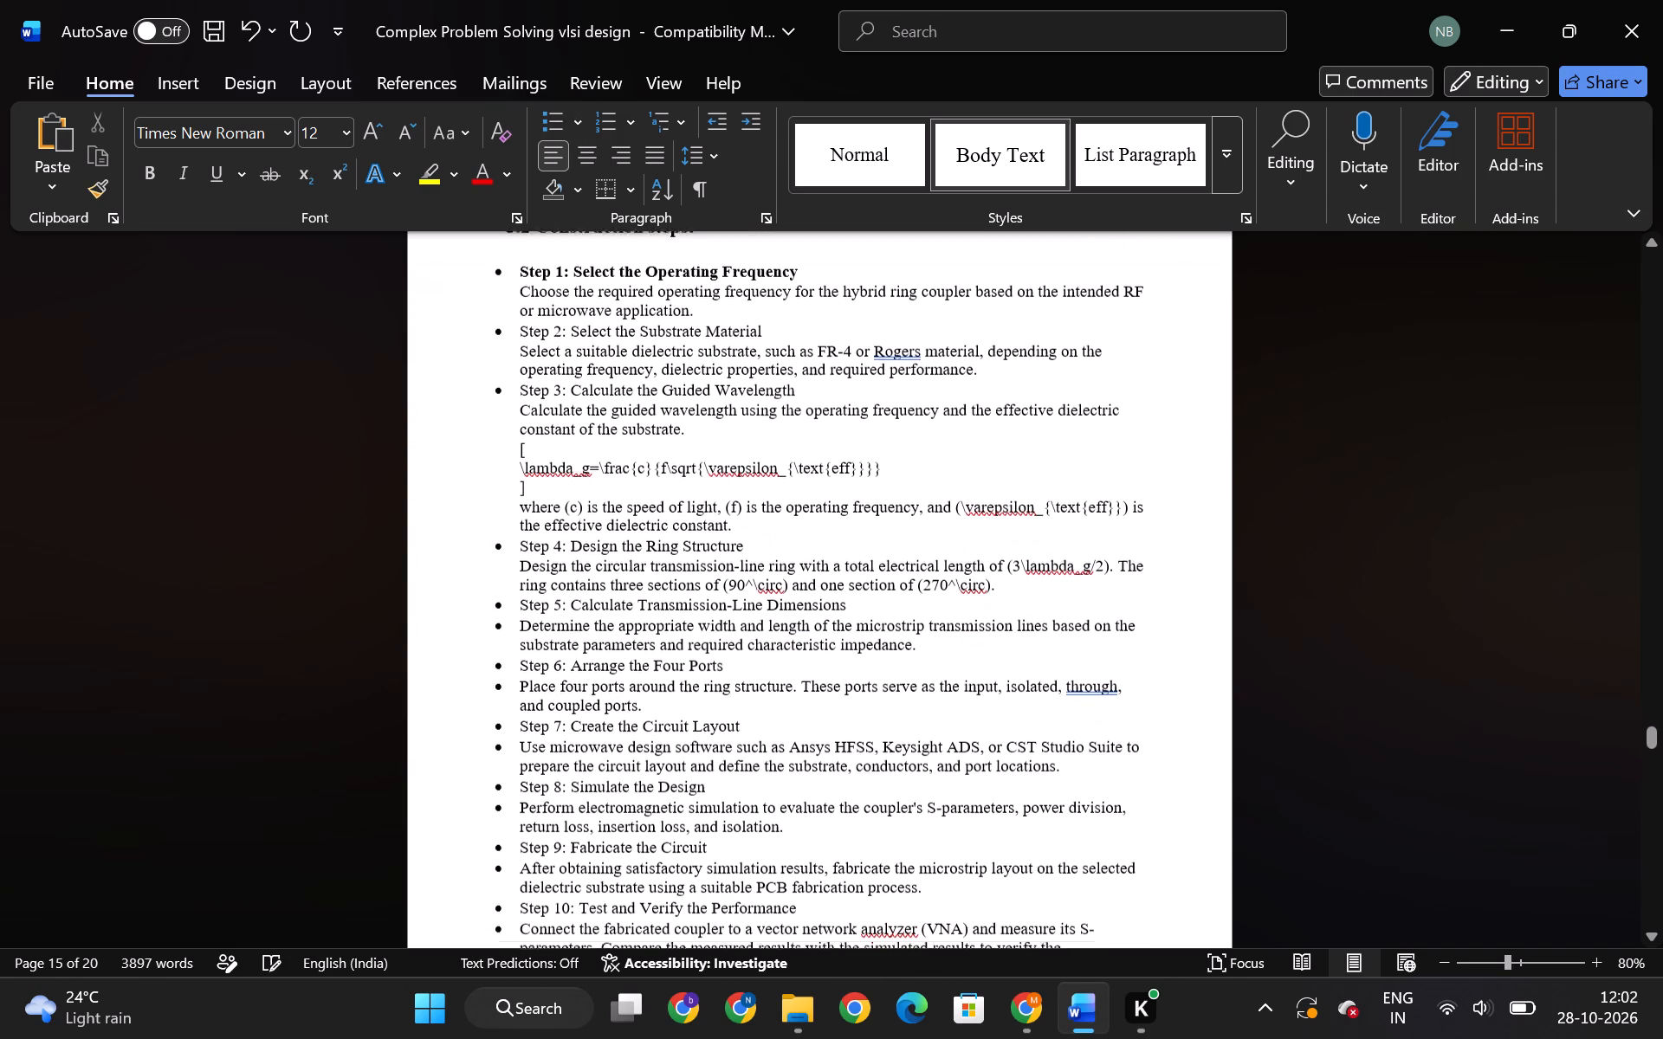
Remove the bullets from the description paragraphs under Steps 5 to 10, keeping their indentation.
click(514, 622)
key(BackSpace)
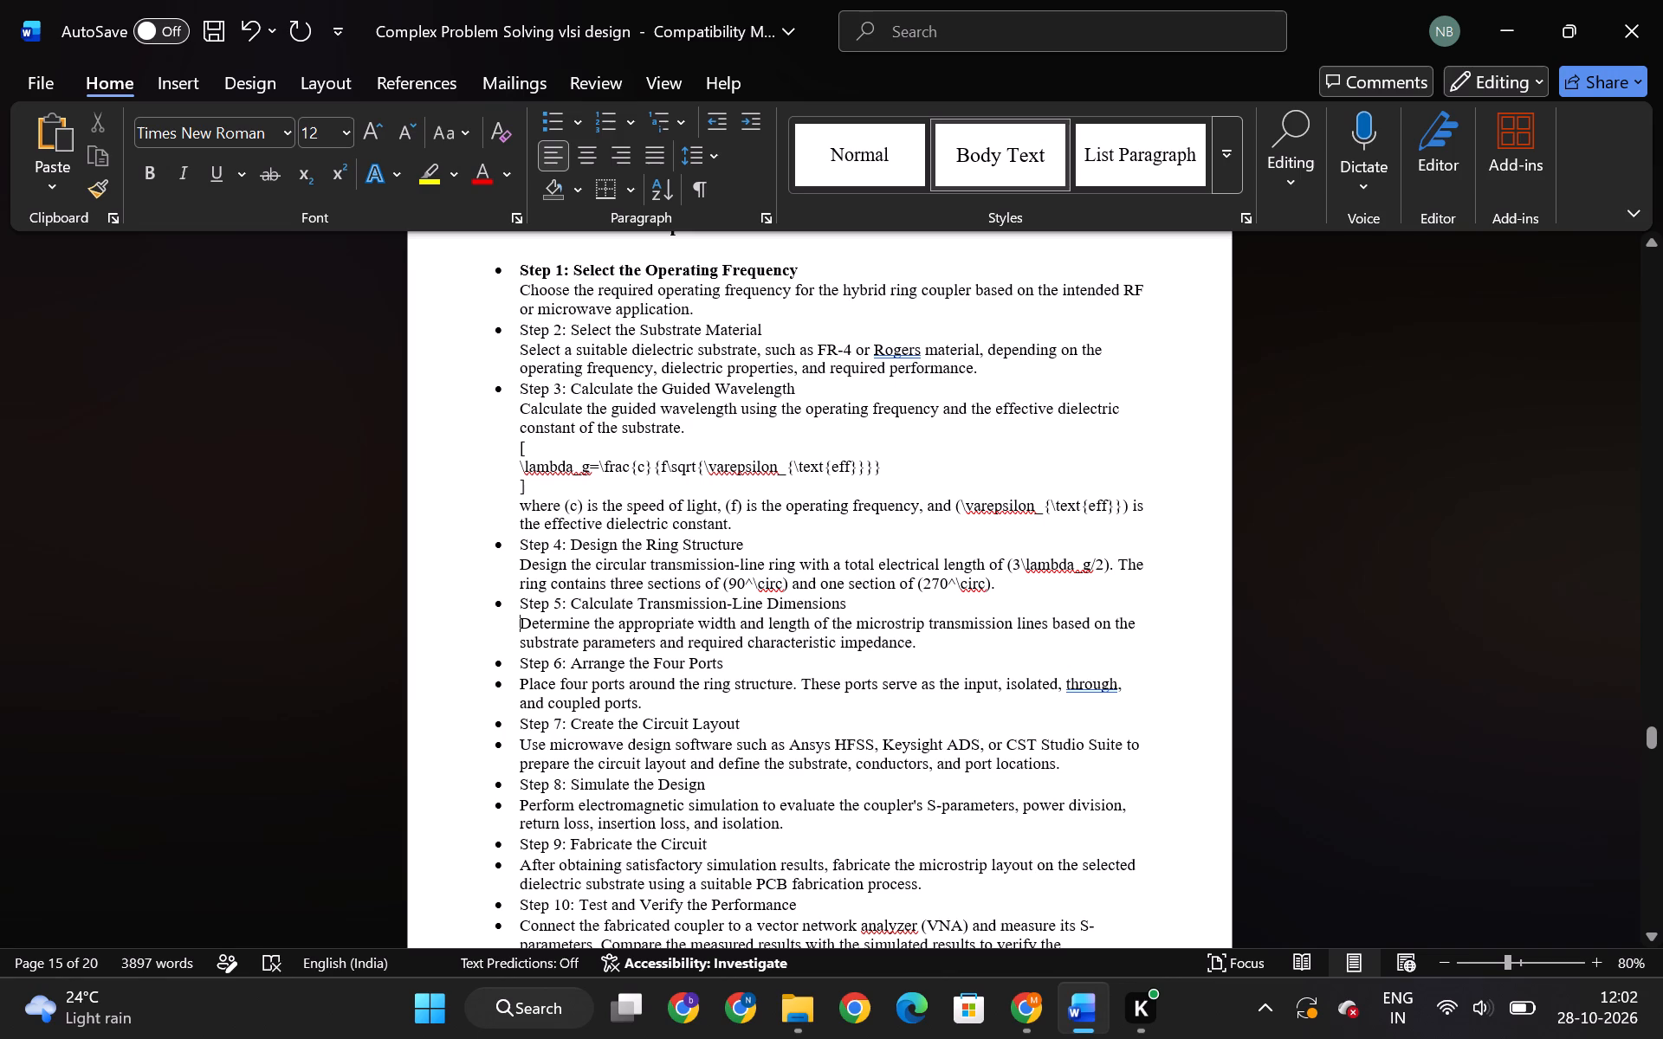
click(517, 683)
key(BackSpace)
click(521, 735)
key(BackSpace)
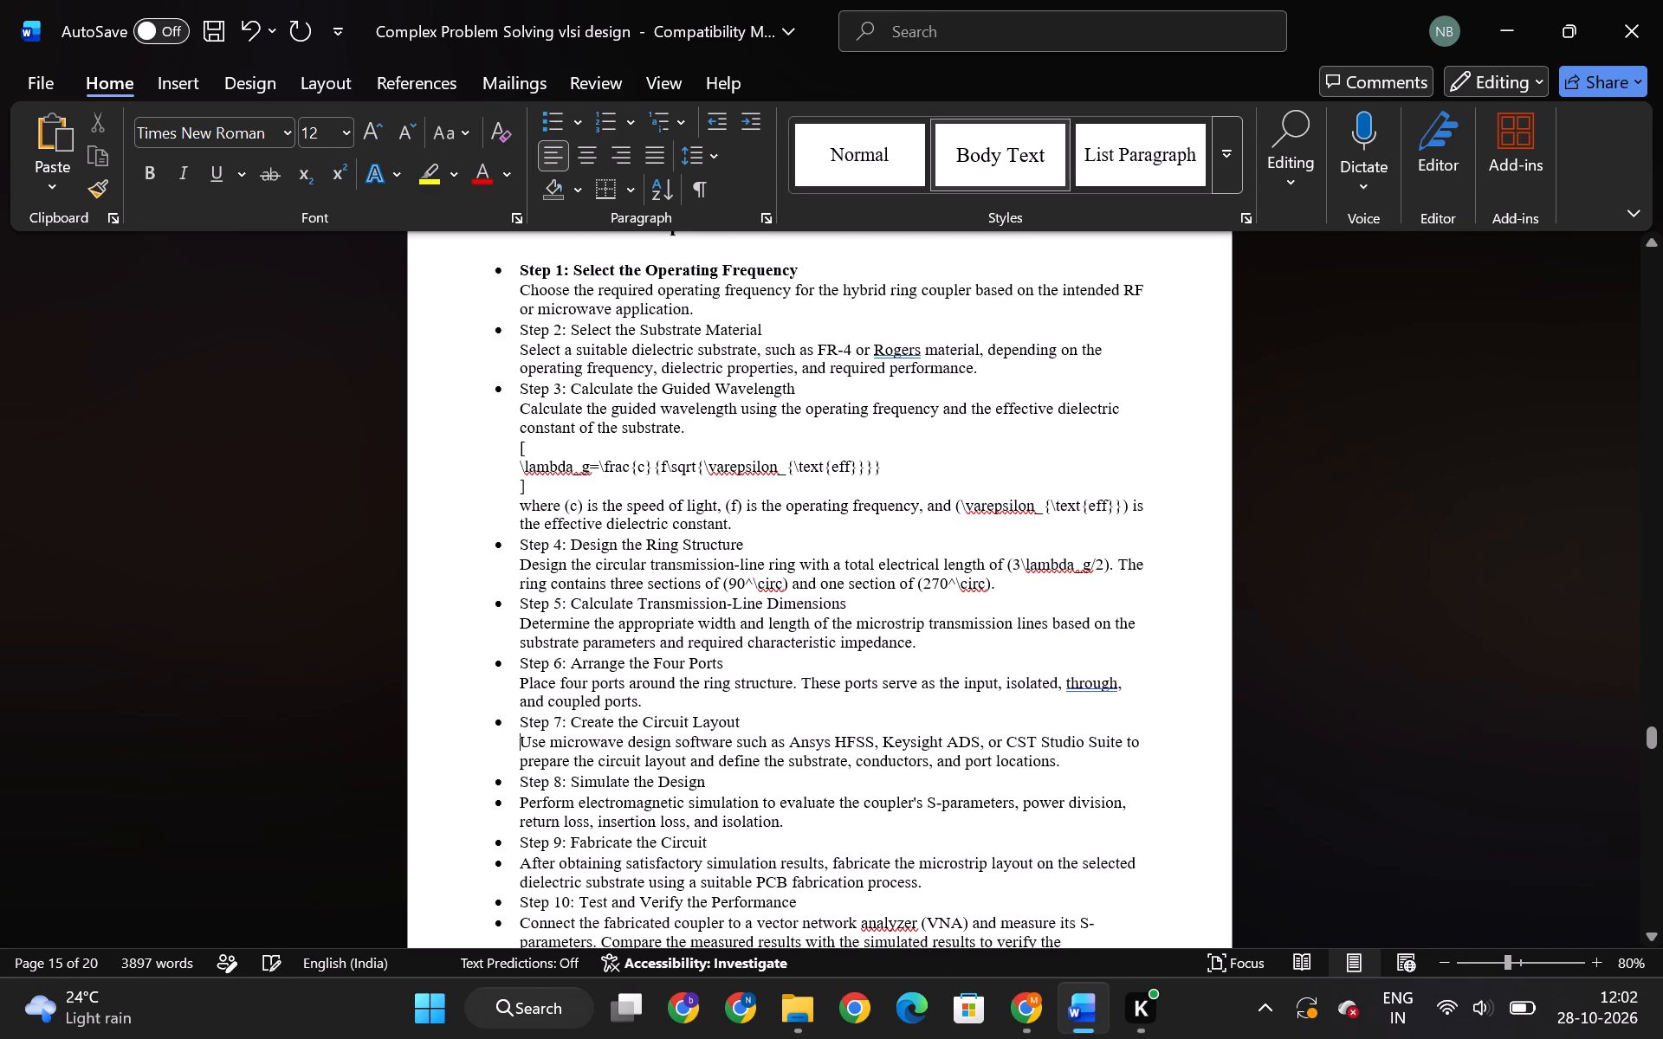
scroll(540, 780, down, 2)
click(519, 700)
key(BackSpace)
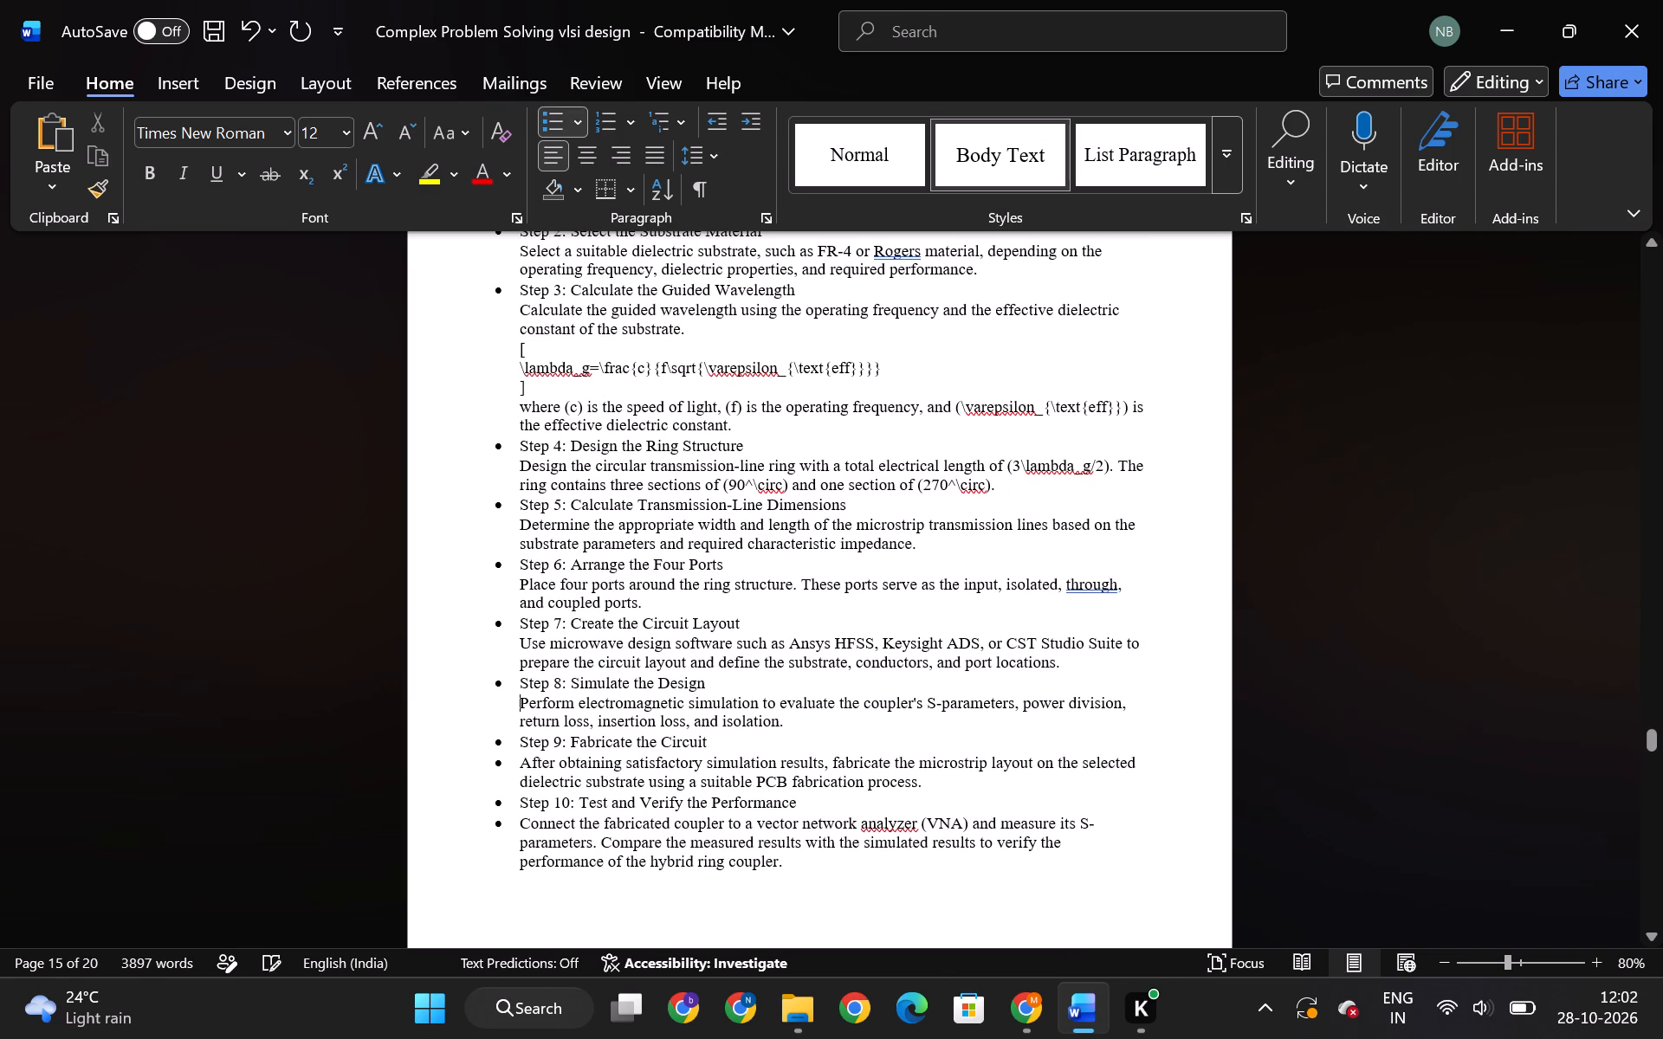
click(519, 762)
key(BackSpace)
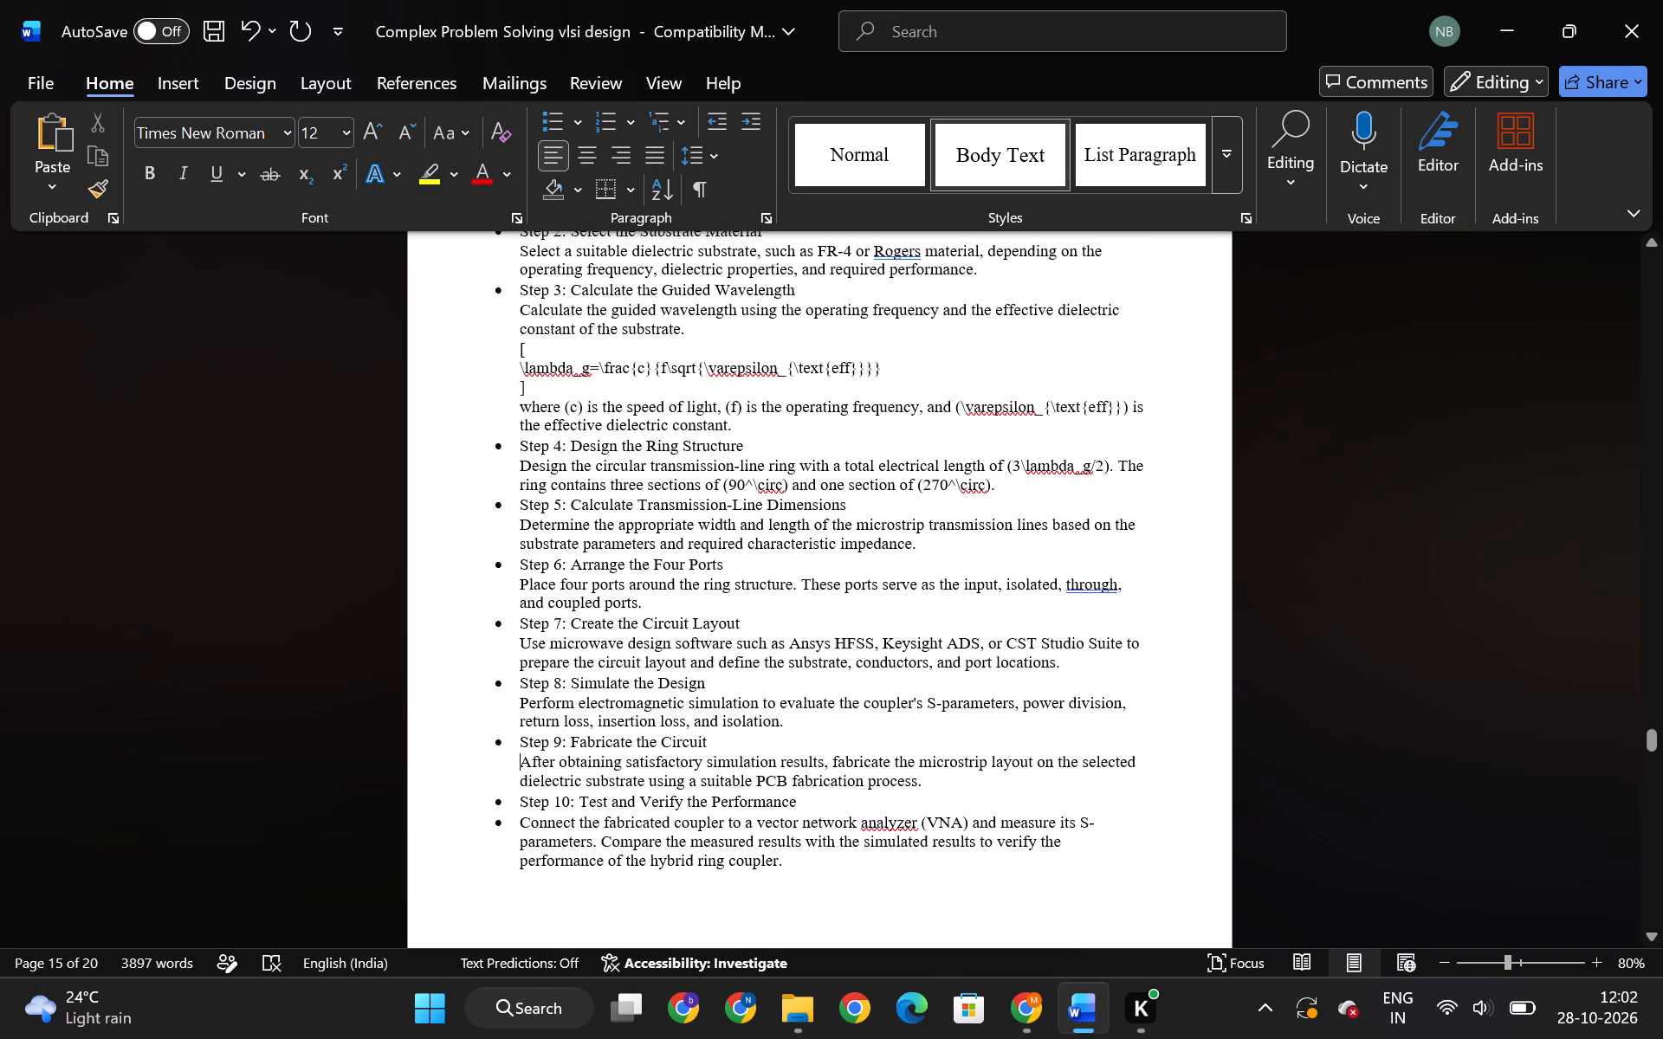
click(514, 817)
key(BackSpace)
Make the Step 2, Step 3, Step 4 and Step 5 heading lines bold in the construction steps list.
scroll(594, 691, up, 5)
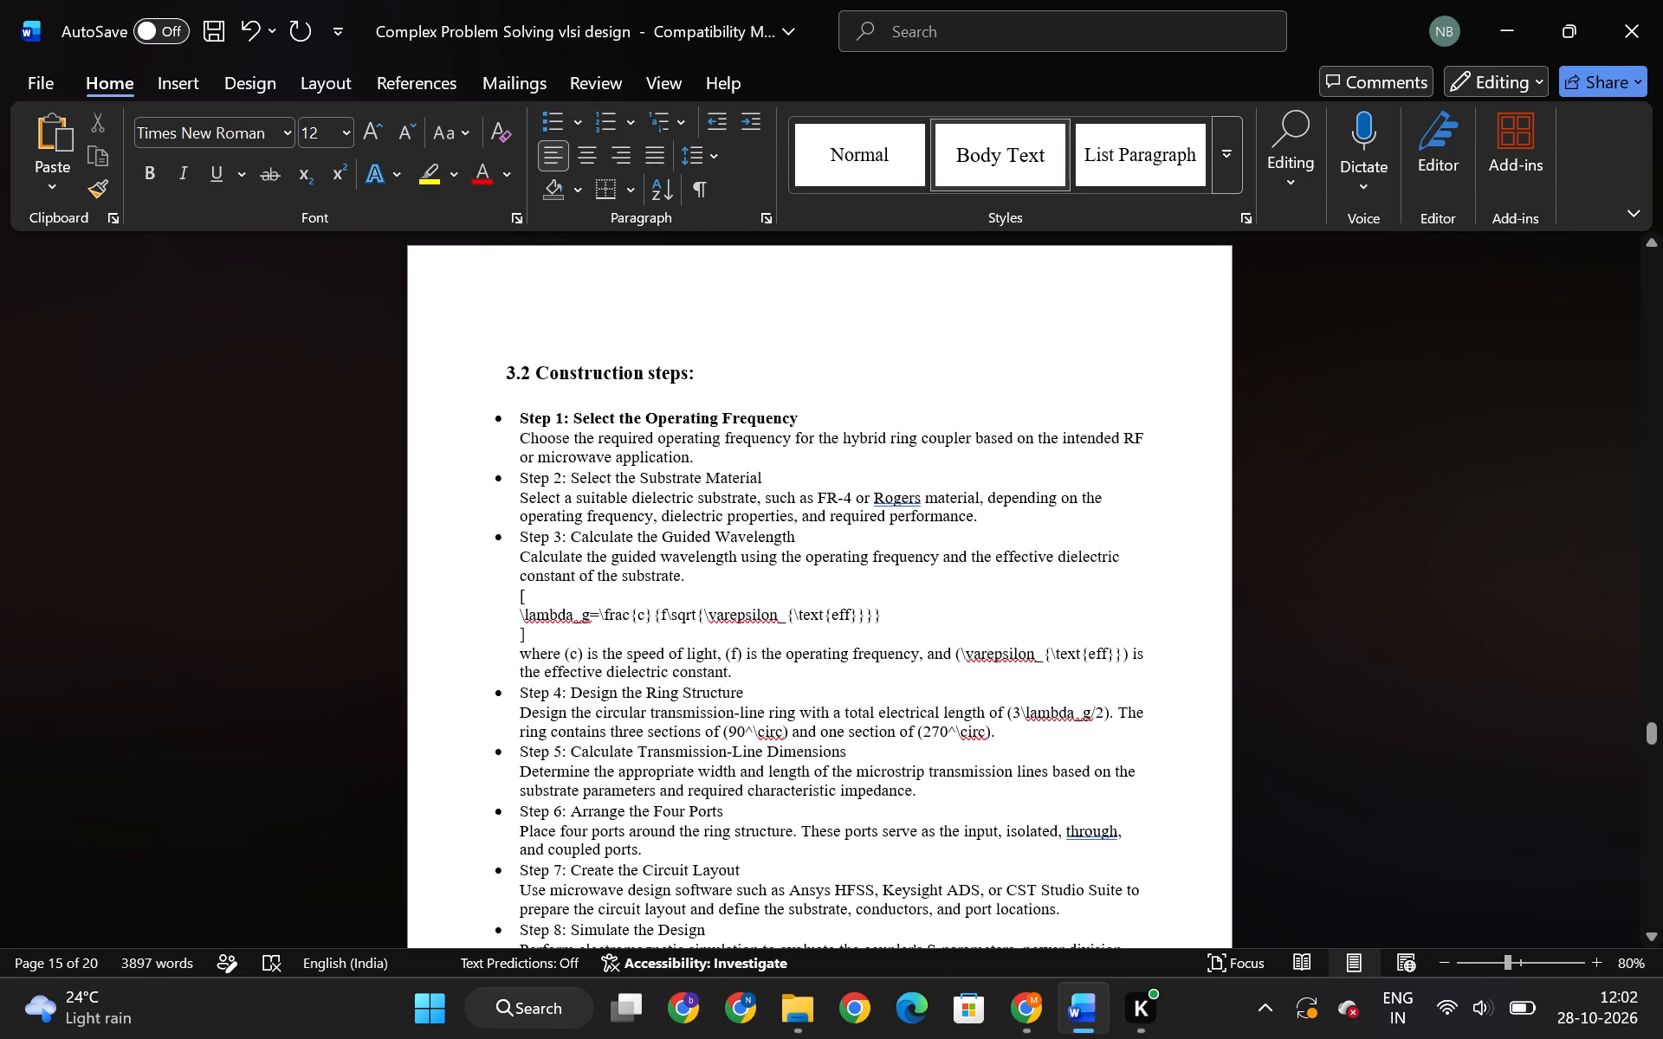
triple_click(675, 475)
click(686, 427)
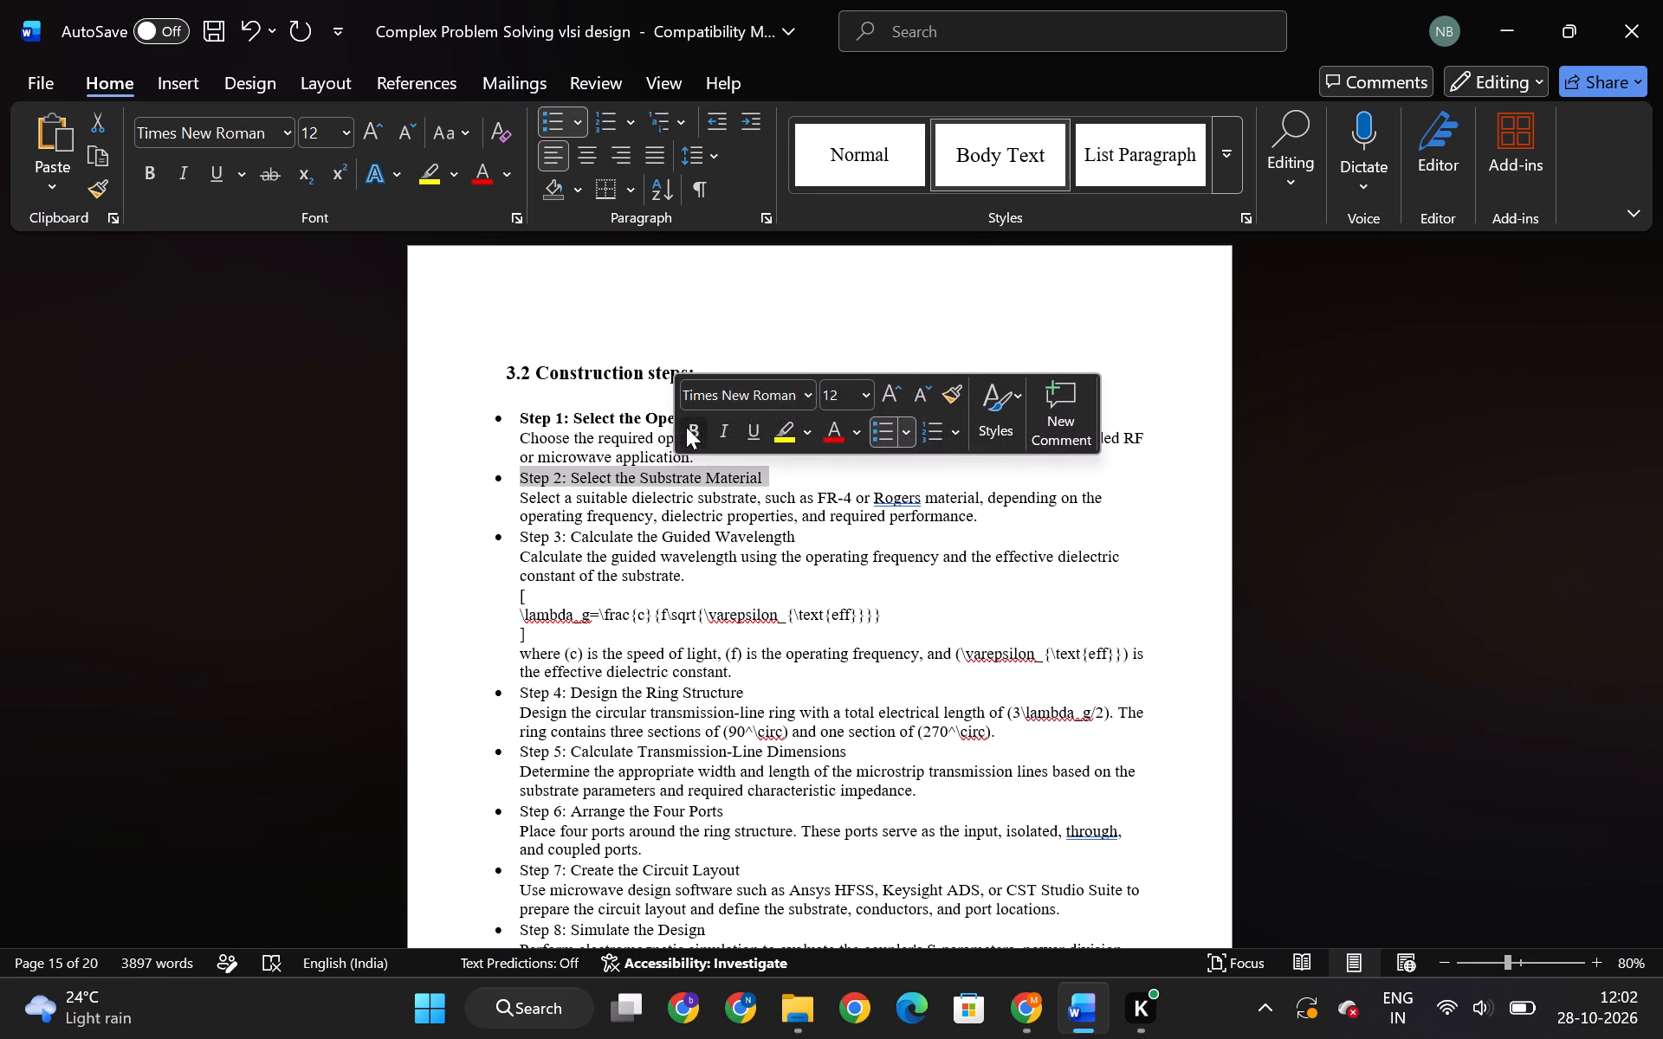
triple_click(640, 536)
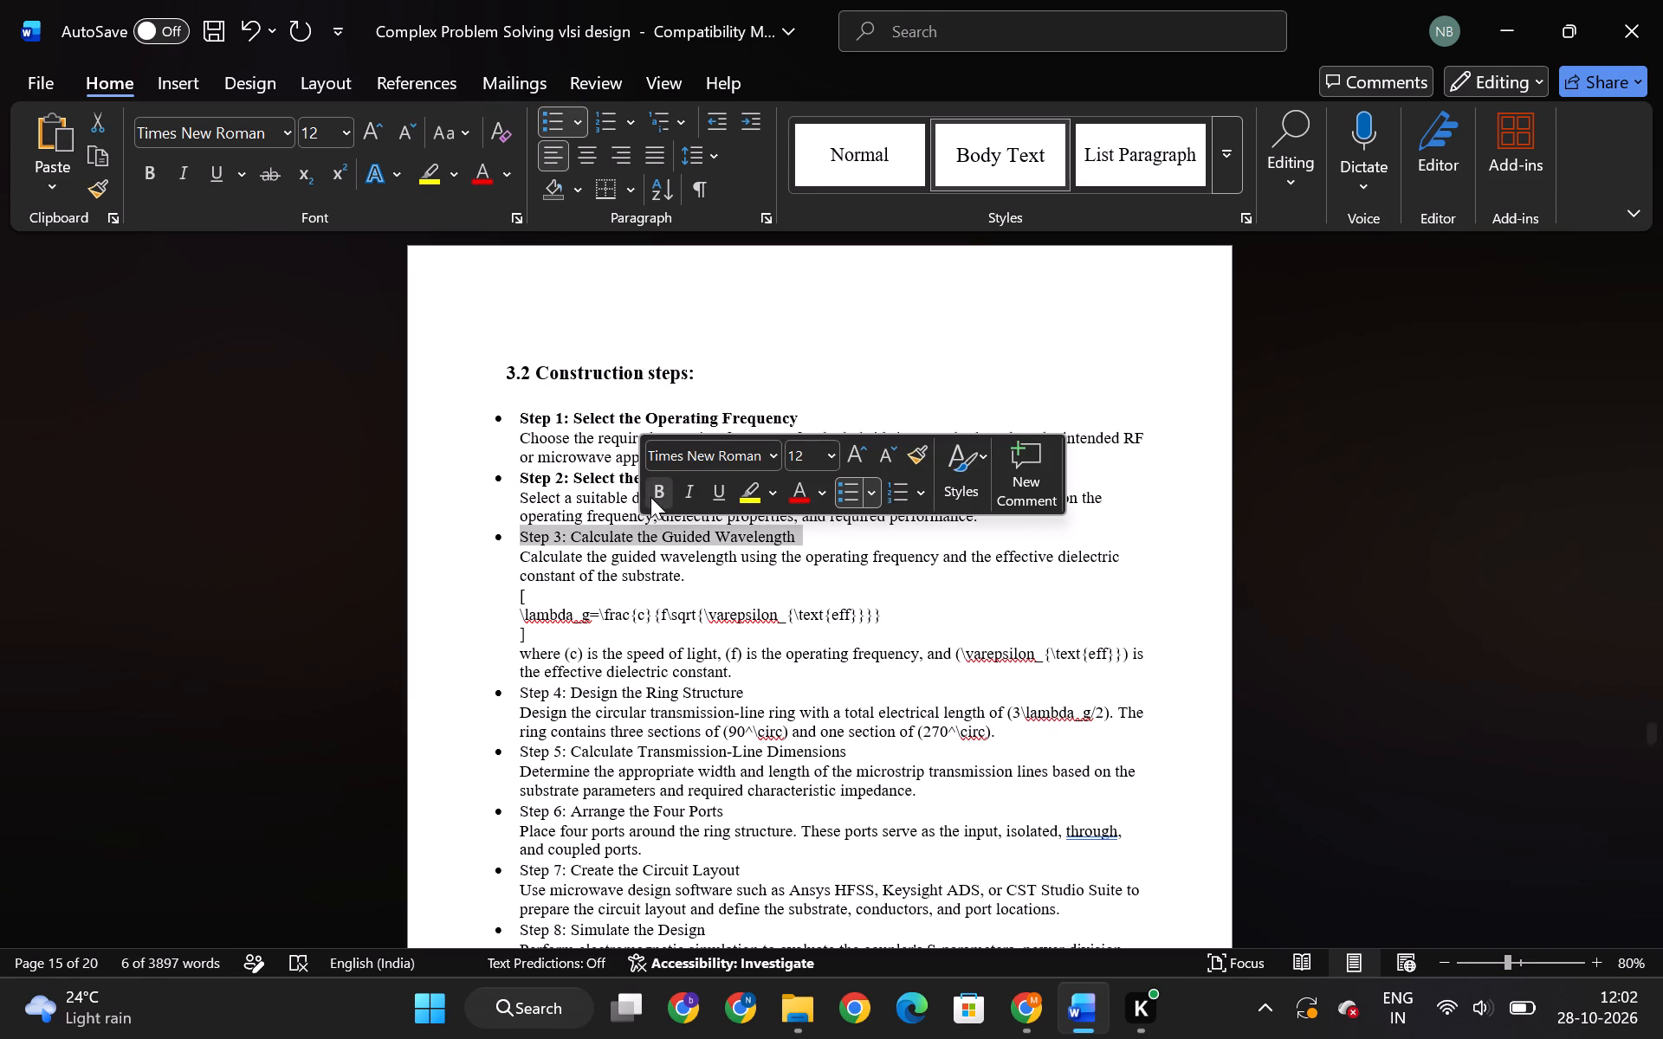
click(649, 495)
triple_click(629, 694)
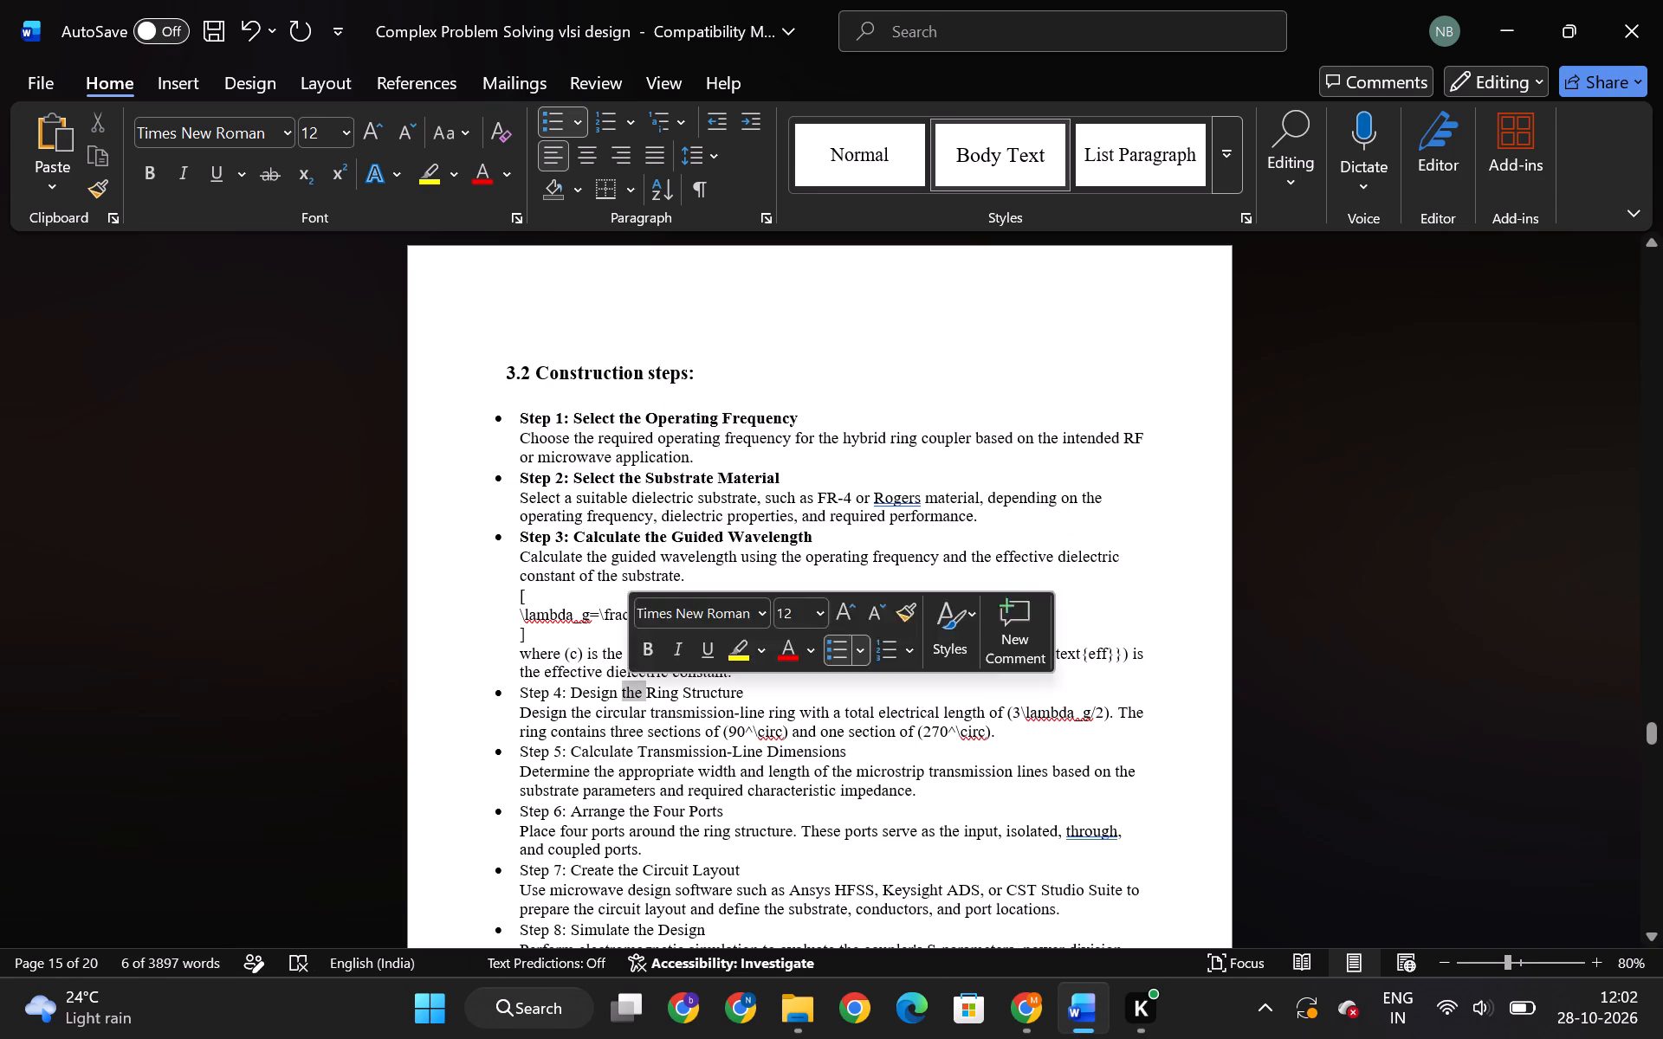
click(650, 646)
scroll(654, 642, down, 2)
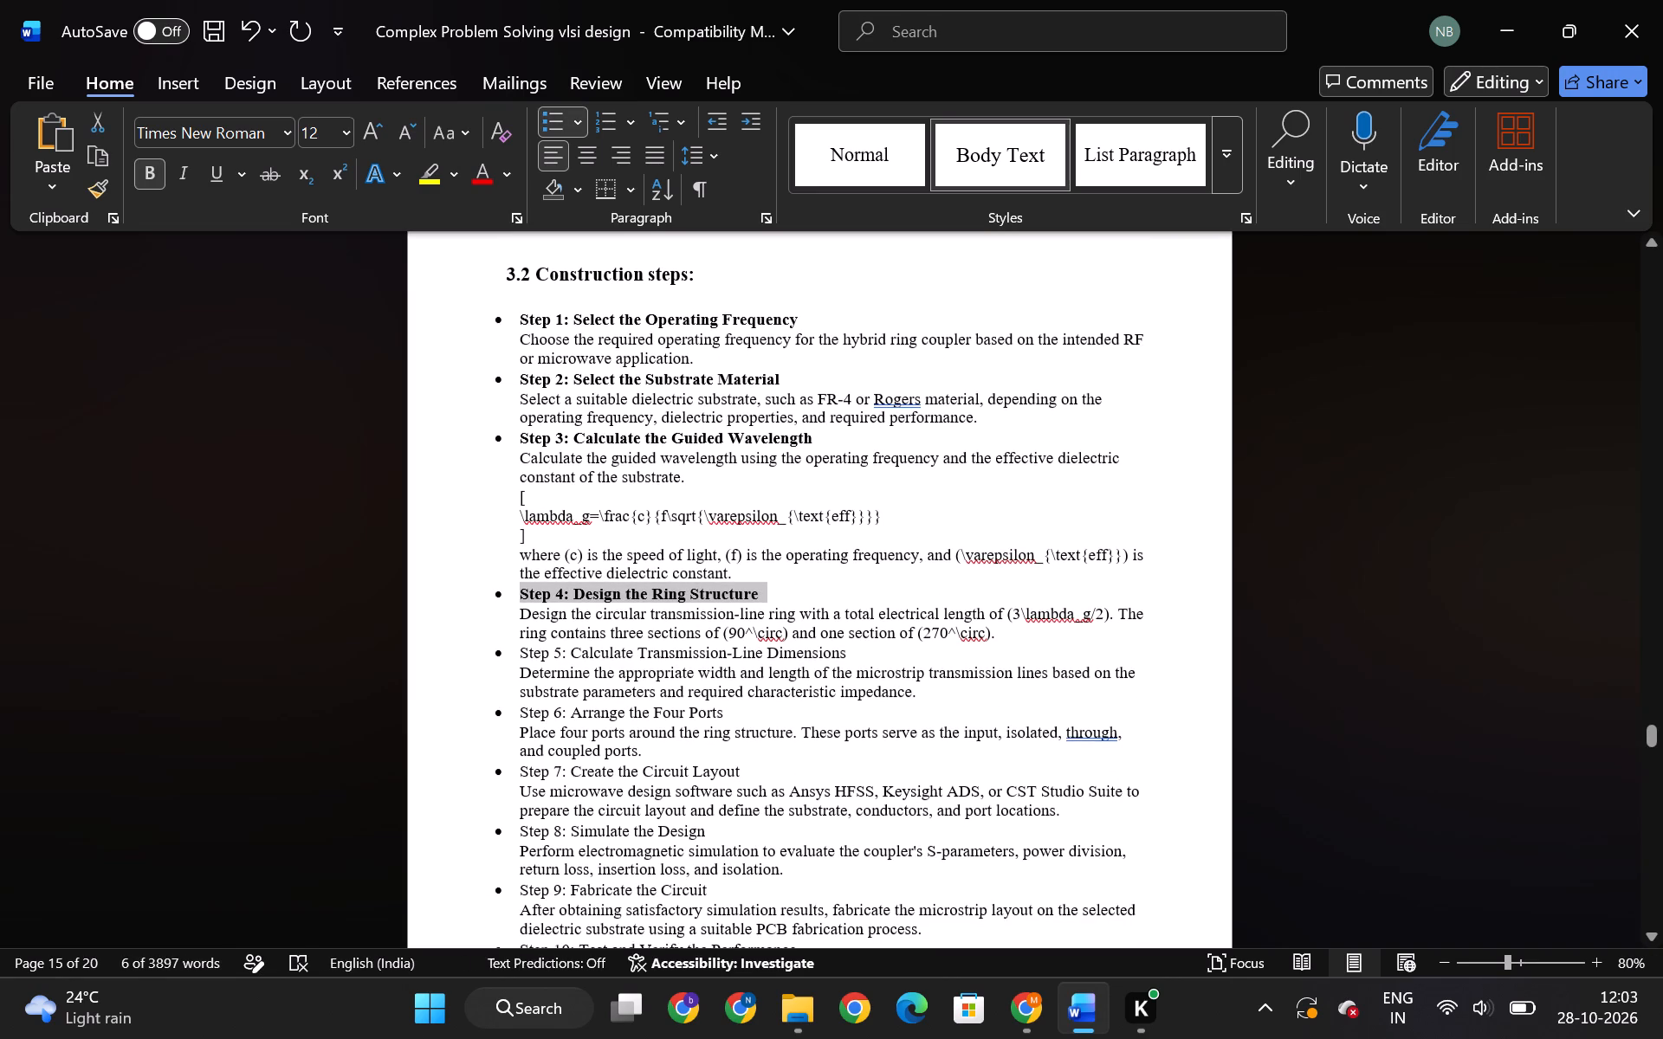
triple_click(638, 653)
click(655, 599)
Make the Step 6 through Step 10 heading lines bold in the construction steps list.
scroll(664, 608, down, 2)
triple_click(650, 615)
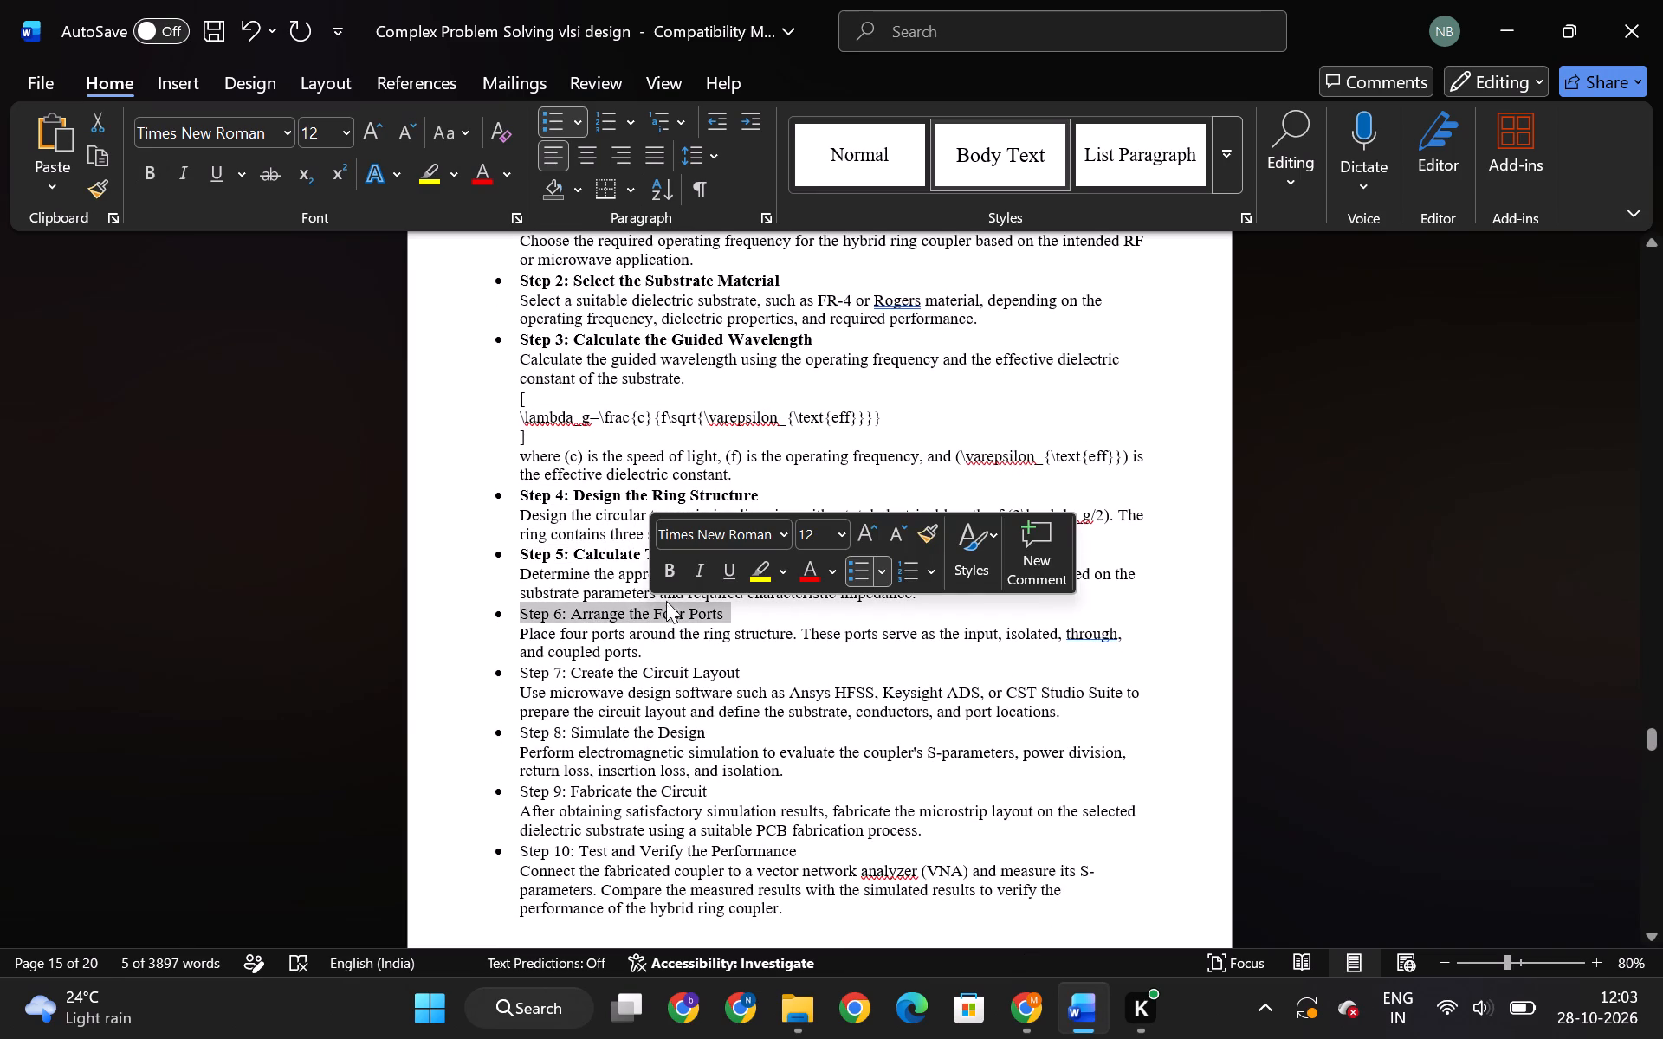
click(667, 573)
scroll(666, 575, down, 2)
triple_click(638, 568)
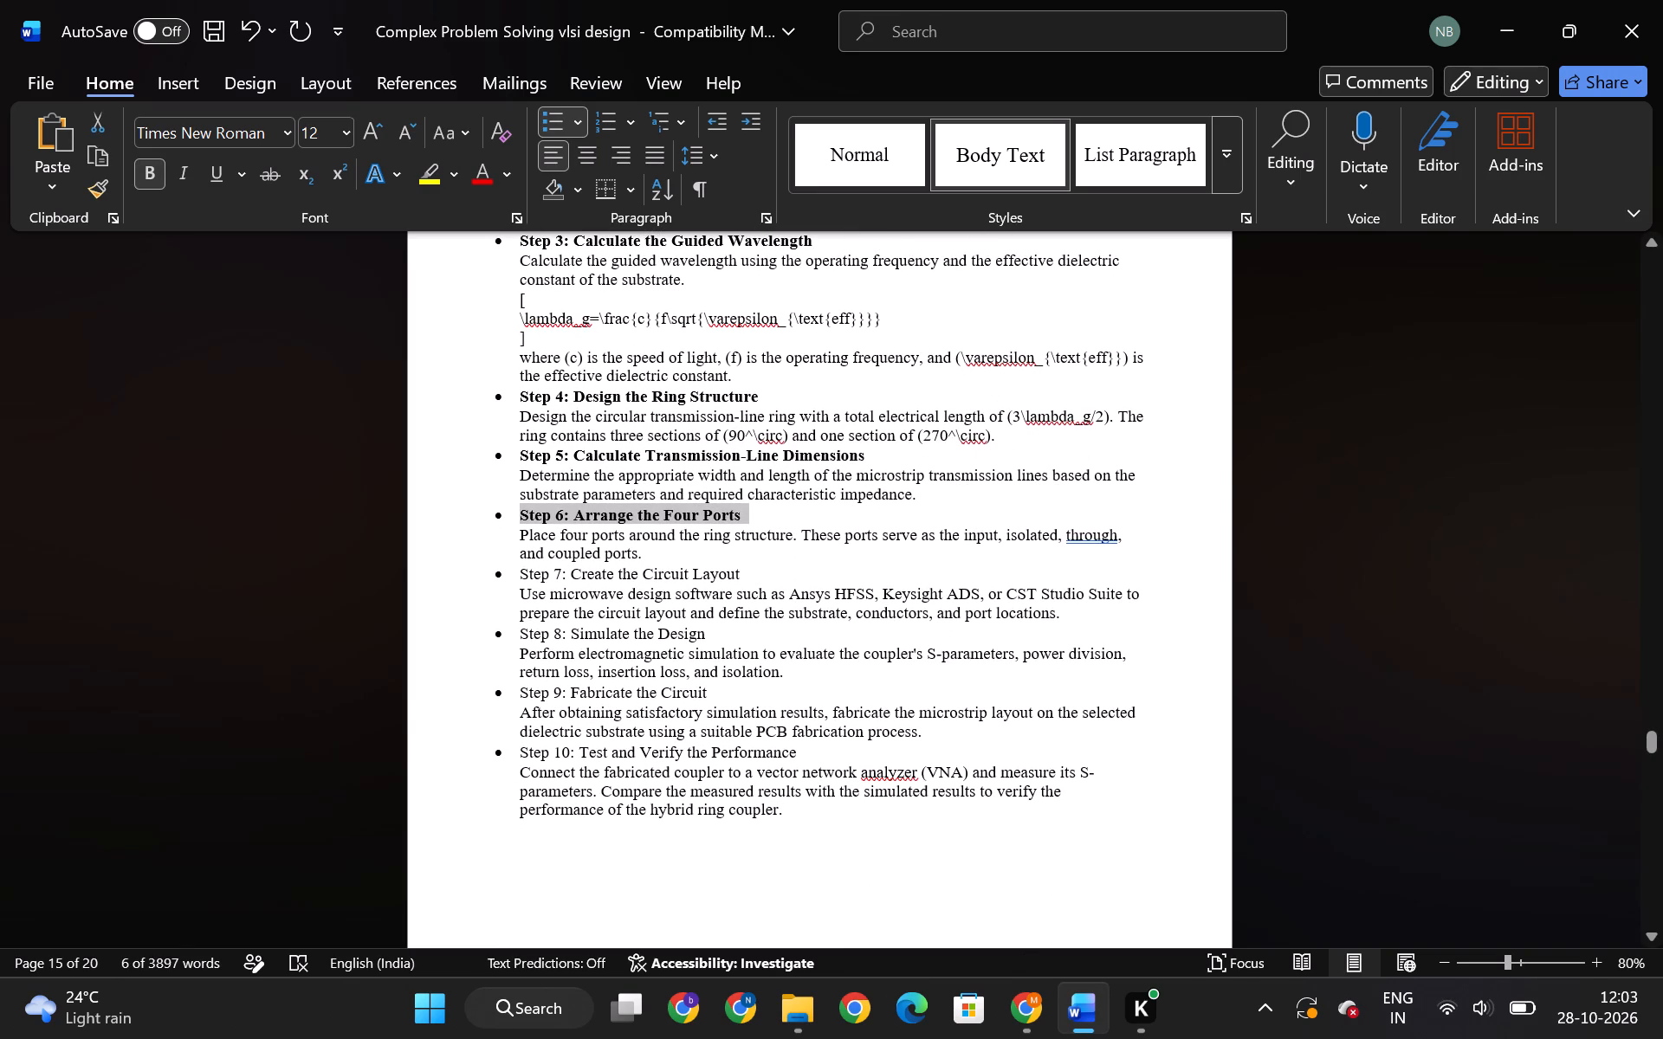
click(658, 535)
triple_click(636, 634)
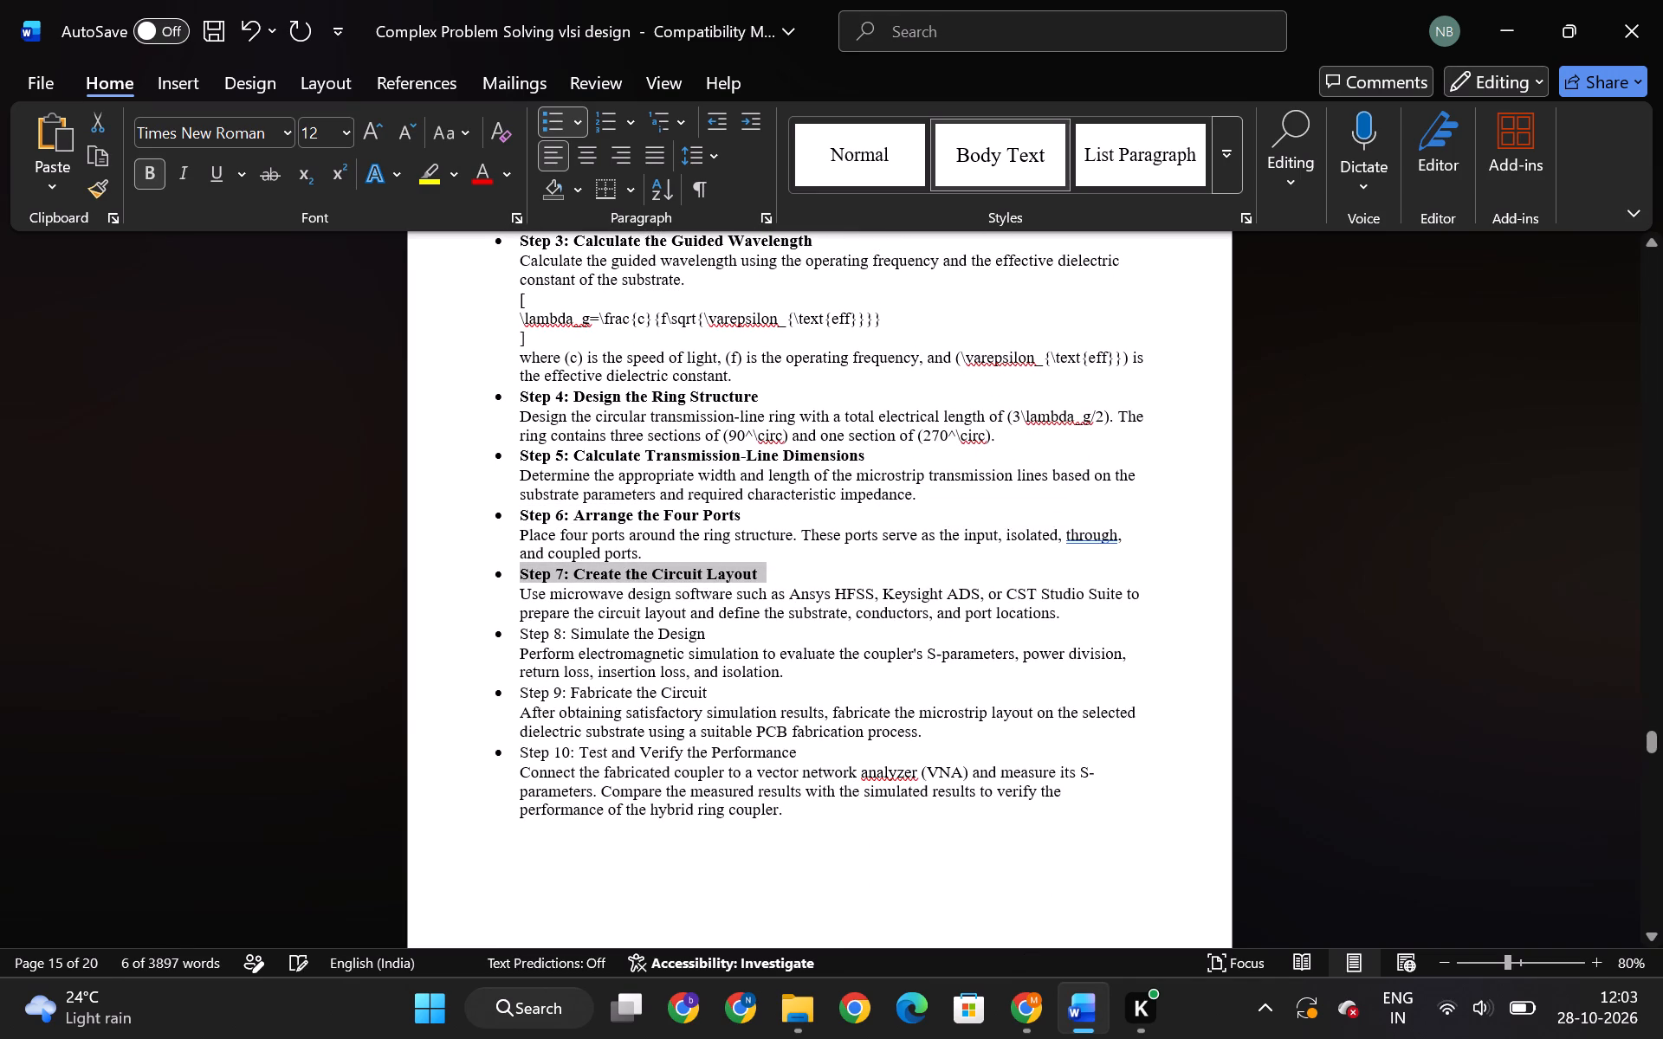
click(649, 596)
triple_click(635, 691)
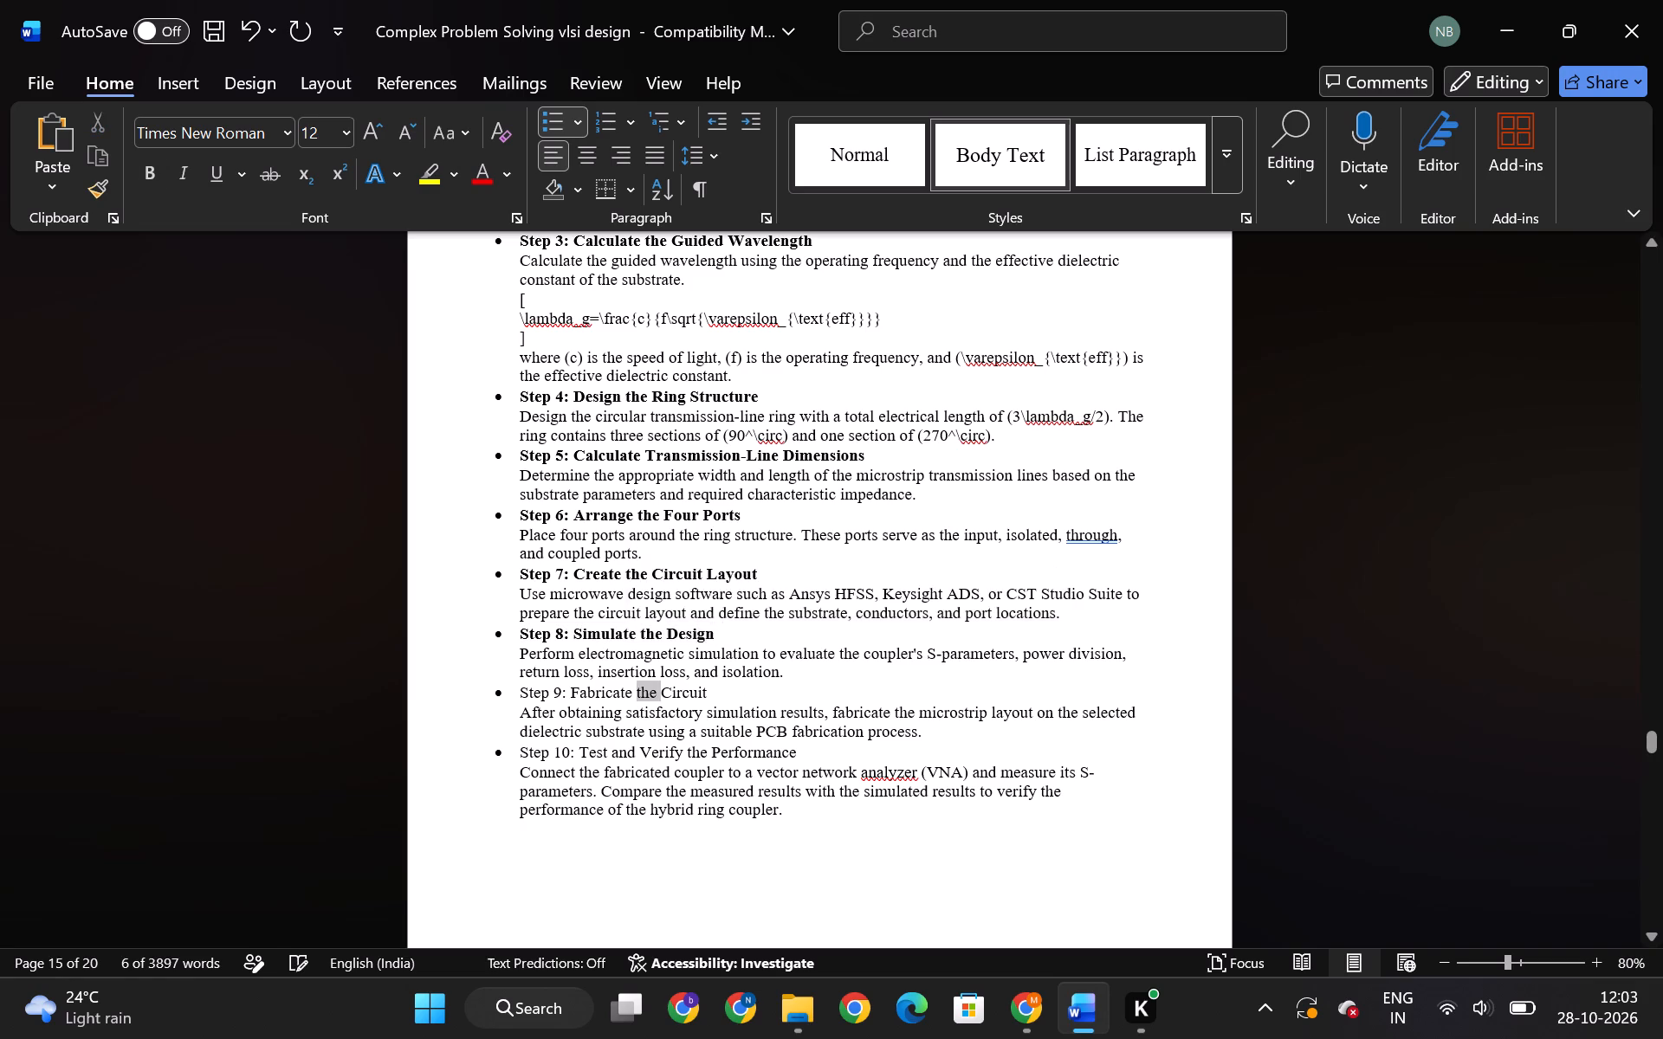
click(635, 691)
click(641, 690)
triple_click(641, 690)
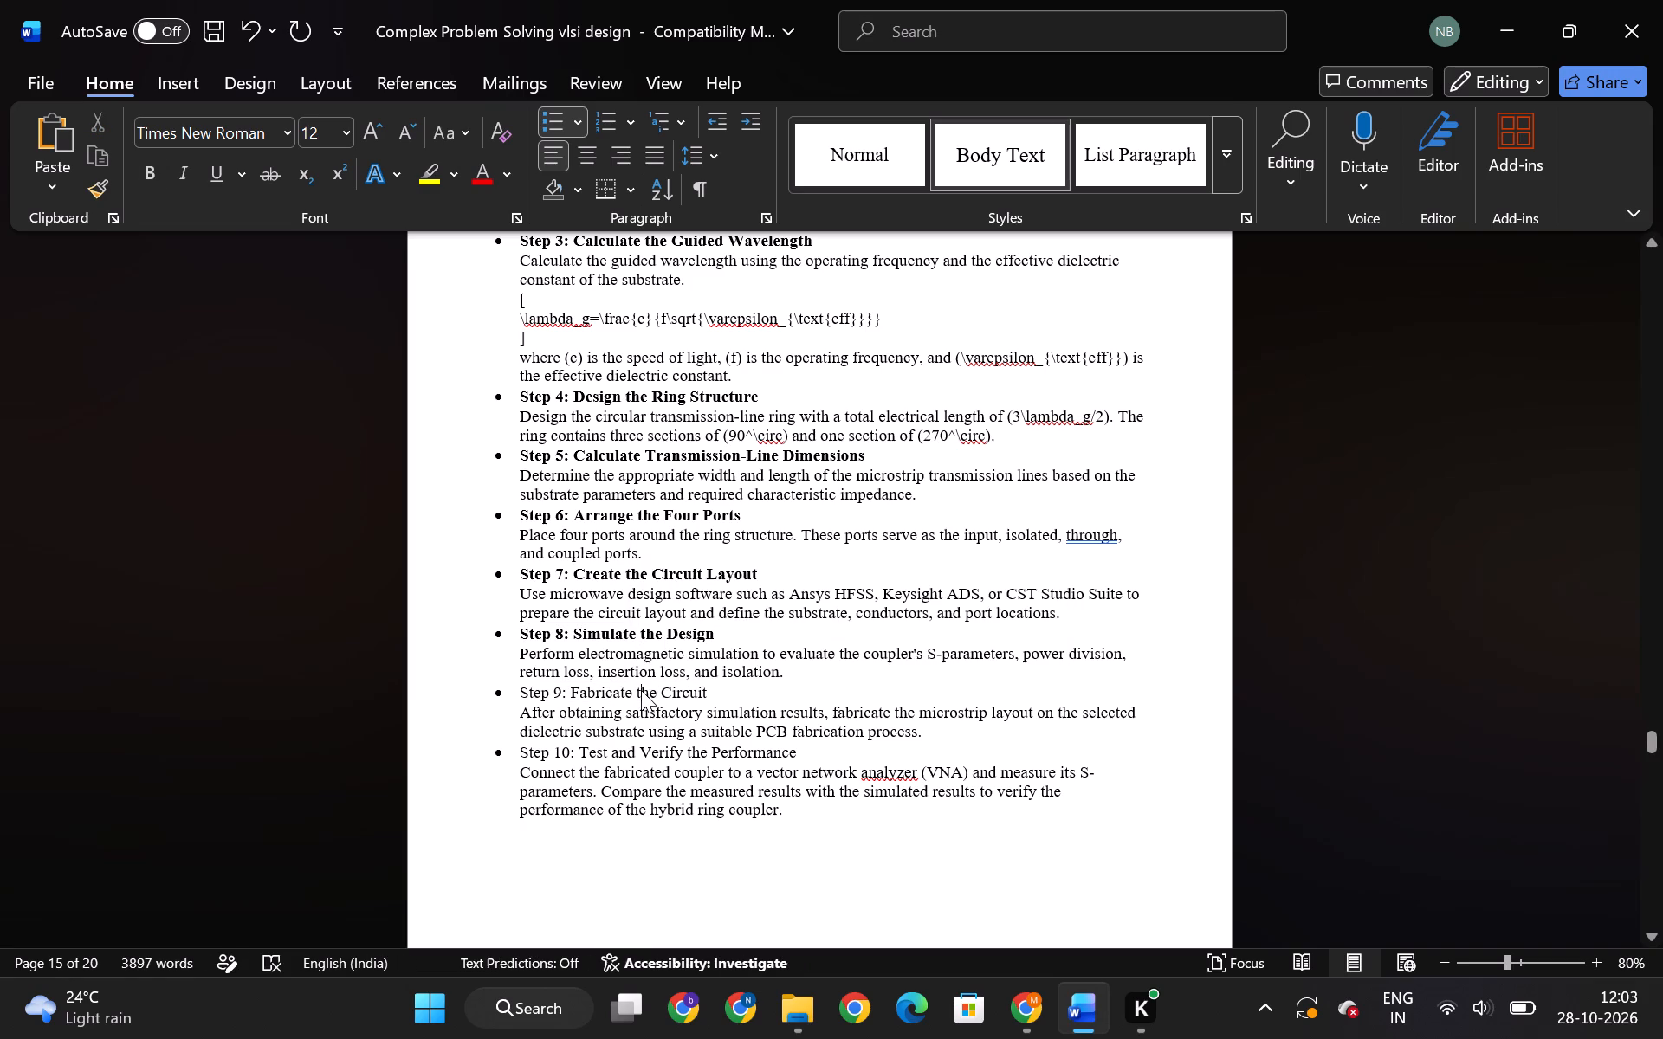
double_click(641, 689)
triple_click(641, 689)
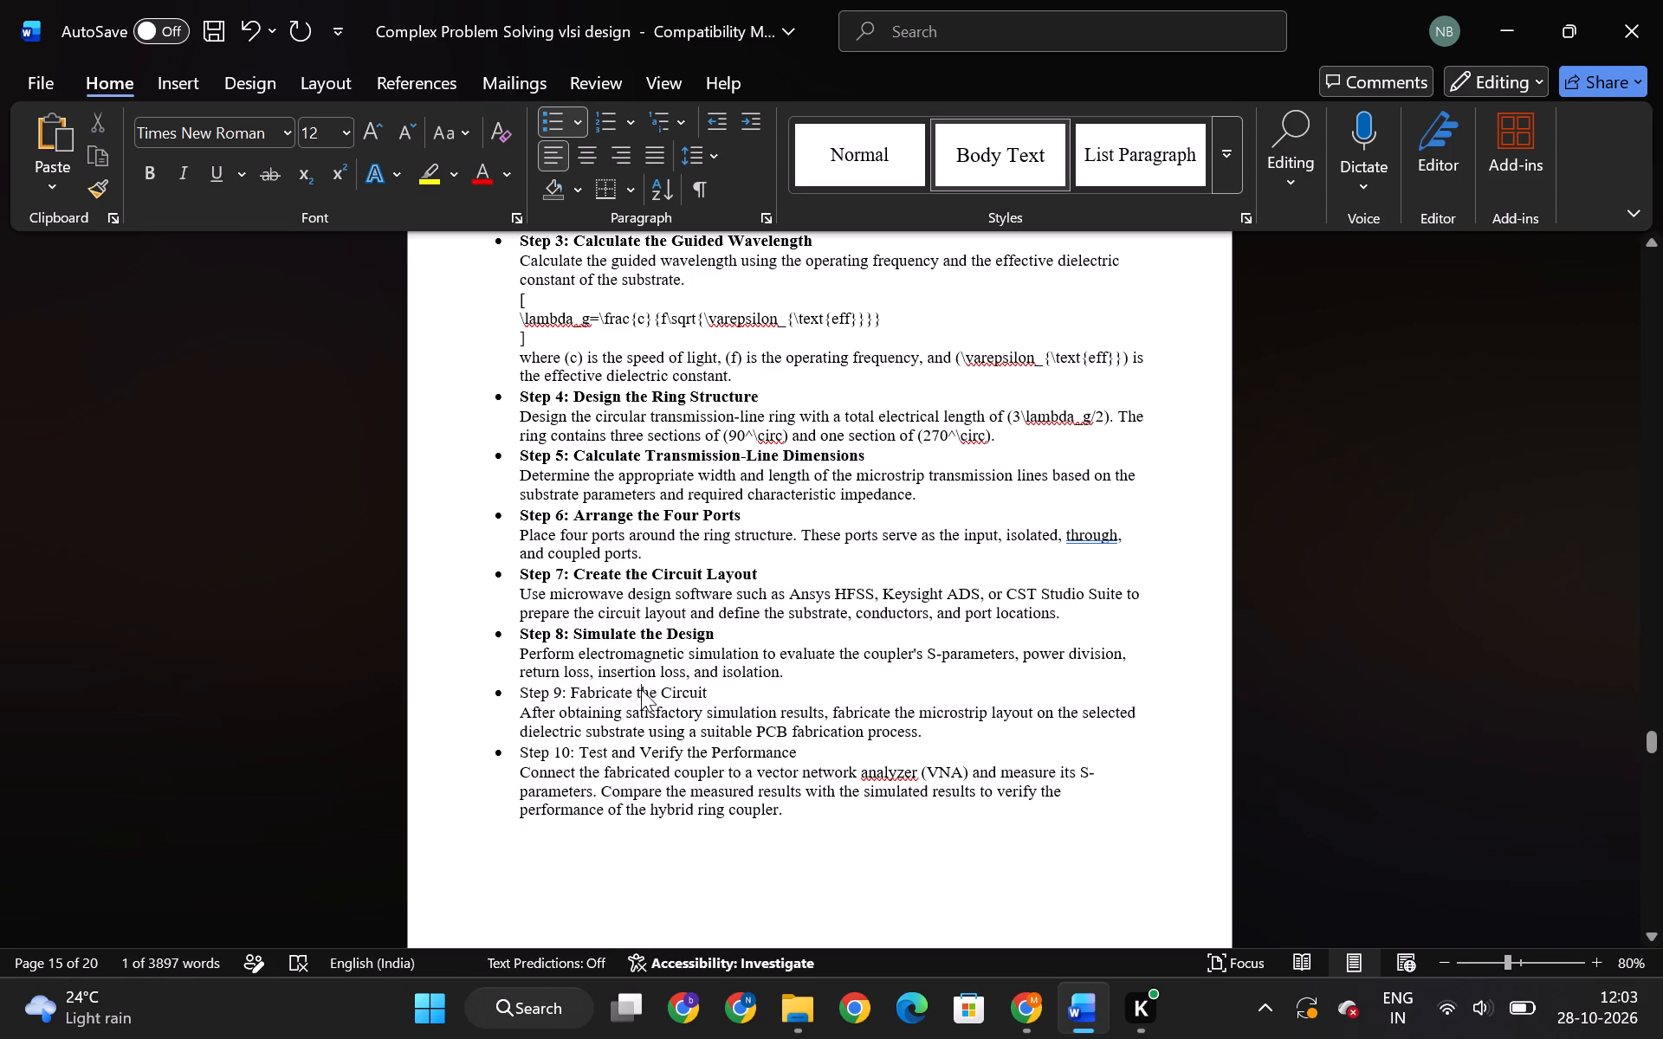
click(652, 648)
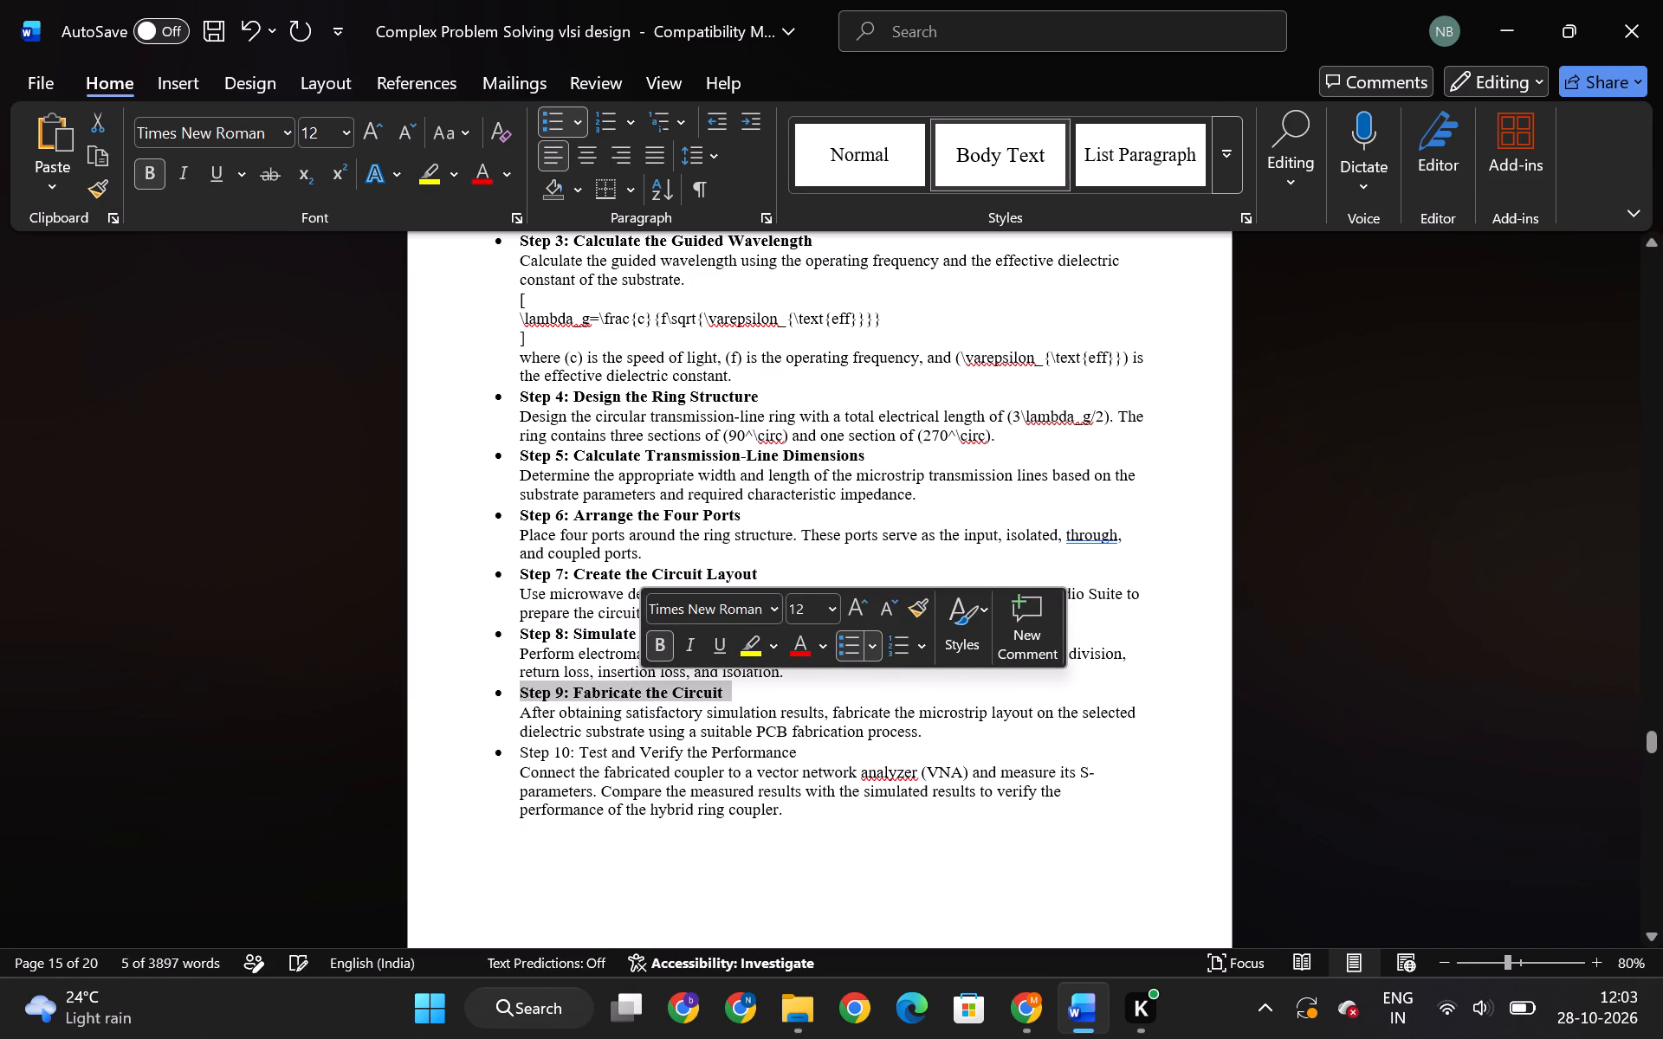
triple_click(655, 752)
click(666, 700)
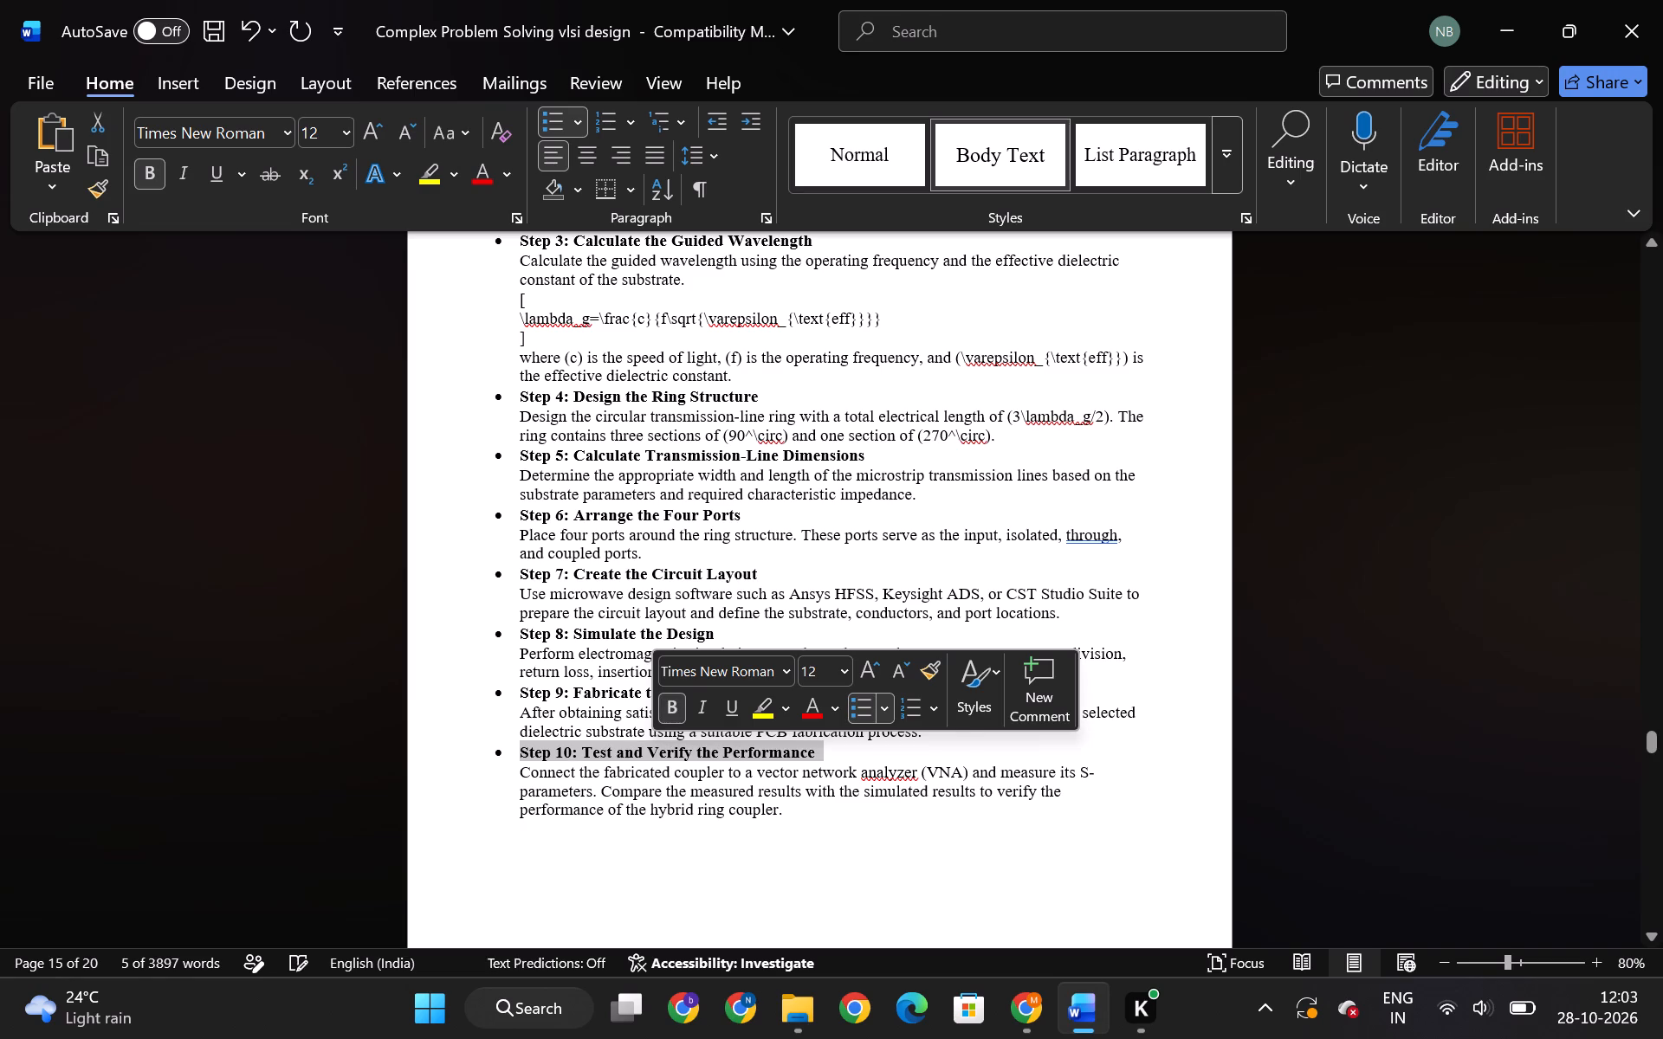
Set the left indent of all the construction steps text, from Step 1 through Step 10, to 0.25 cm.
click(789, 919)
scroll(764, 816, down, 17)
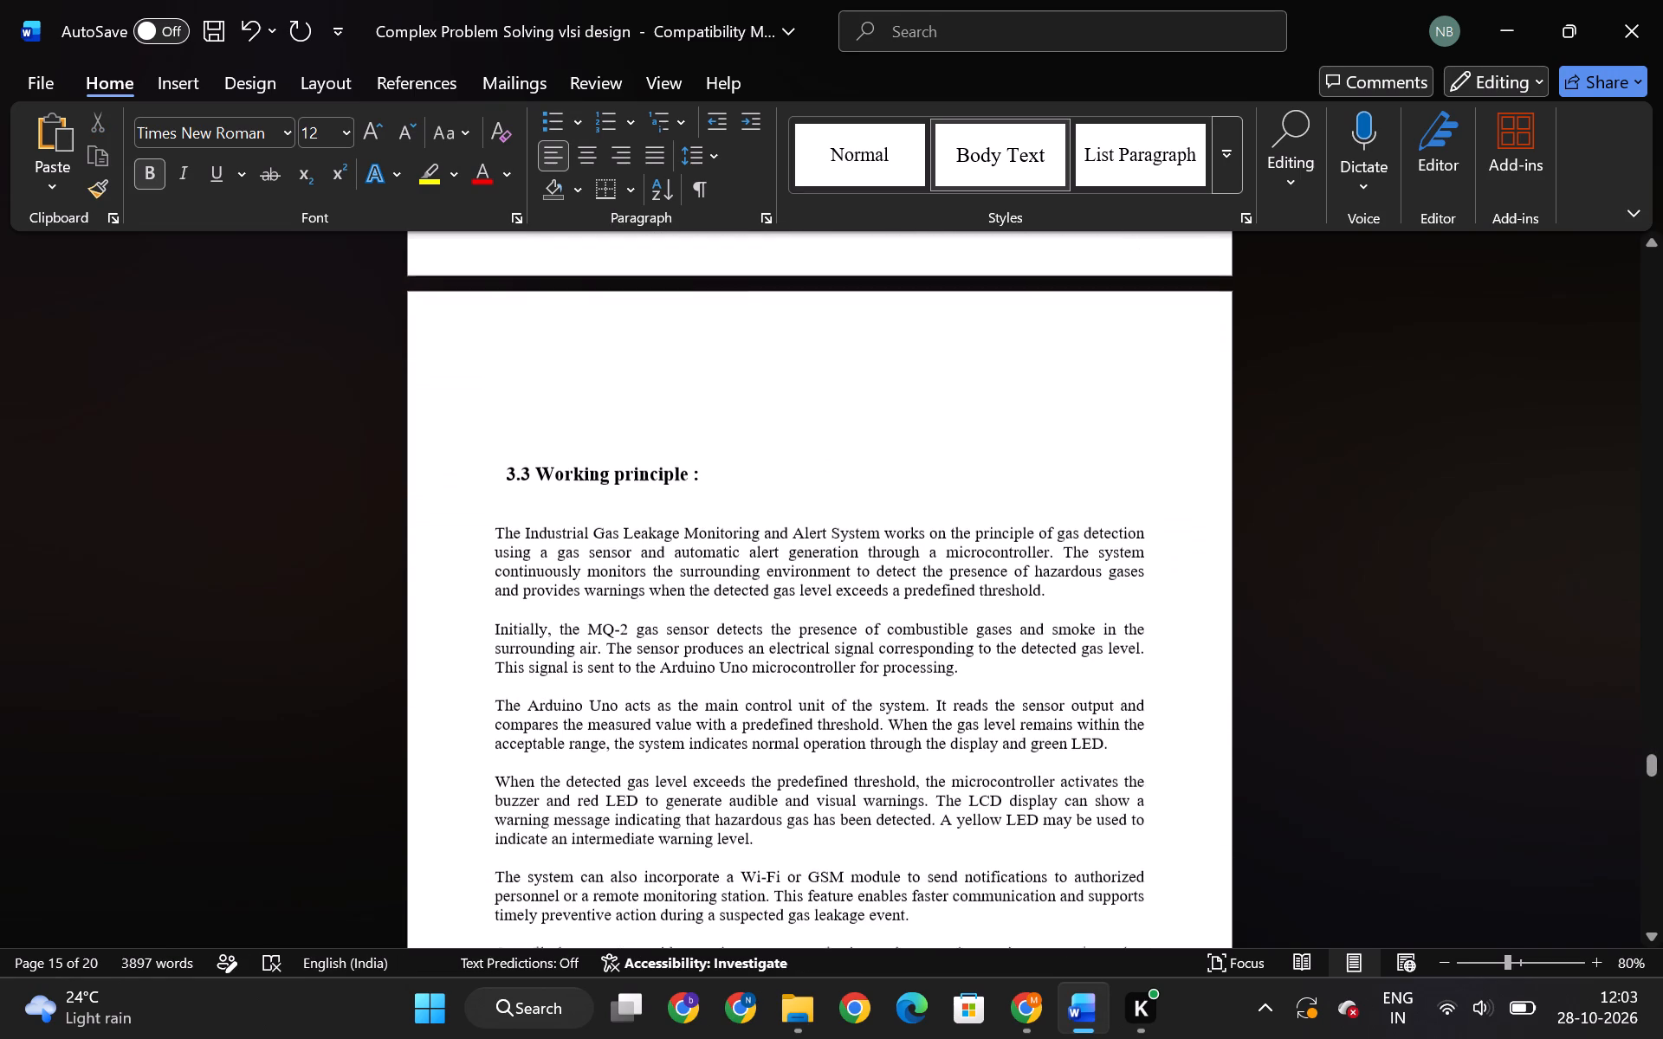
scroll(670, 745, down, 2)
scroll(659, 681, up, 16)
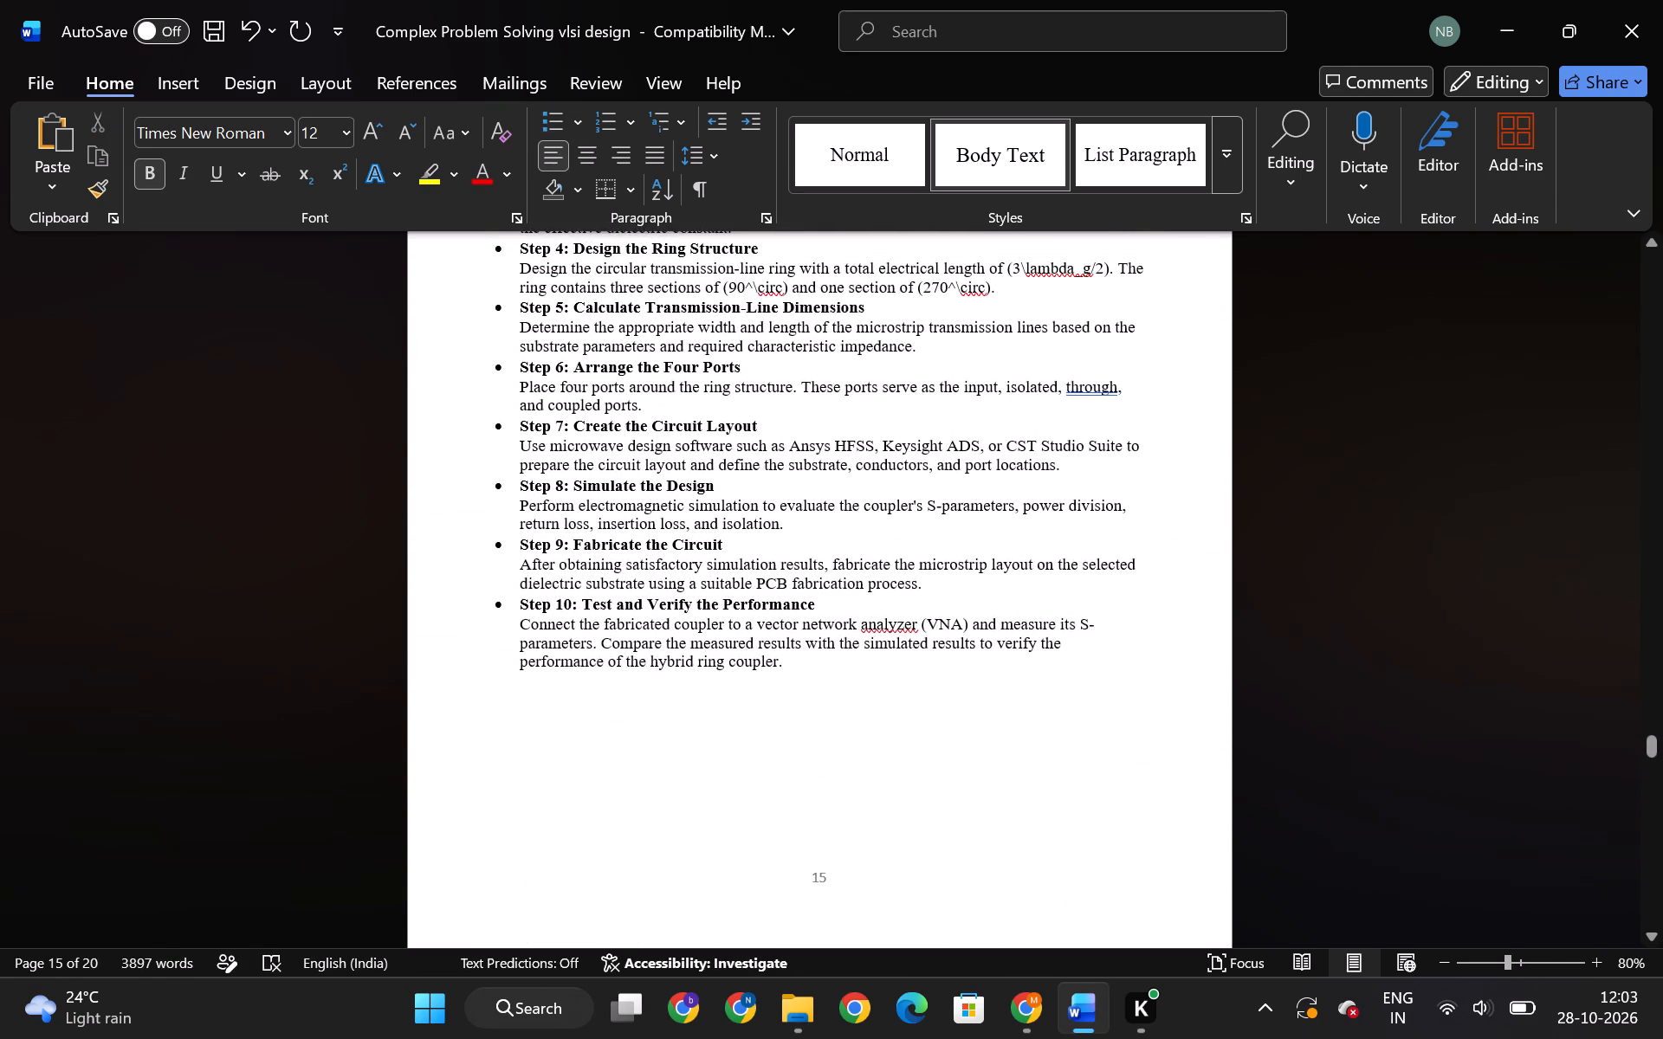
scroll(784, 786, up, 5)
drag(786, 910, 572, 269)
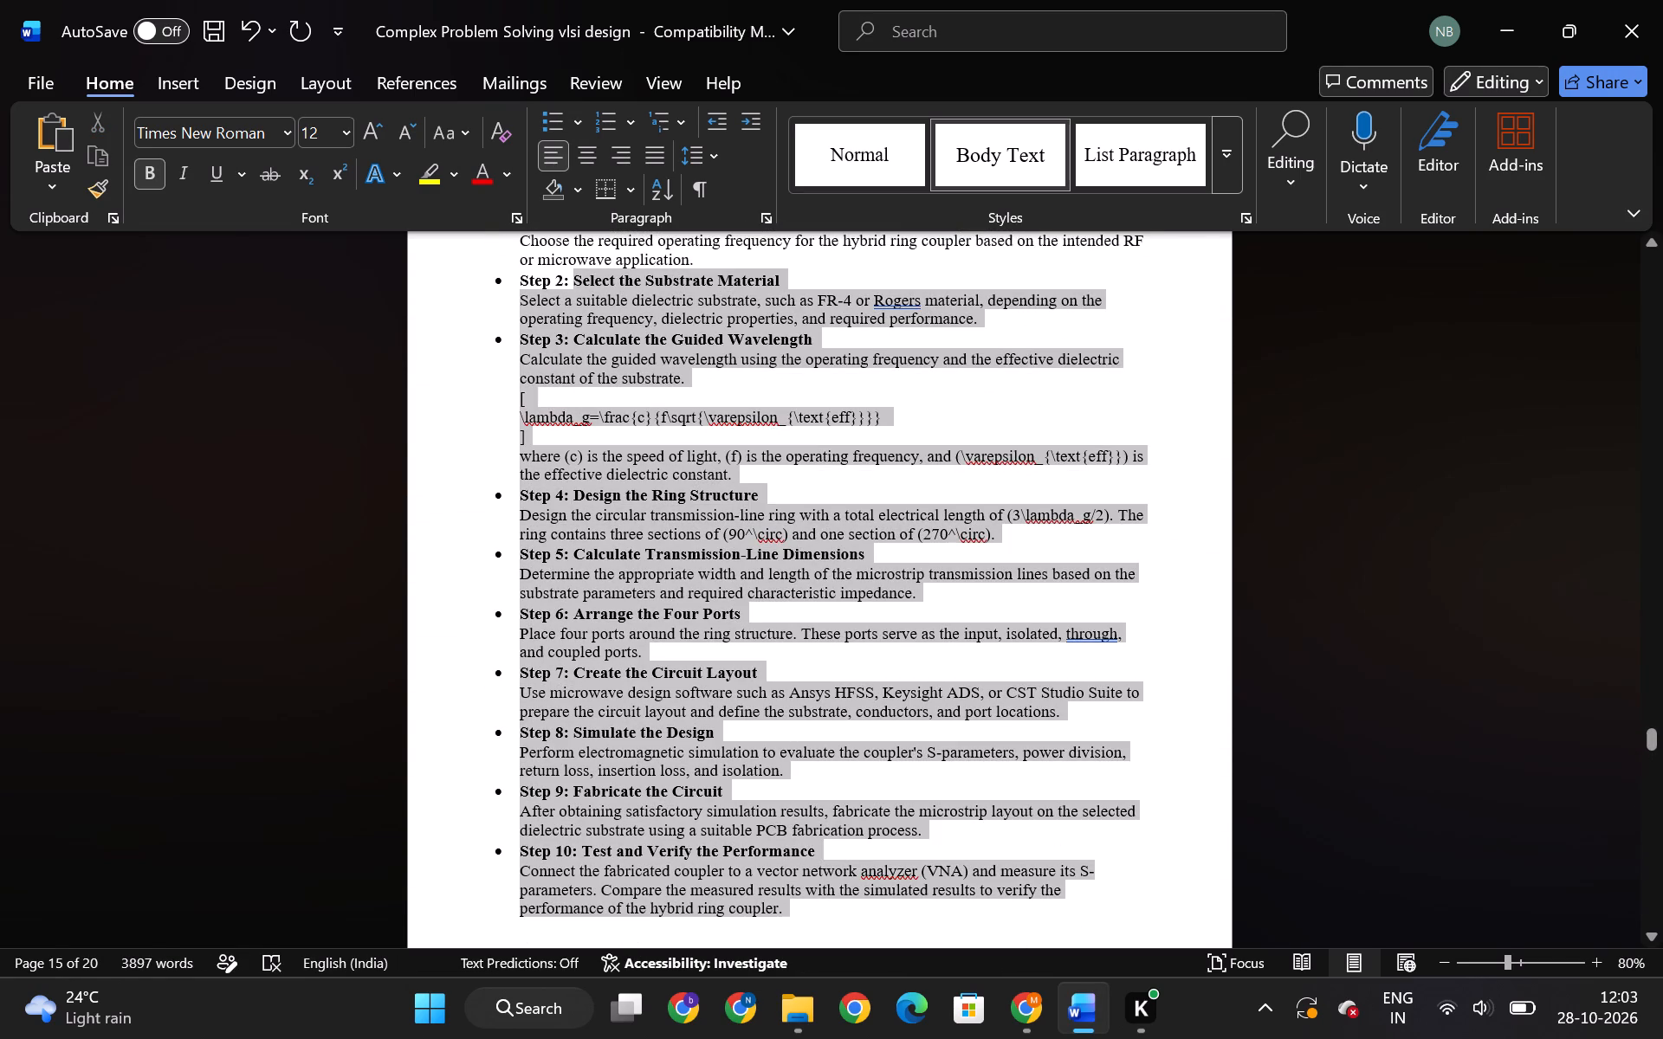
drag(572, 269, 513, 412)
click(322, 84)
click(598, 149)
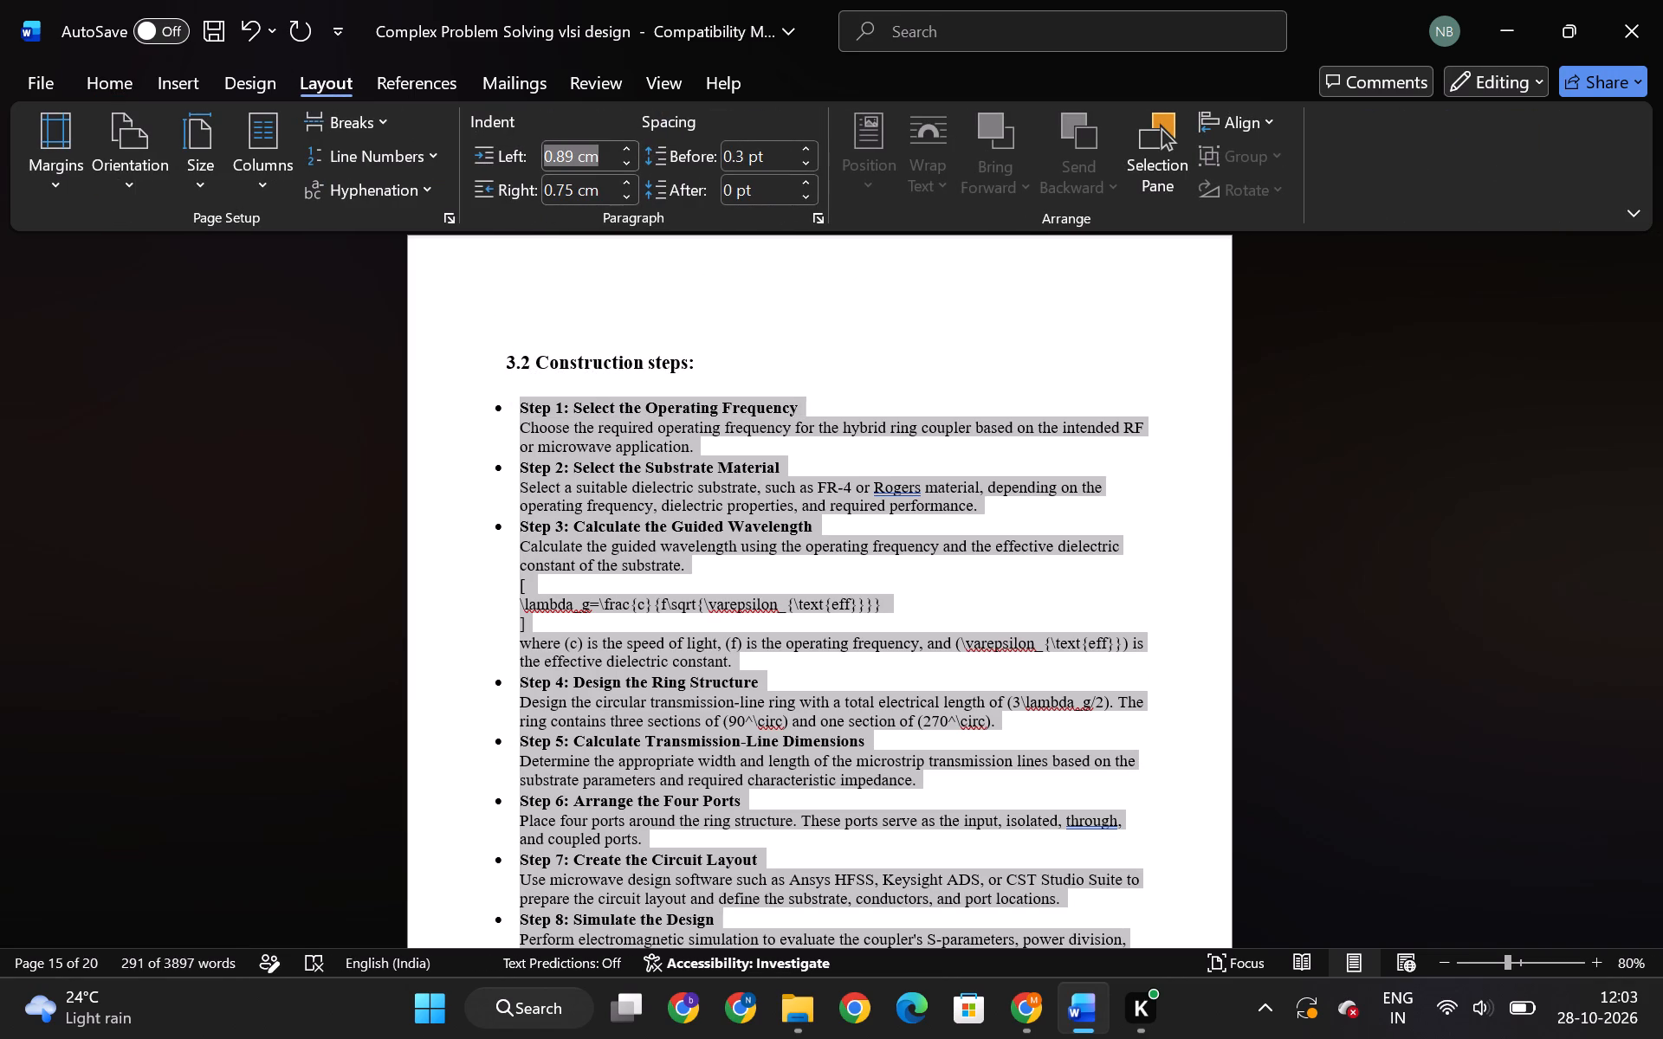
text(0.25)
key(Return)
click(884, 299)
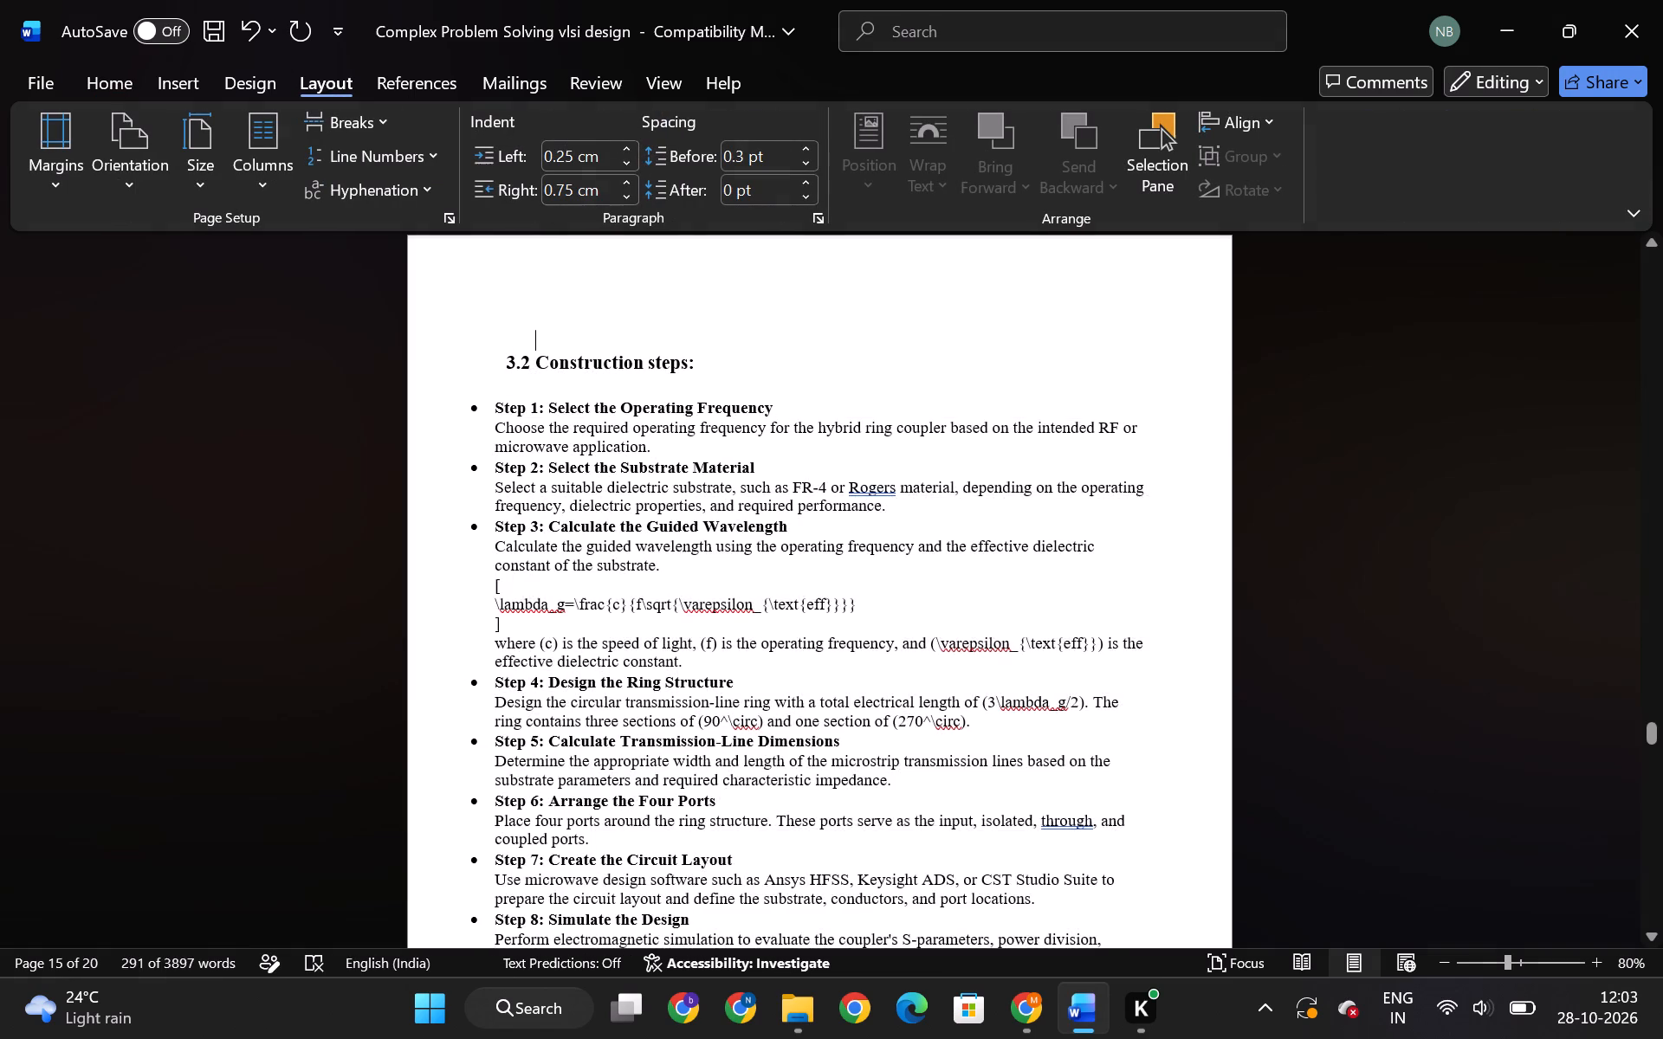
scroll(874, 351, down, 20)
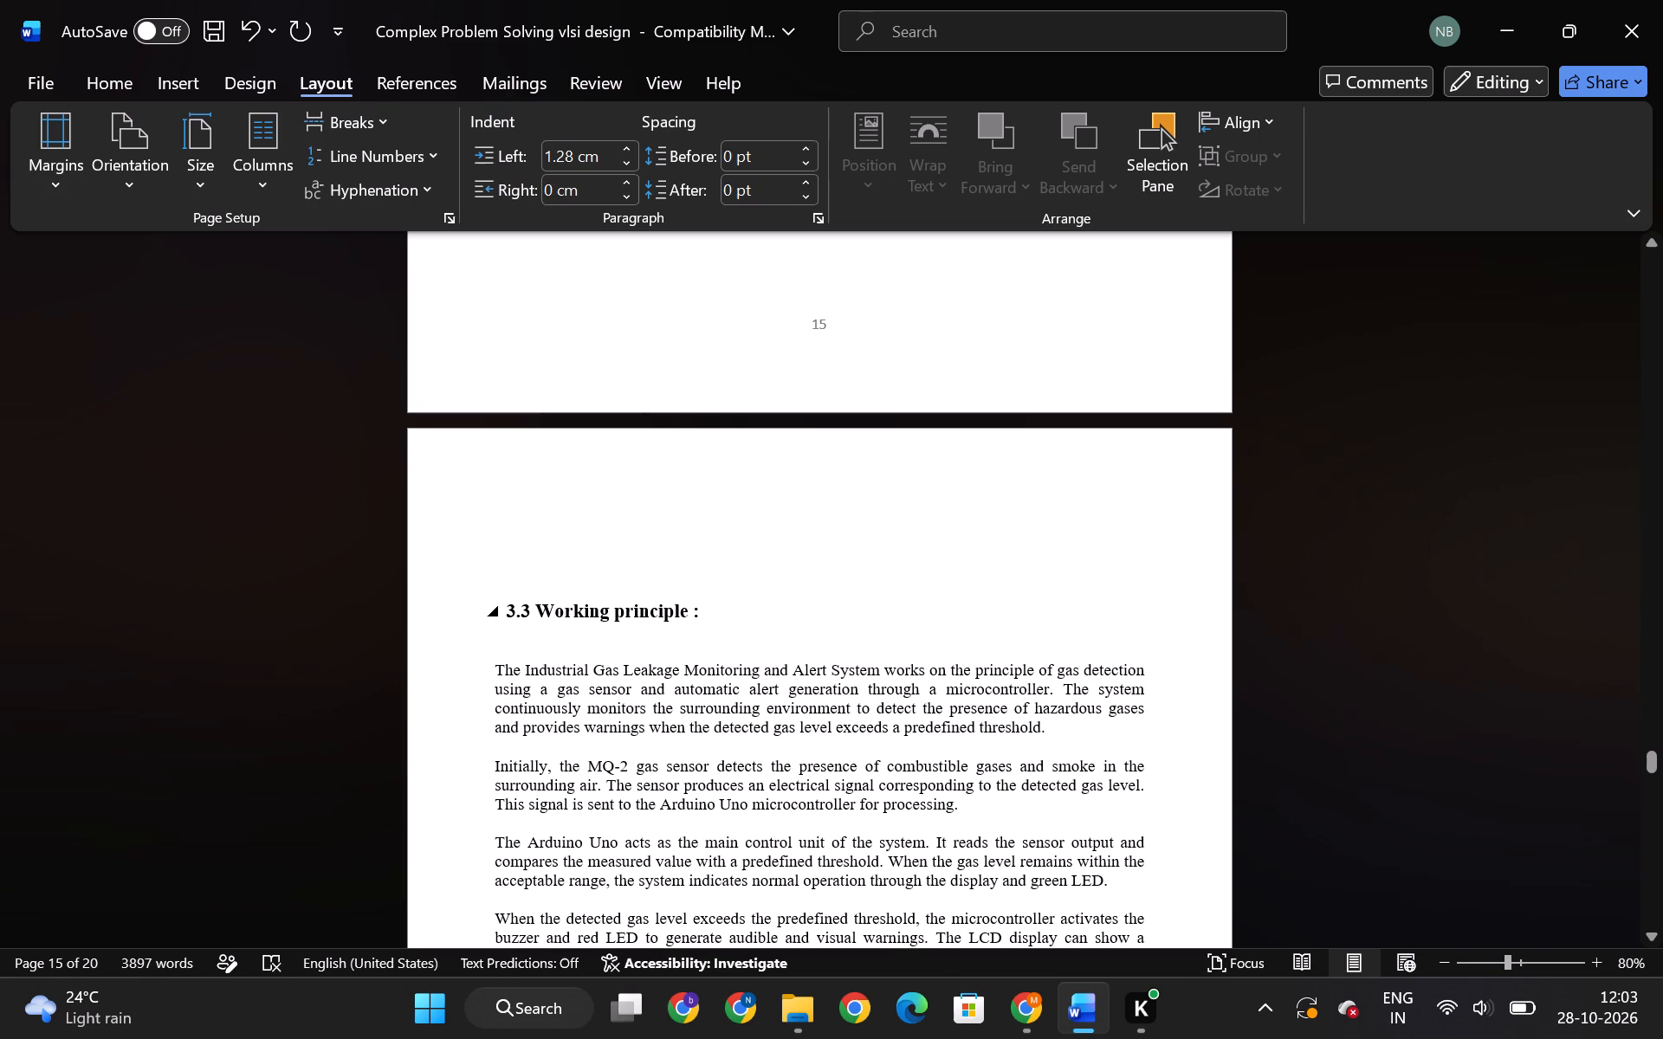
drag(686, 611, 539, 612)
key(ctrl+c)
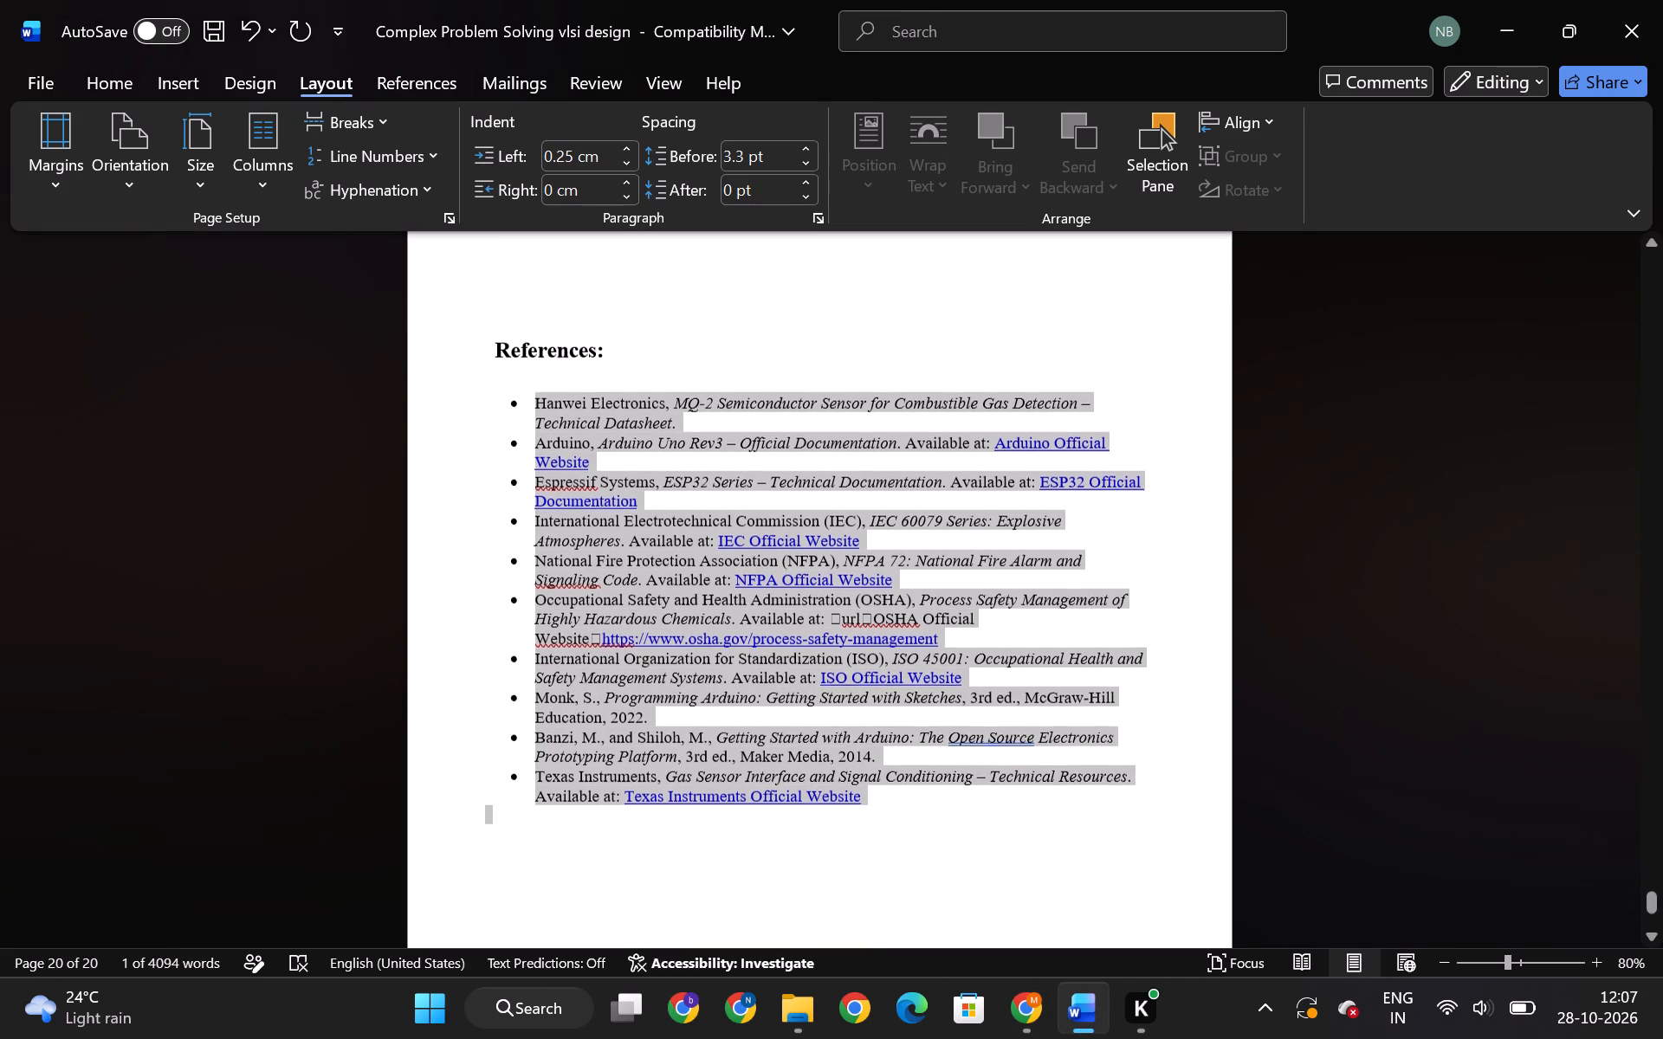
drag(751, 907, 859, 771)
key(ctrl+v)
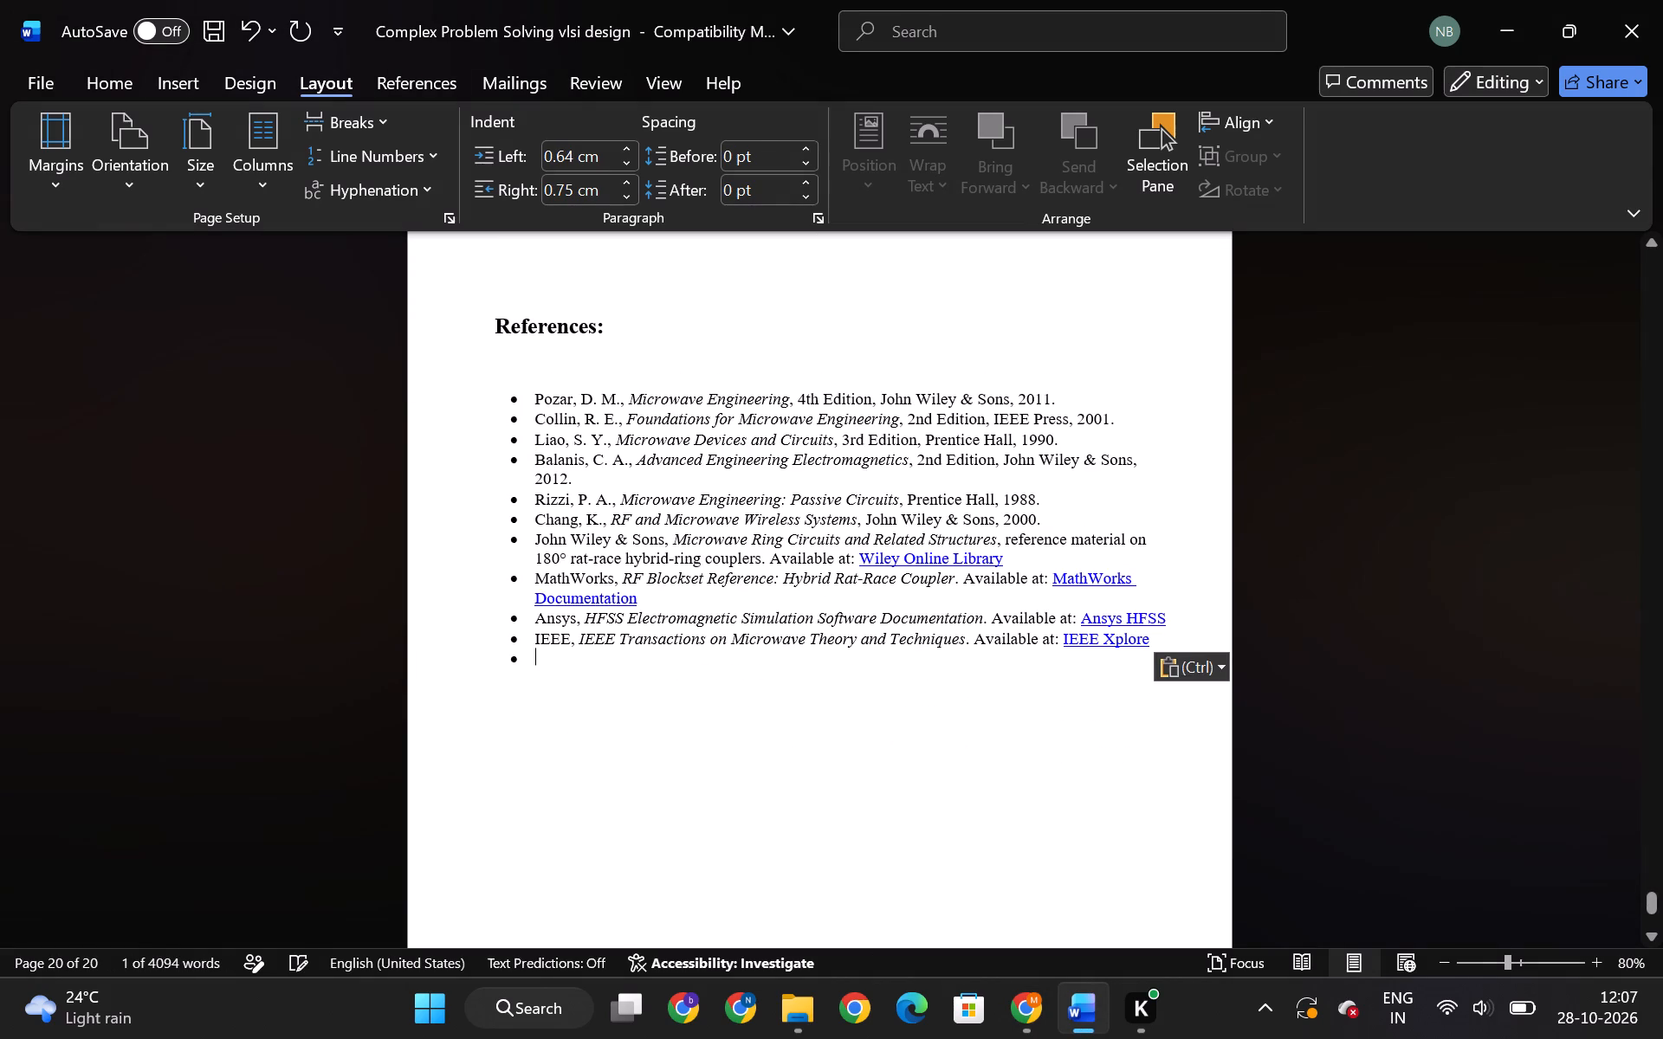
Set the left indent of the whole pasted References list to 0.25 cm.
drag(534, 390, 1164, 700)
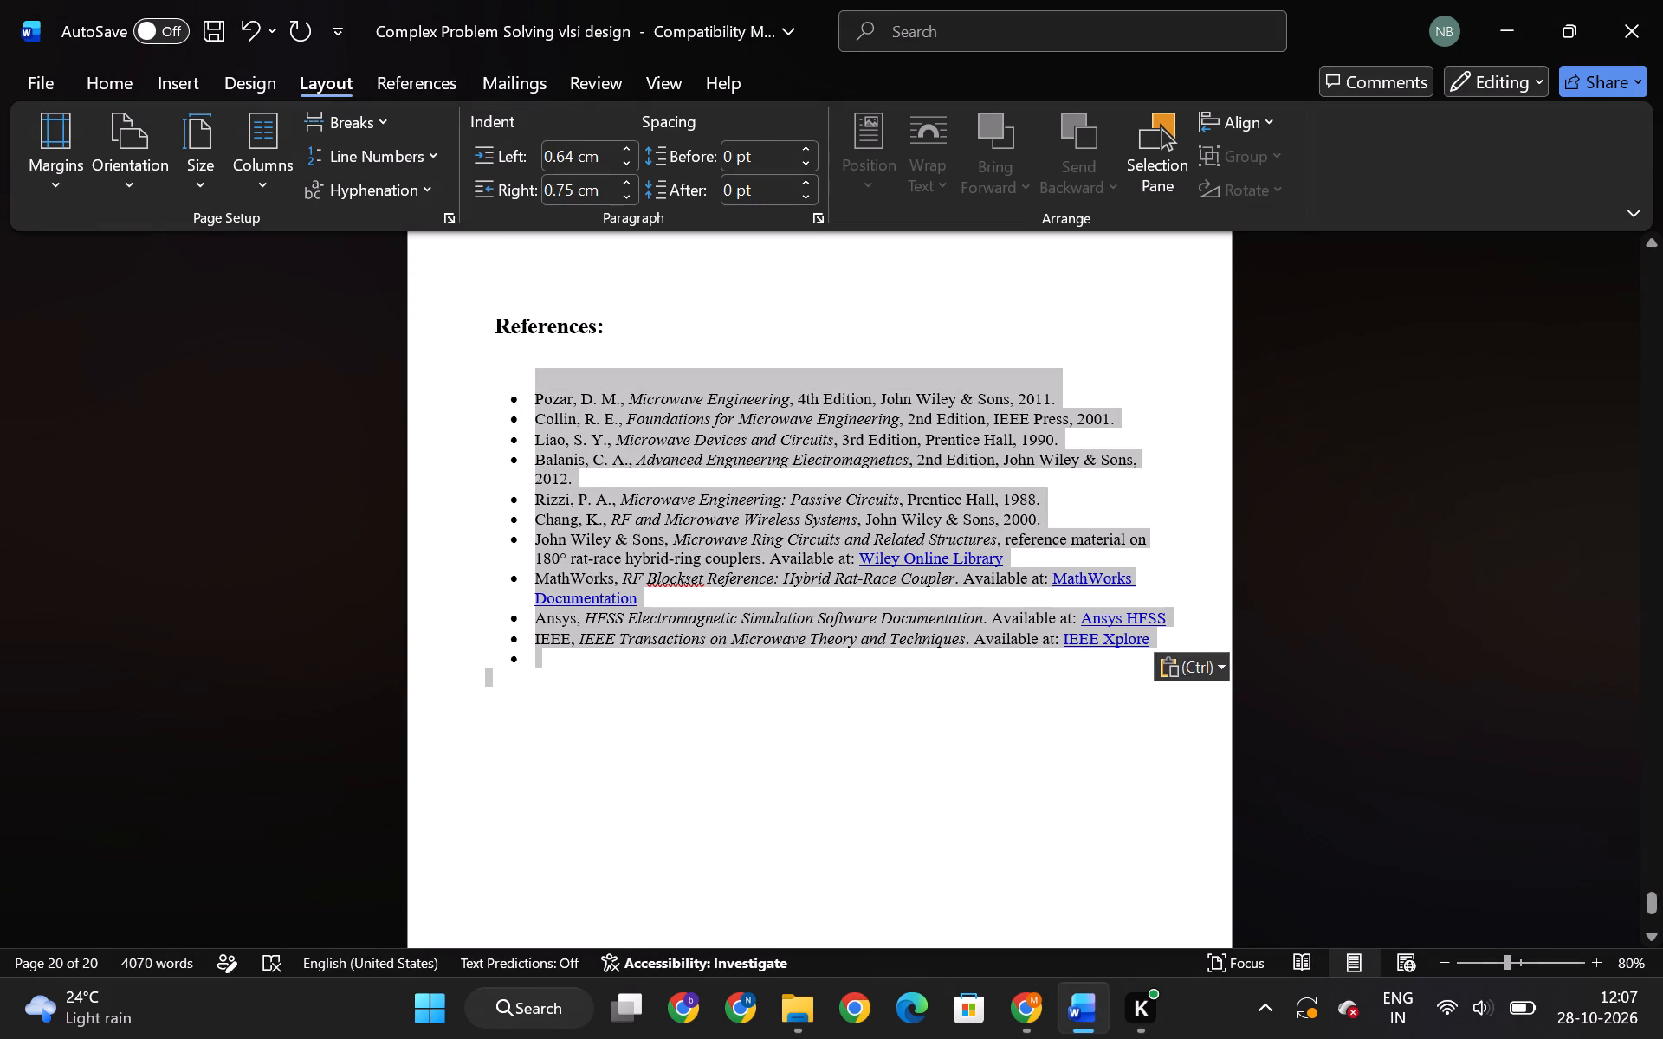
drag(1164, 700, 1164, 697)
click(587, 153)
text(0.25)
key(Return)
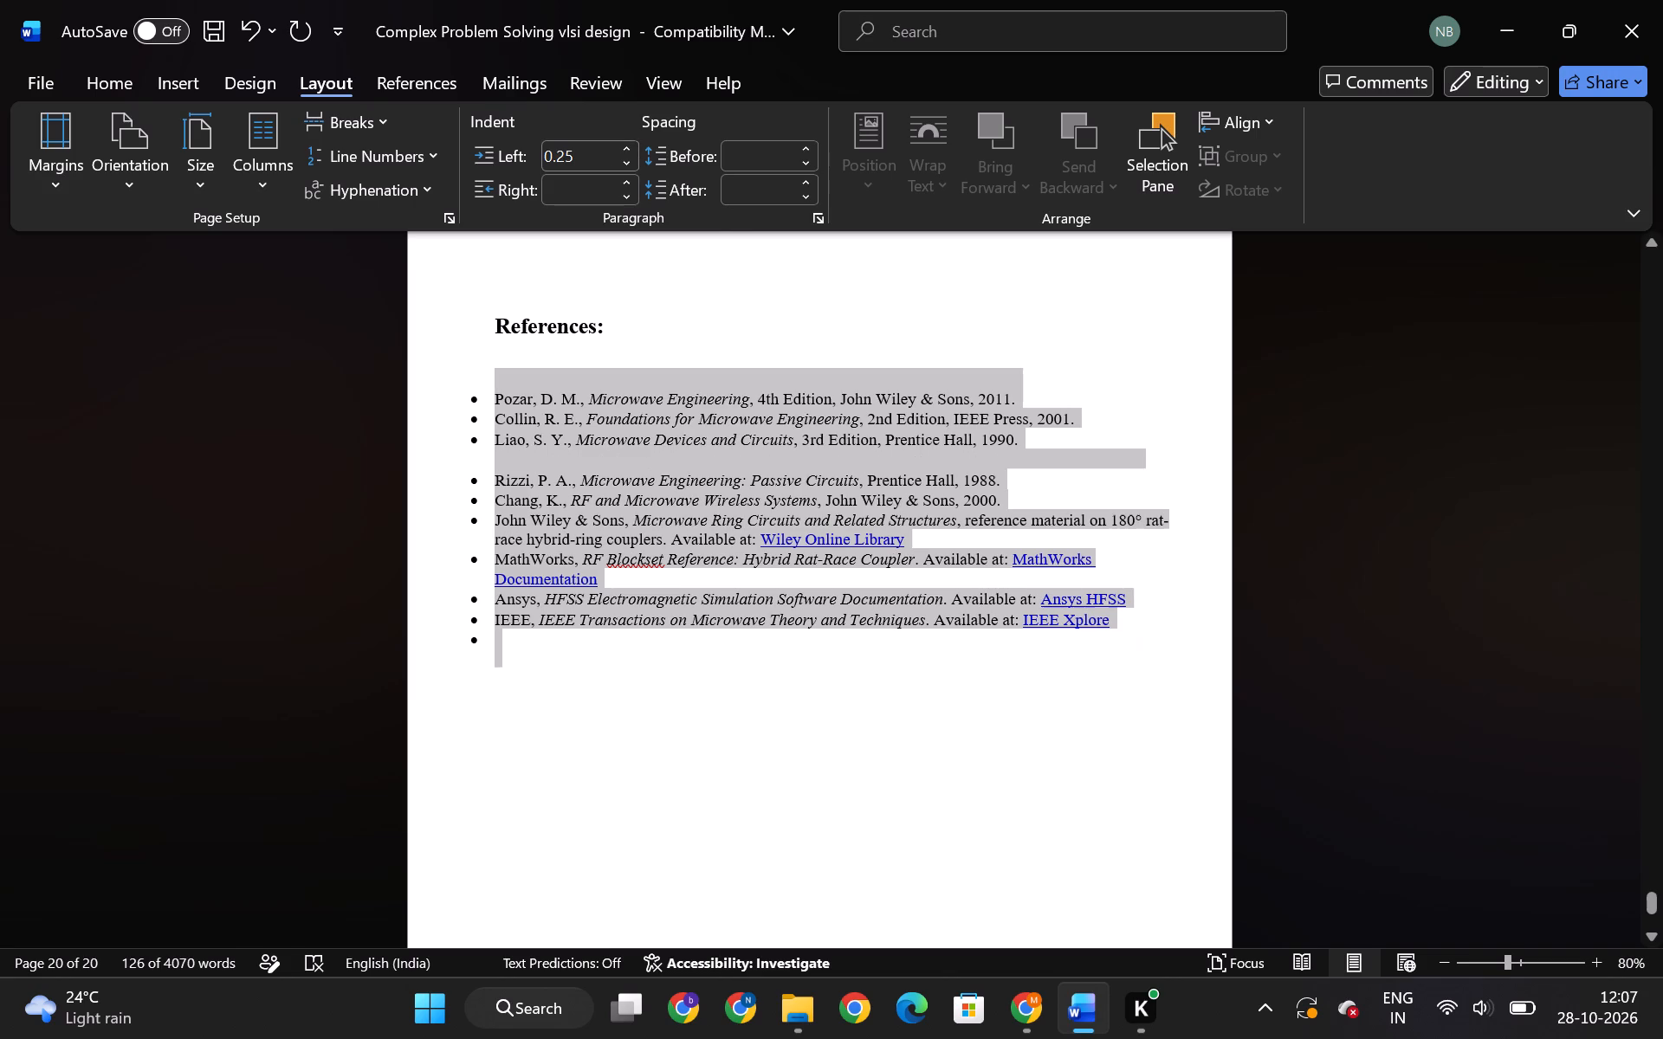
Set the right indent of the whole pasted References list to 0.75 cm.
click(582, 191)
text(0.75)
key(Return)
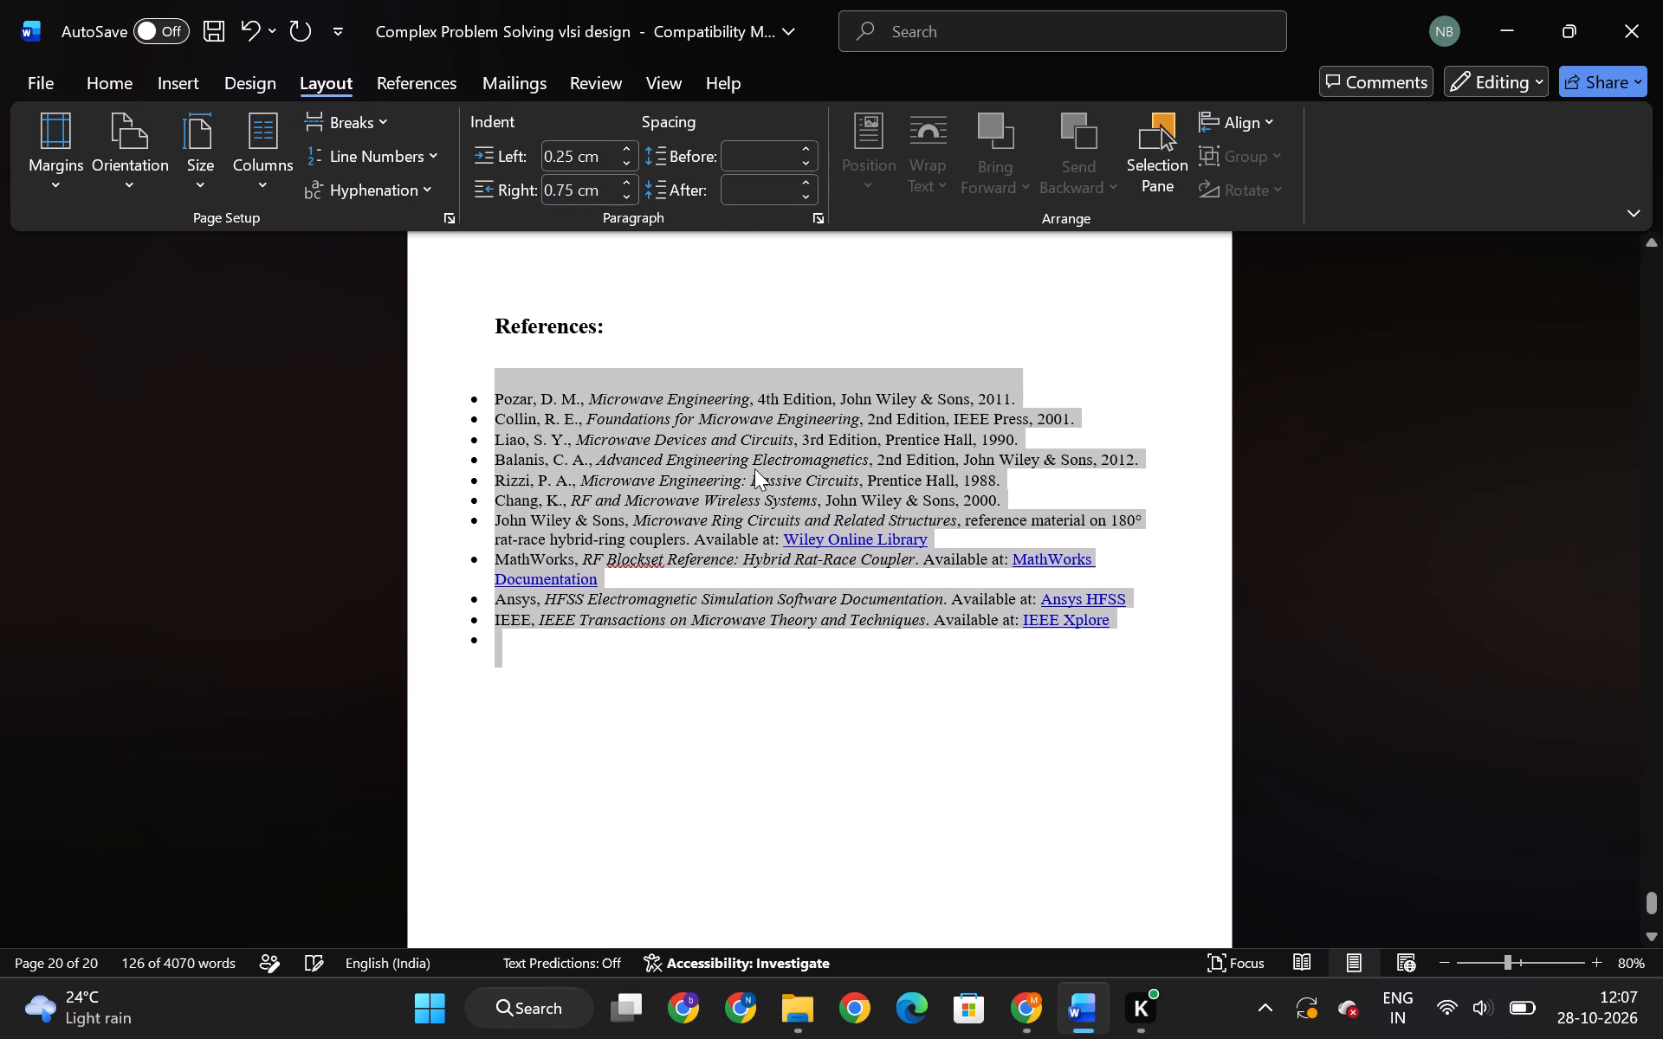
click(737, 795)
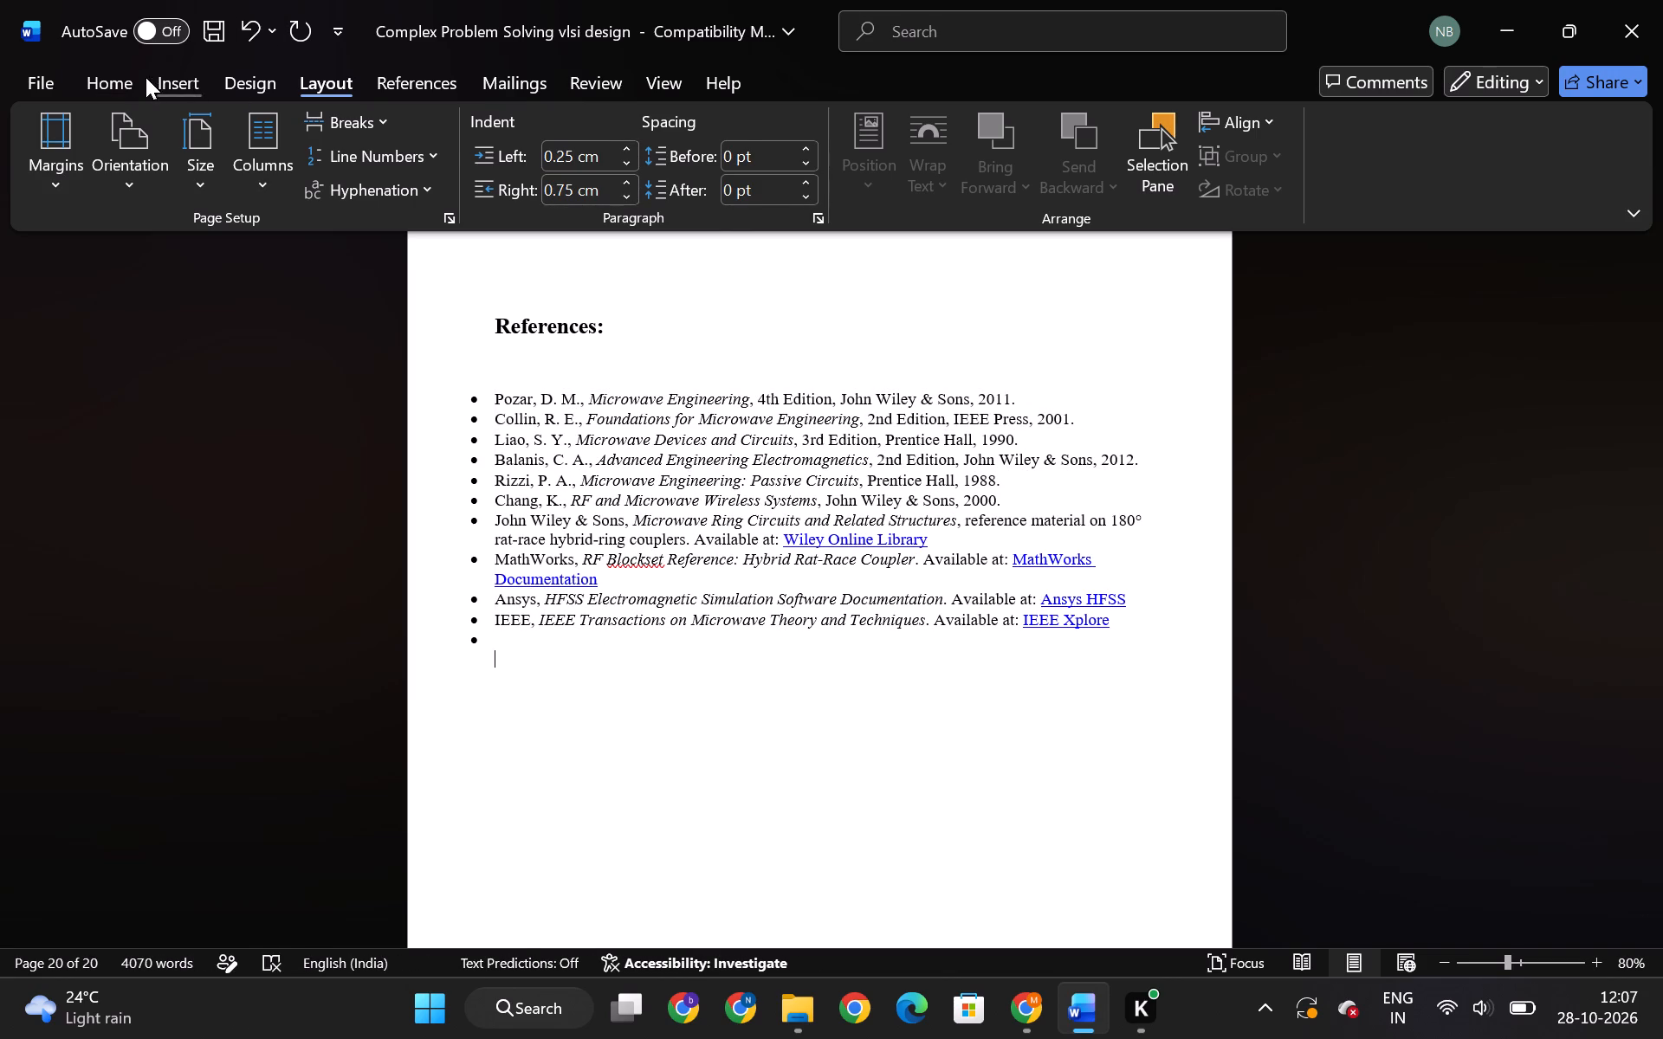
Save a copy of the report in the Downloads folder under the file name LIKI RF.
click(120, 77)
click(37, 71)
click(110, 477)
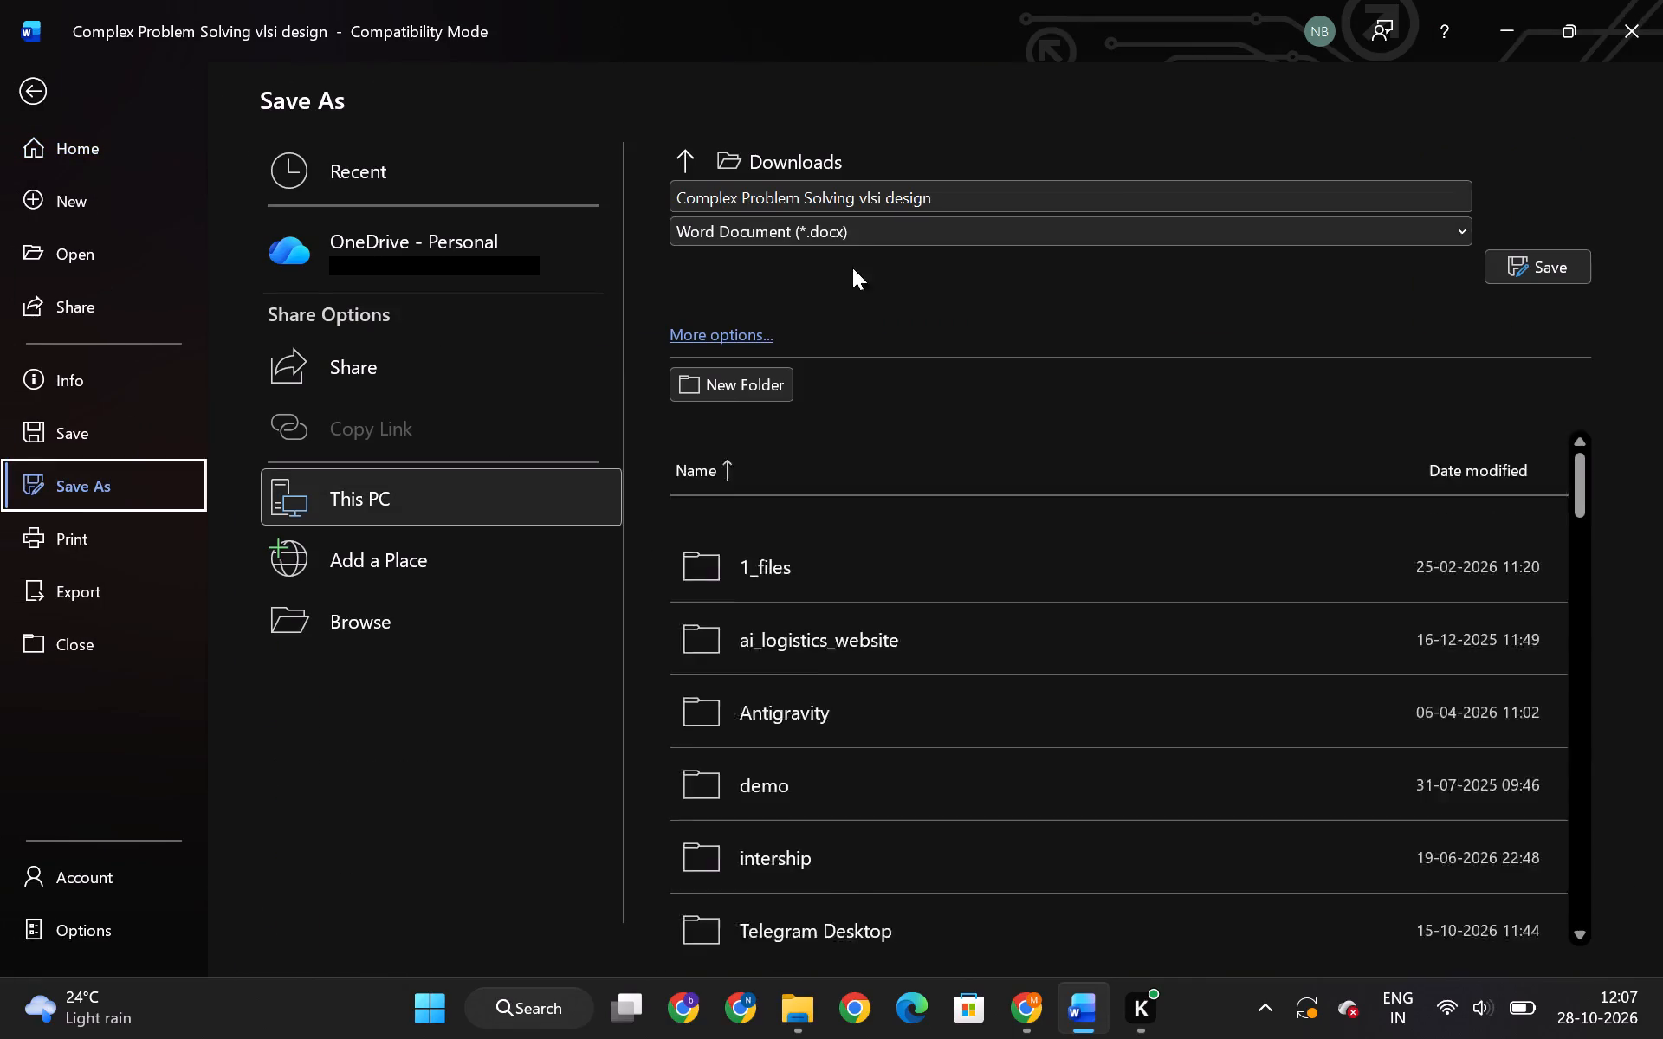
click(966, 202)
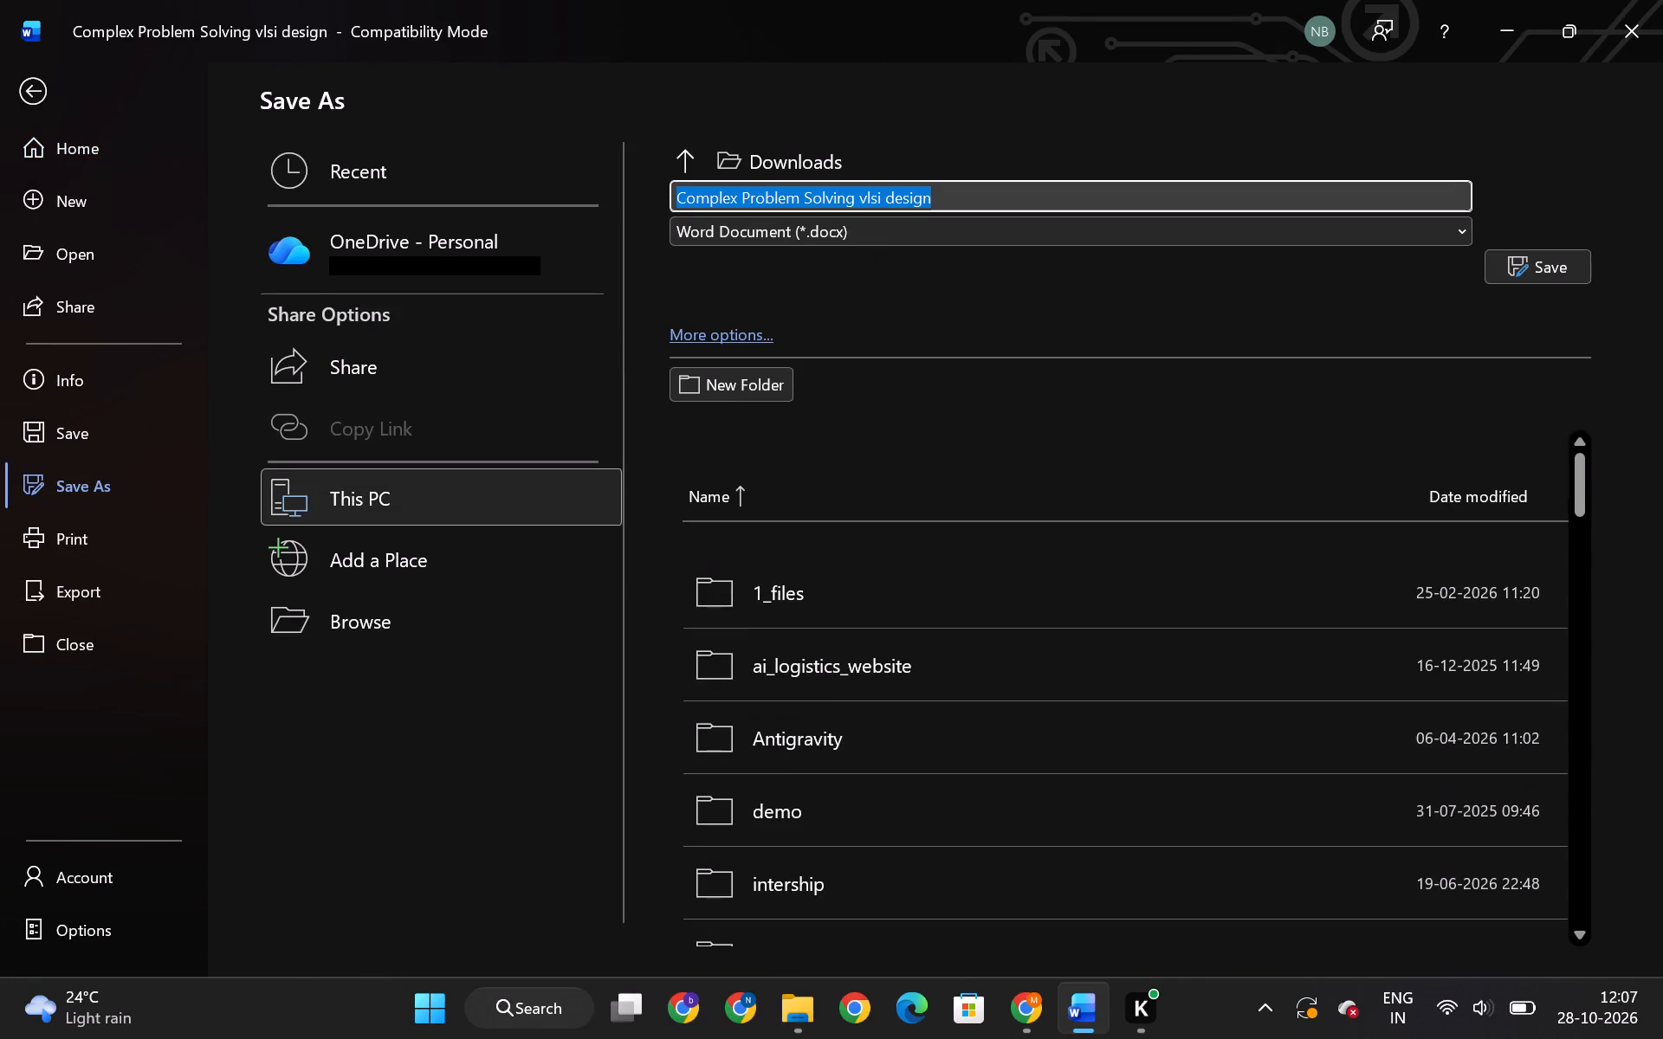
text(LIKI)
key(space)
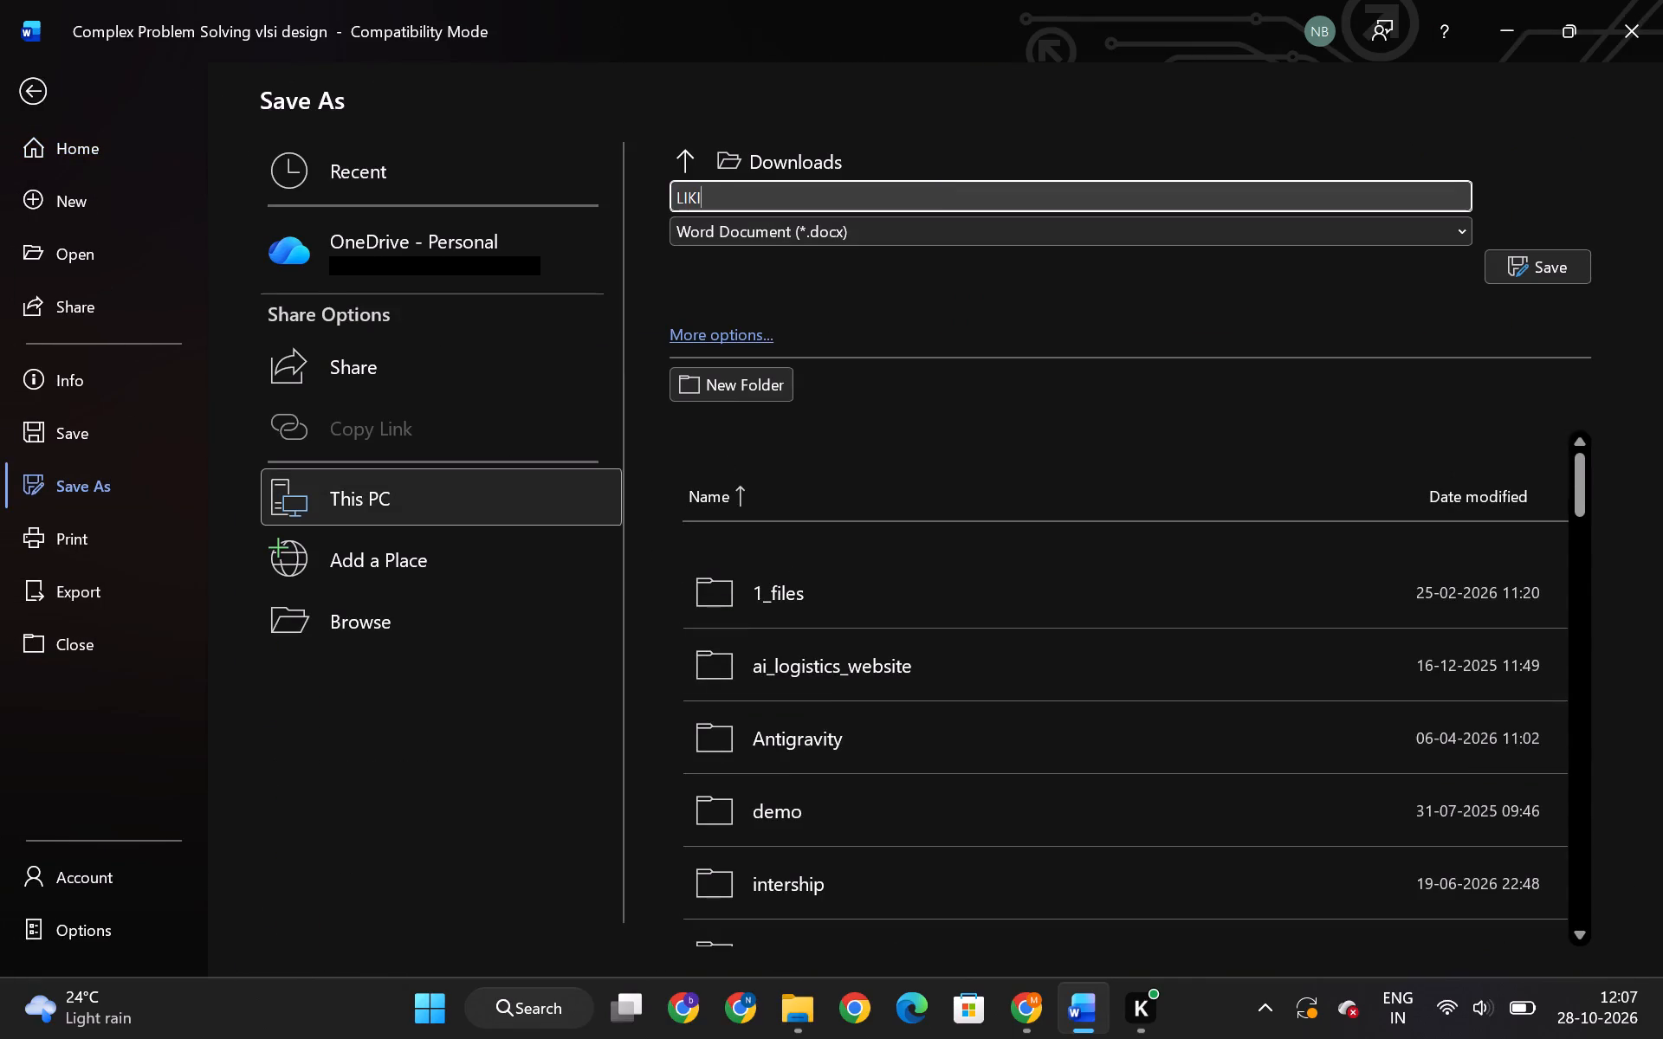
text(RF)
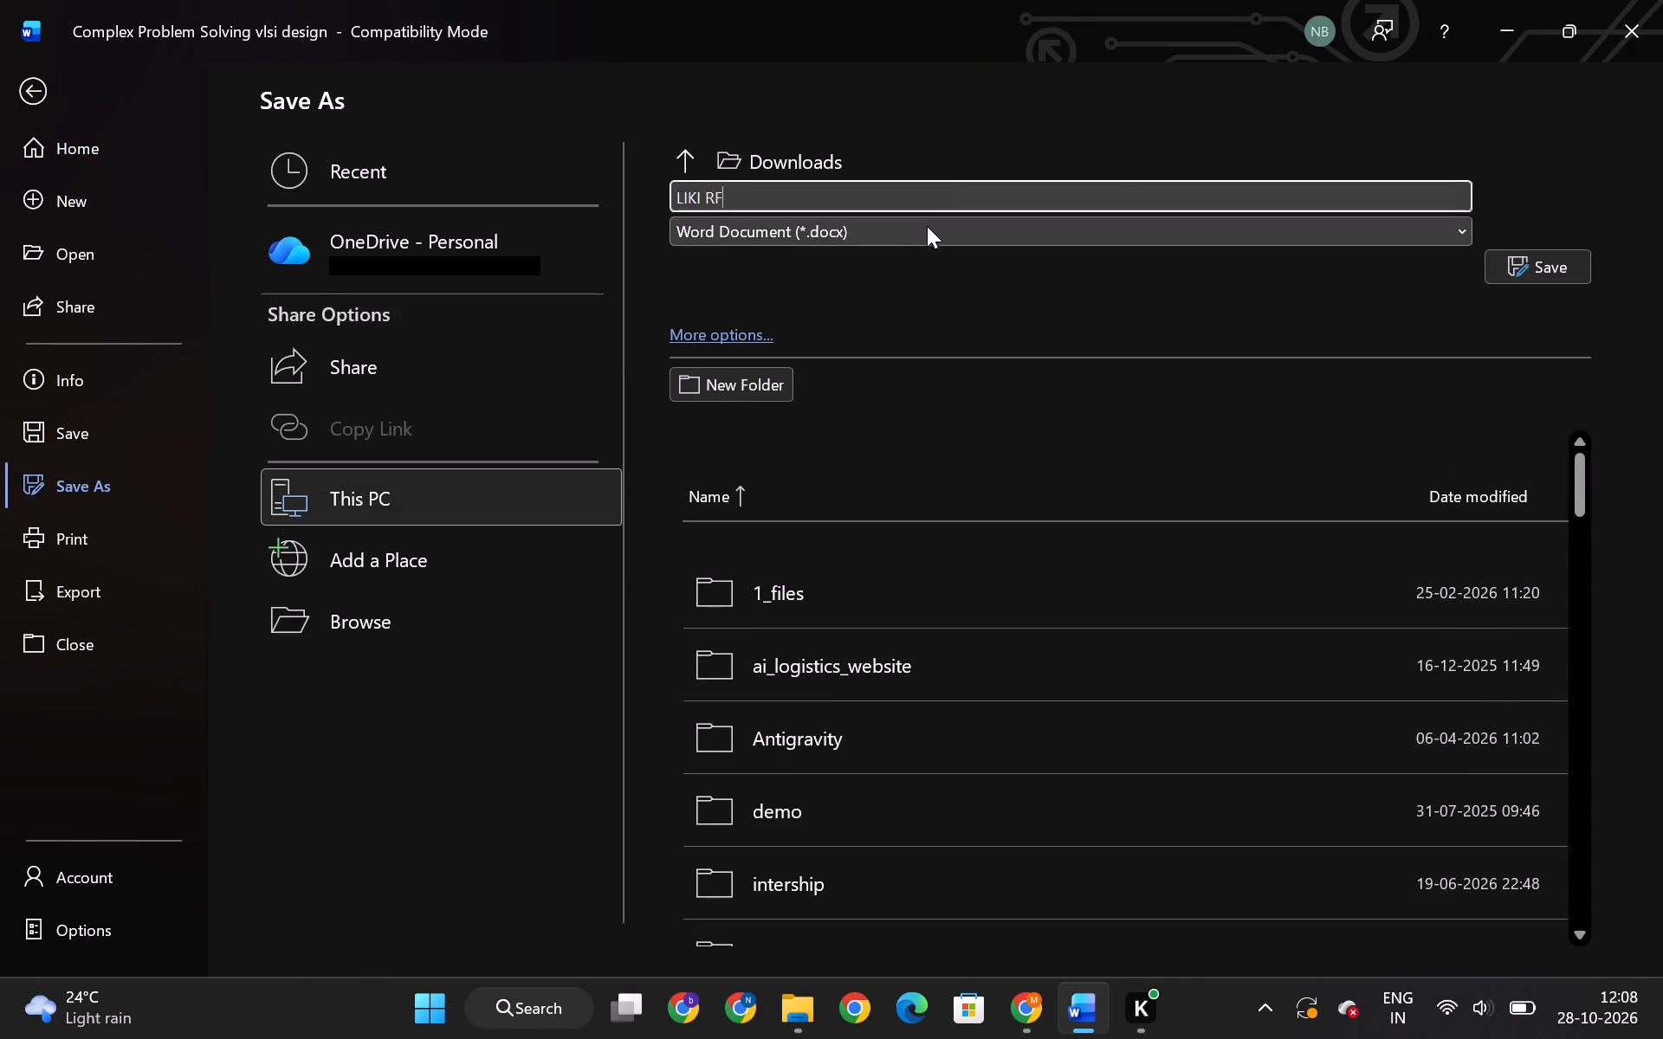
click(928, 223)
click(761, 455)
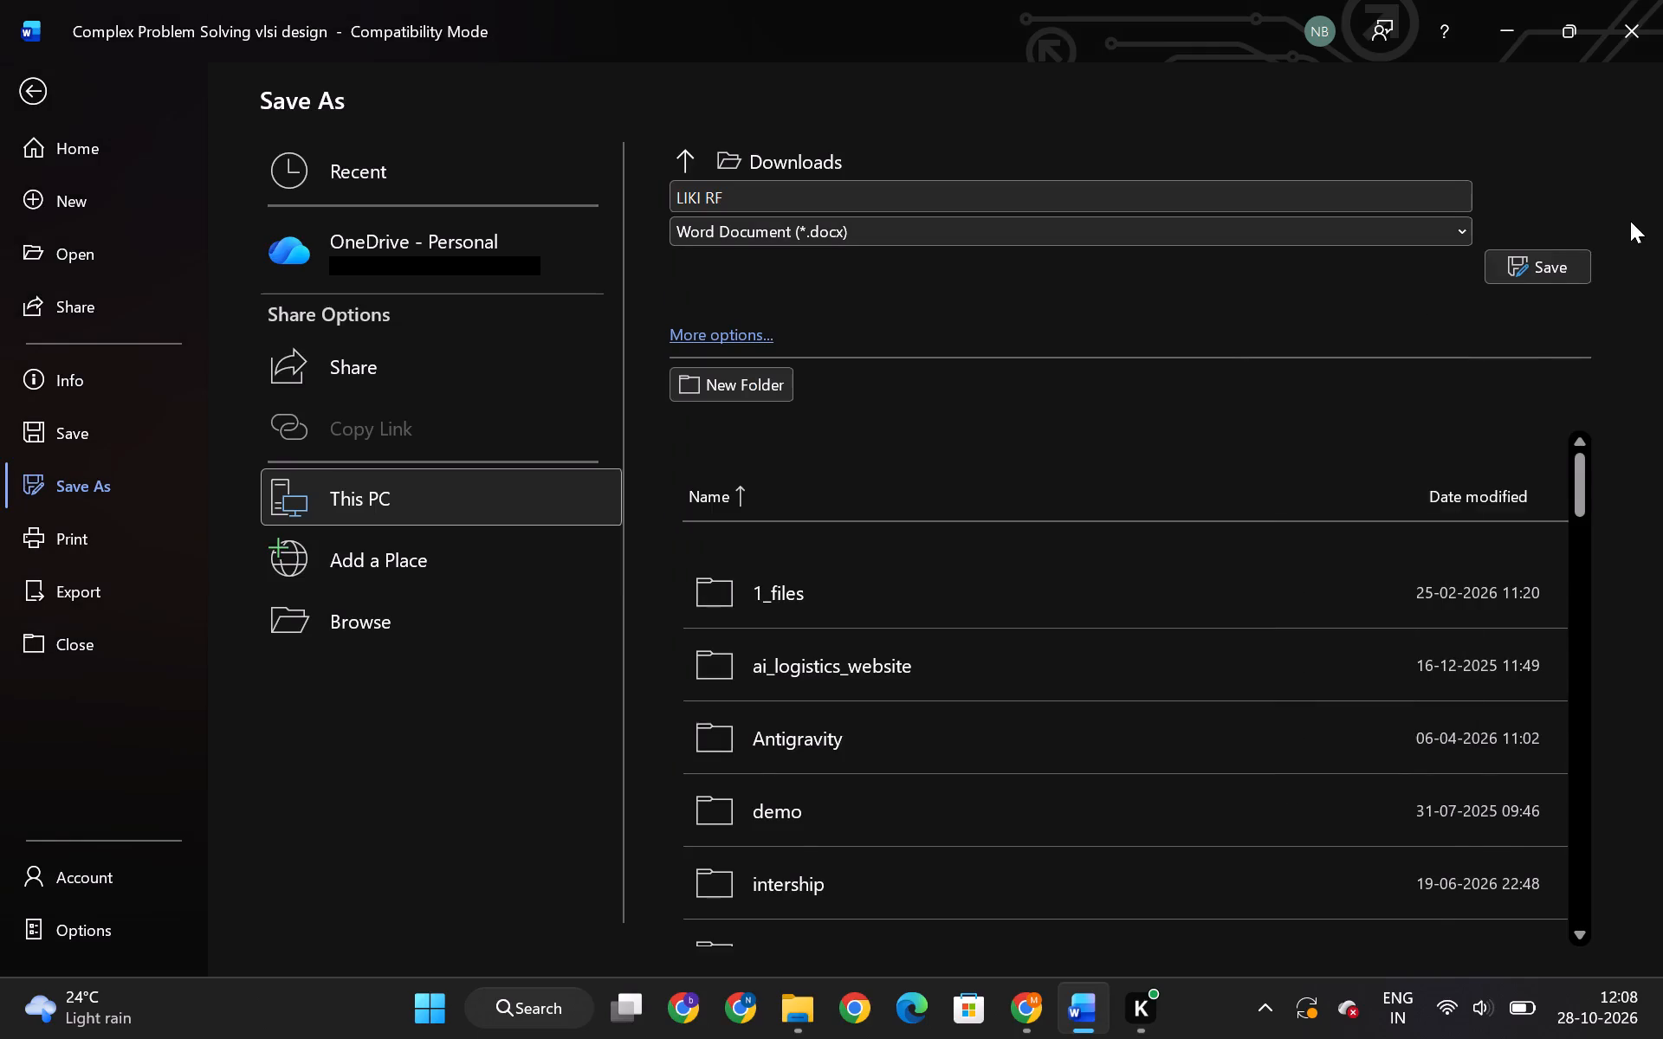